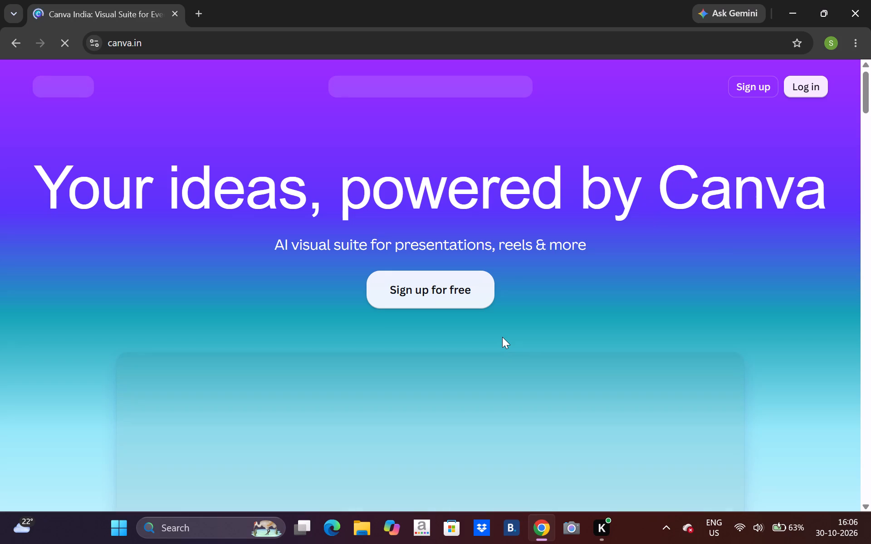
# Look through the Canva landing page, including the sections on its AI and design tools.
pyautogui.press('Down')
pyautogui.press('Down')
pyautogui.press('Down')
pyautogui.press('Down')
pyautogui.press('Down')
pyautogui.press('Down')
pyautogui.press('Down')
pyautogui.press('Down')
pyautogui.press('Down')
pyautogui.press('Down')
pyautogui.press('Down')
pyautogui.press('Down')
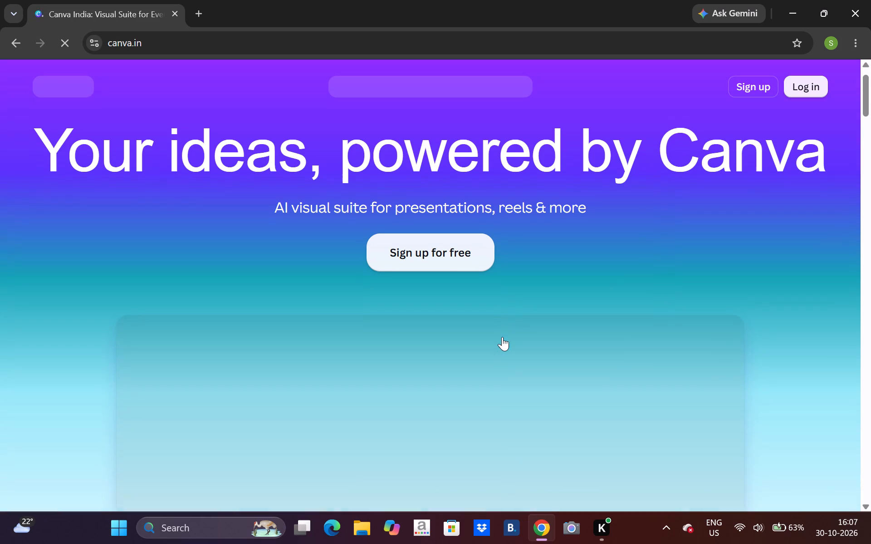
pyautogui.press('Down')
pyautogui.press('Down')
pyautogui.press('Down')
pyautogui.press('Down')
pyautogui.press('Down')
pyautogui.press('Down')
pyautogui.press('Down')
pyautogui.press('Down')
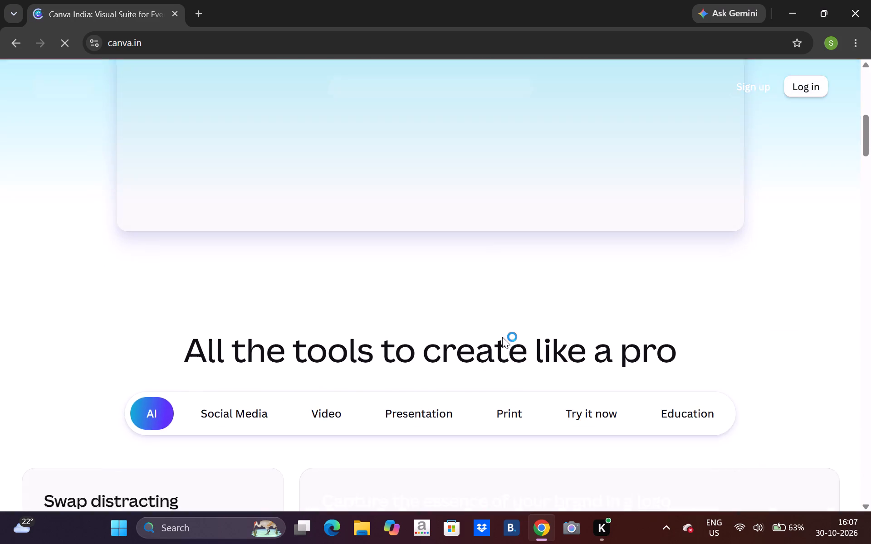
pyautogui.press('Down')
pyautogui.press('Down')
pyautogui.press('Down')
pyautogui.press('Down')
pyautogui.press('Down')
pyautogui.press('Down')
pyautogui.press('Down')
pyautogui.press('Down')
pyautogui.press('Down')
pyautogui.press('Down')
pyautogui.press('Down')
pyautogui.press('Down')
pyautogui.press('Down')
pyautogui.press('Down')
pyautogui.press('Down')
pyautogui.press('Down')
pyautogui.press('Down')
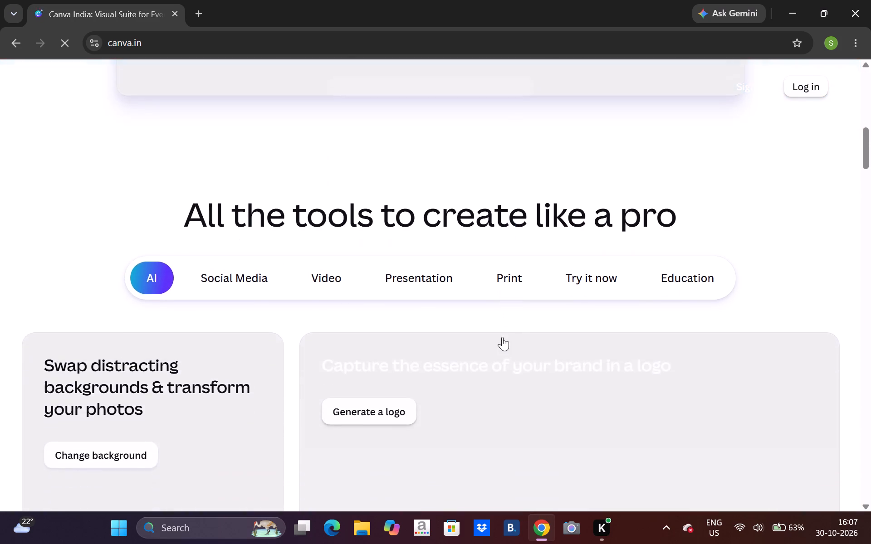
pyautogui.press('Down')
pyautogui.press('Down')
pyautogui.press('Down')
pyautogui.press('Down')
pyautogui.press('Down')
pyautogui.press('Down')
pyautogui.press('Down')
pyautogui.press('Down')
pyautogui.press('Down')
pyautogui.press('Down')
pyautogui.press('Down')
pyautogui.press('Down')
pyautogui.press('Down')
pyautogui.press('Down')
pyautogui.press('Down')
pyautogui.press('Down')
pyautogui.press('Down')
pyautogui.press('Down')
pyautogui.press('Down')
pyautogui.press('Down')
pyautogui.press('Down')
pyautogui.press('Down')
pyautogui.press('Down')
pyautogui.press('Down')
pyautogui.press('Down')
pyautogui.press('Down')
pyautogui.press('Down')
pyautogui.press('Down')
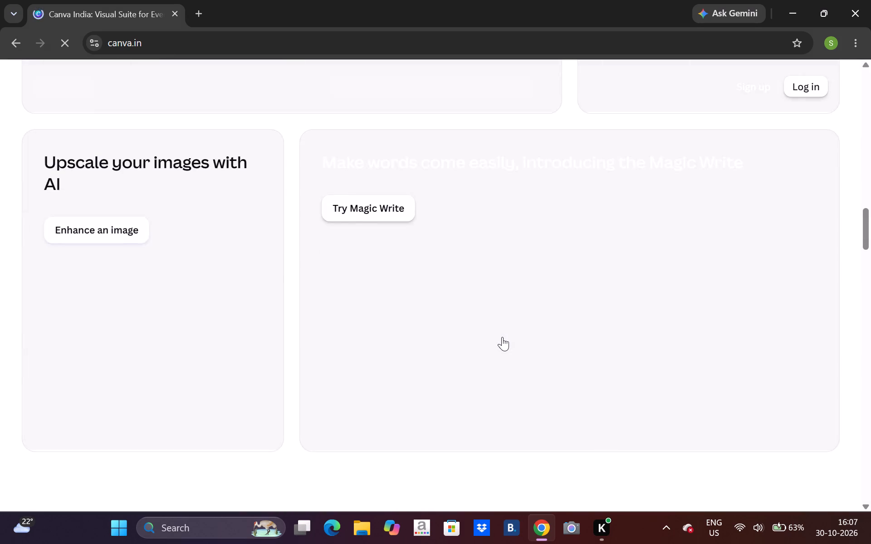
pyautogui.press('Down')
pyautogui.press('Down')
pyautogui.press('Down')
pyautogui.press('Down')
pyautogui.press('Down')
pyautogui.press('Down')
pyautogui.press('Down')
pyautogui.press('Down')
pyautogui.press('Down')
pyautogui.press('Down')
pyautogui.press('Down')
pyautogui.press('Down')
pyautogui.press('Down')
pyautogui.press('Down')
pyautogui.press('Down')
pyautogui.press('Down')
pyautogui.press('Down')
pyautogui.press('Down')
pyautogui.press('Down')
pyautogui.press('Down')
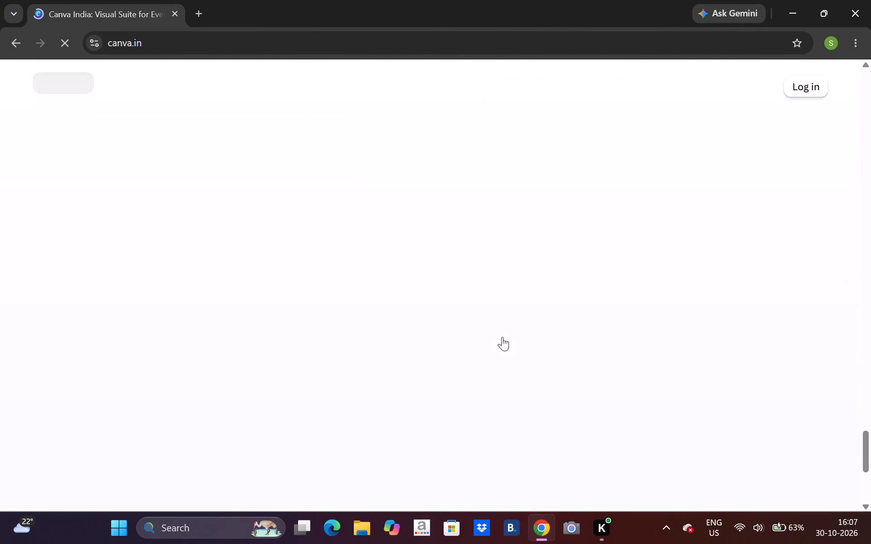
pyautogui.press('Up')
pyautogui.press('Up')
pyautogui.press('Up')
pyautogui.press('Up')
pyautogui.press('Up')
pyautogui.press('Up')
pyautogui.press('Up')
pyautogui.press('Up')
pyautogui.press('Up')
pyautogui.press('Up')
pyautogui.press('Up')
pyautogui.press('Up')
pyautogui.press('Up')
pyautogui.press('Up')
pyautogui.press('Up')
pyautogui.press('Up')
pyautogui.press('Up')
pyautogui.press('Up')
pyautogui.press('Up')
pyautogui.press('Up')
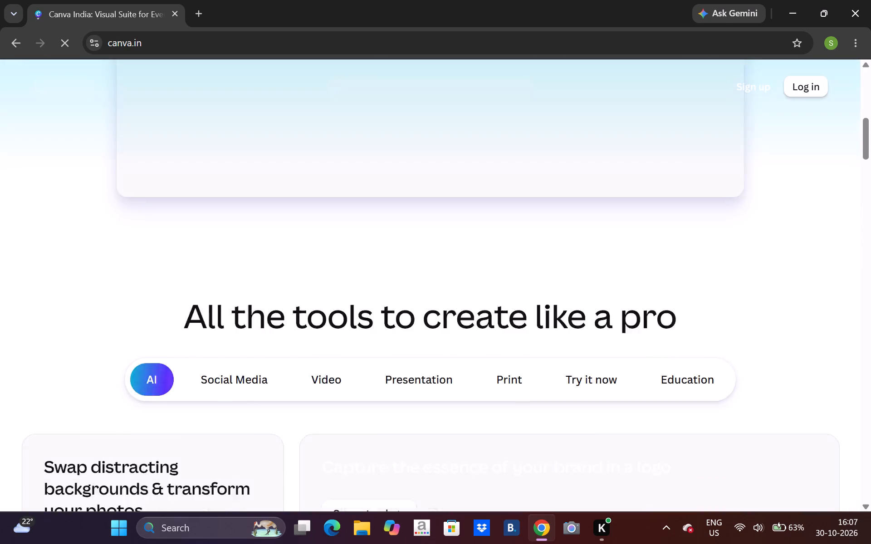
pyautogui.press('Up')
pyautogui.press('Up')
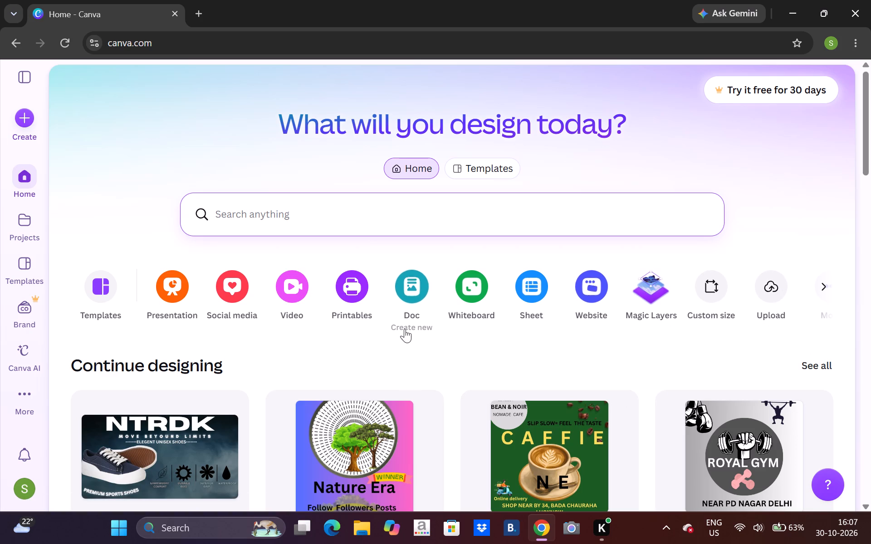
# Create a new blank YouTube Video design at 1920 × 1080 px.
pyautogui.click(296, 293)
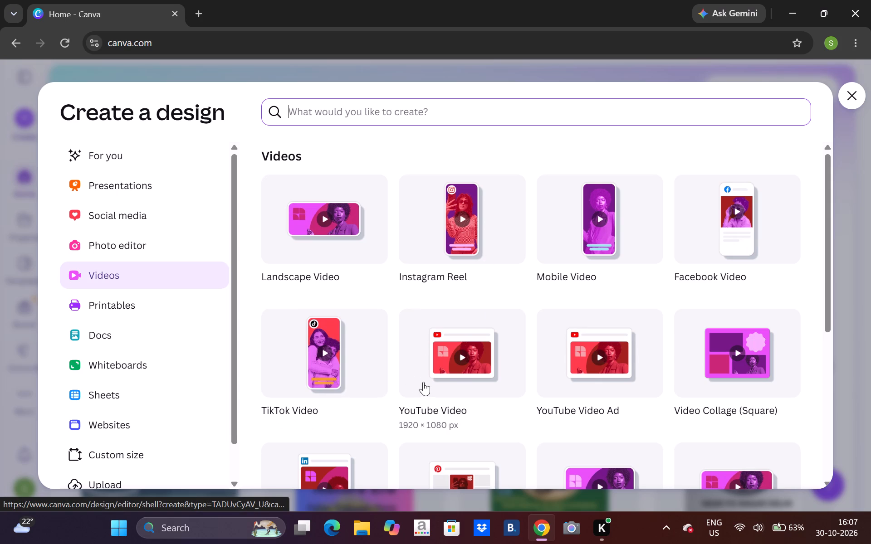
pyautogui.click(470, 379)
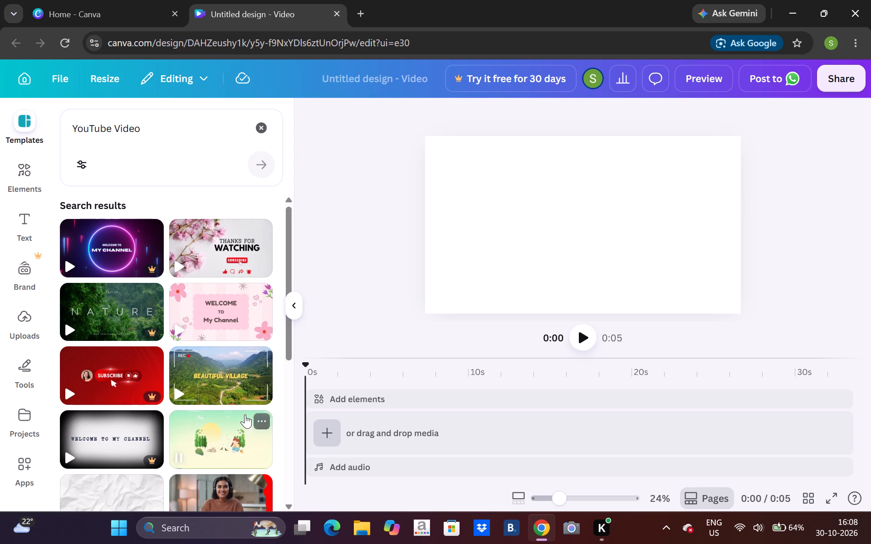
# Find the Brown and Red Modern Channel Welcome Video among the YouTube Video templates and apply it to the blank design.
pyautogui.click(289, 505)
pyautogui.tripleClick(289, 505)
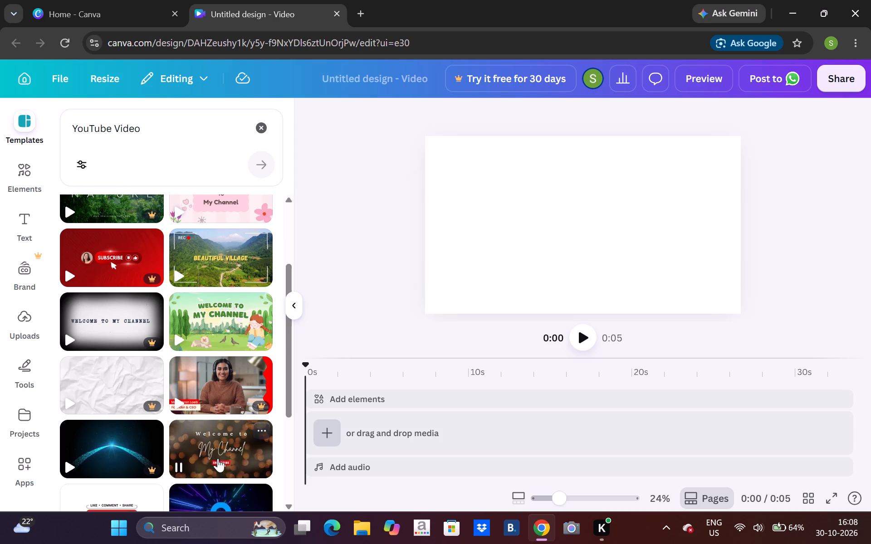
pyautogui.click(286, 495)
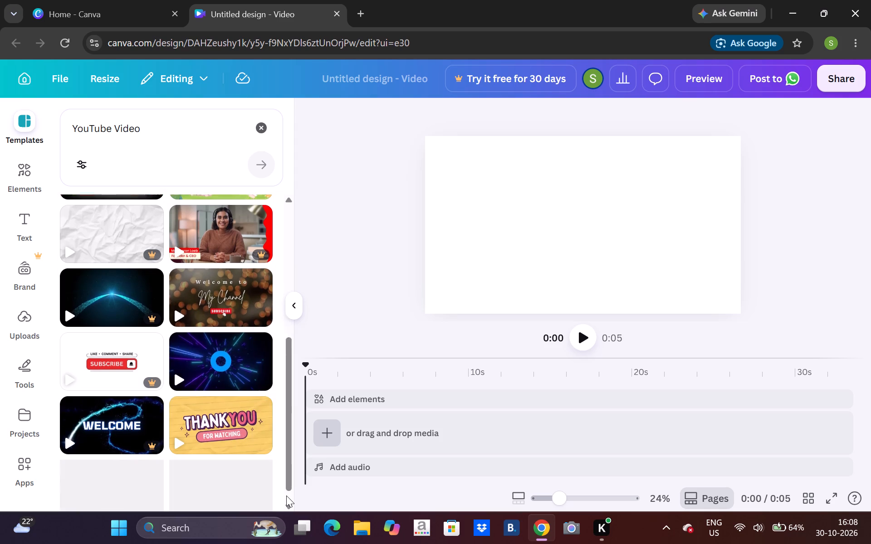
pyautogui.click(245, 301)
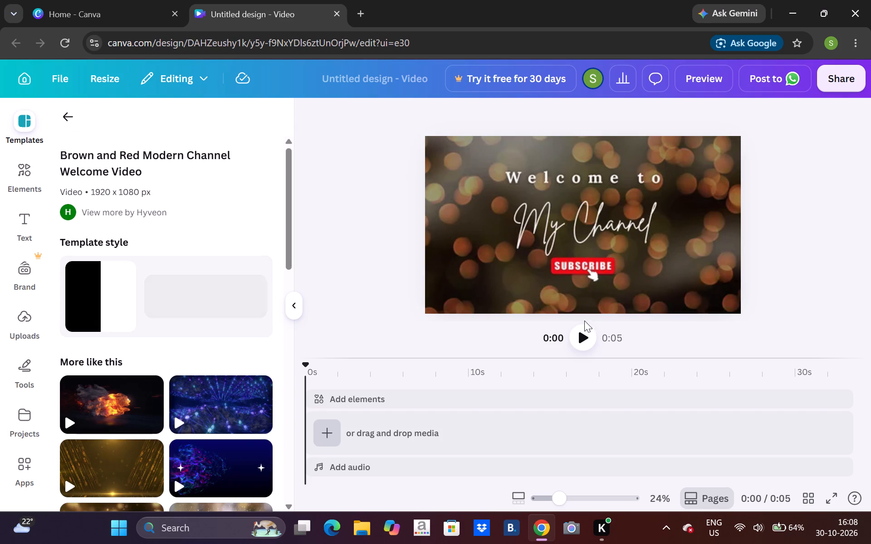
# Play the applied welcome template through to review its animation.
pyautogui.click(579, 327)
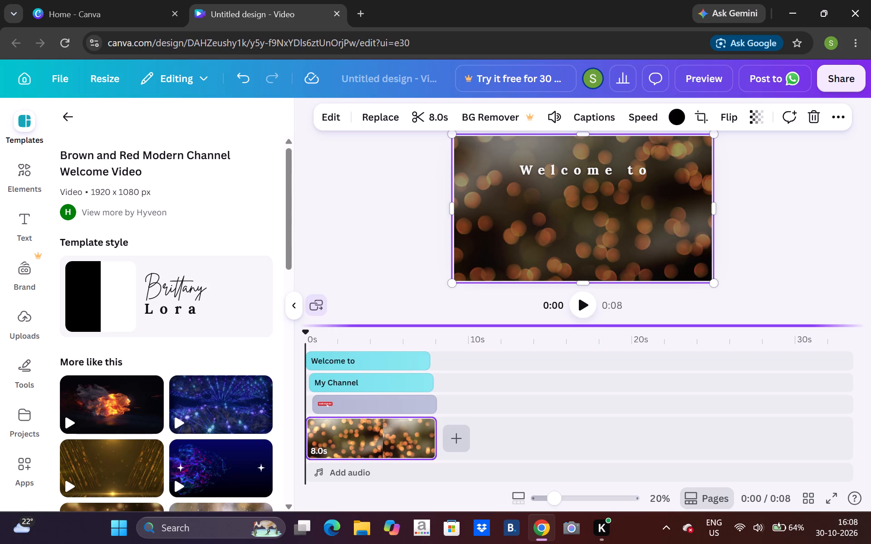
pyautogui.click(585, 312)
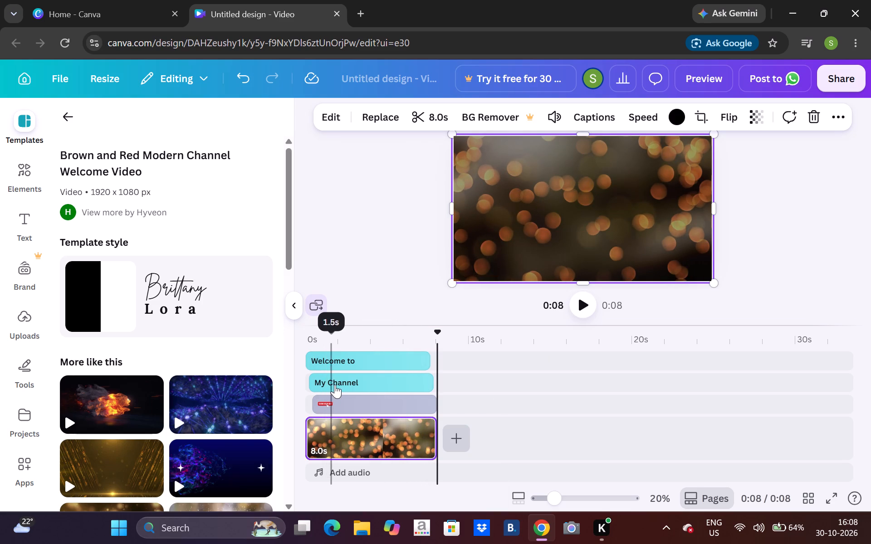
# Replace the "My Channel" title text with "STUDY TIPS".
pyautogui.click(346, 382)
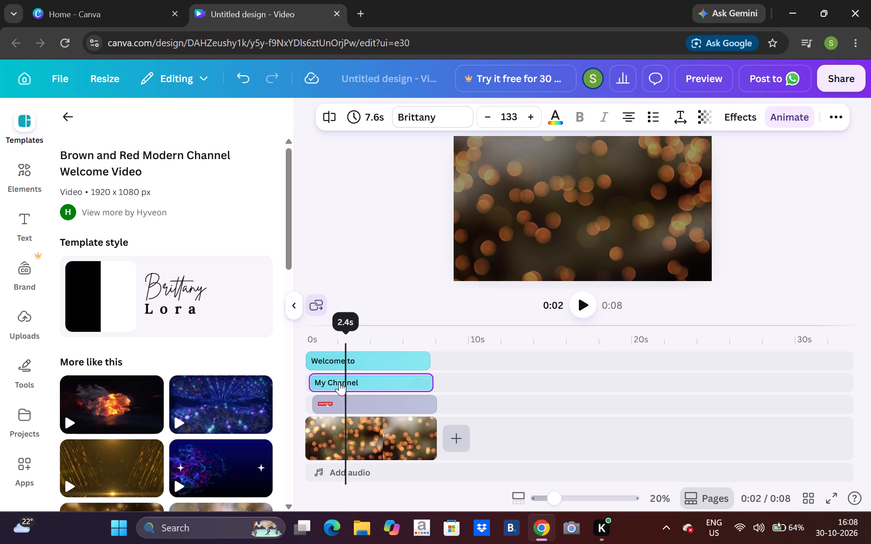
pyautogui.click(320, 384)
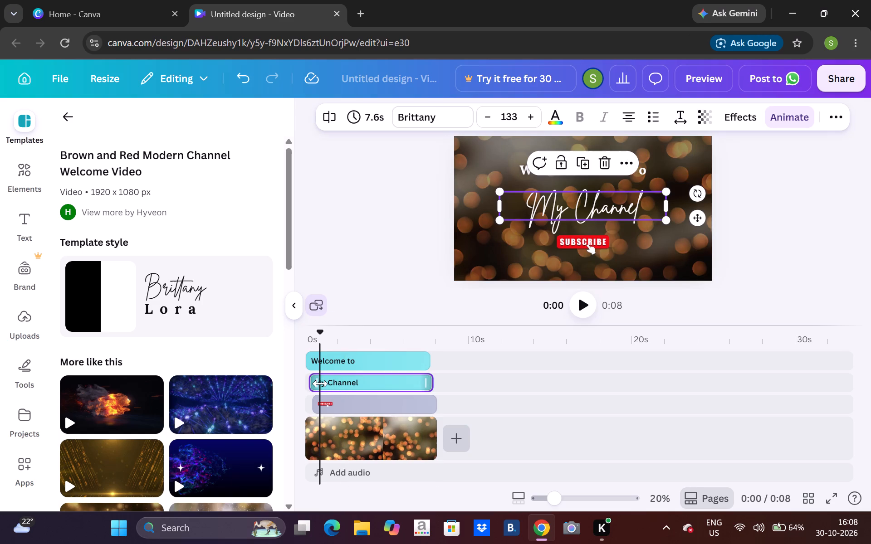
pyautogui.doubleClick(583, 203)
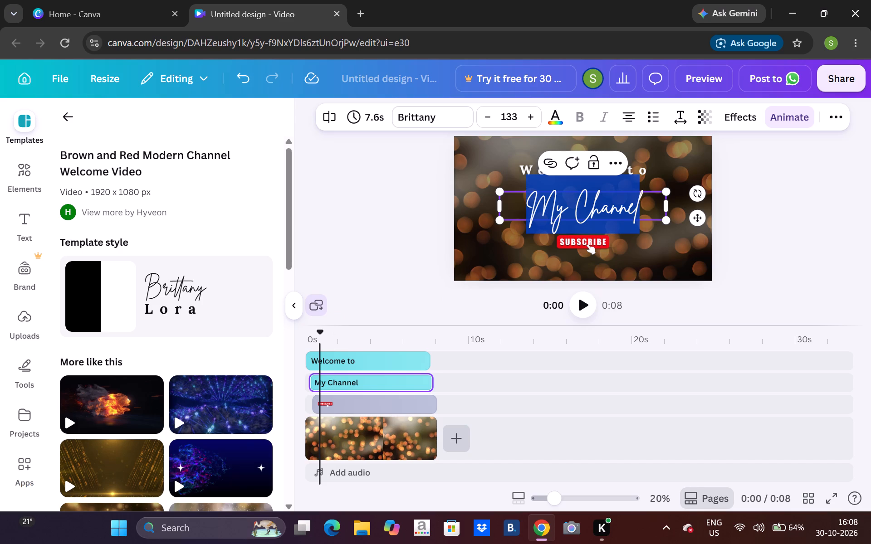
pyautogui.press('BackSpace')
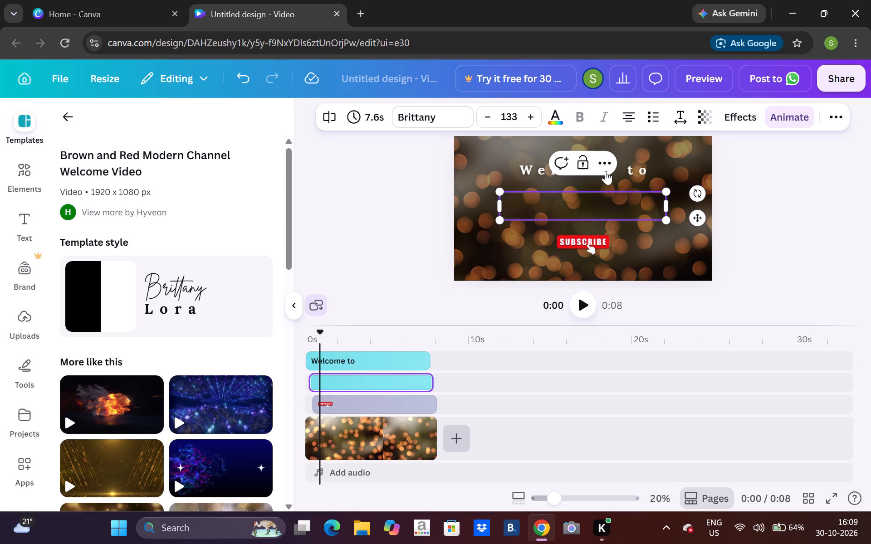
pyautogui.click(596, 200)
pyautogui.write('st')
pyautogui.press('BackSpace')
pyautogui.press('BackSpace')
pyautogui.write('ST')
pyautogui.write('UDY')
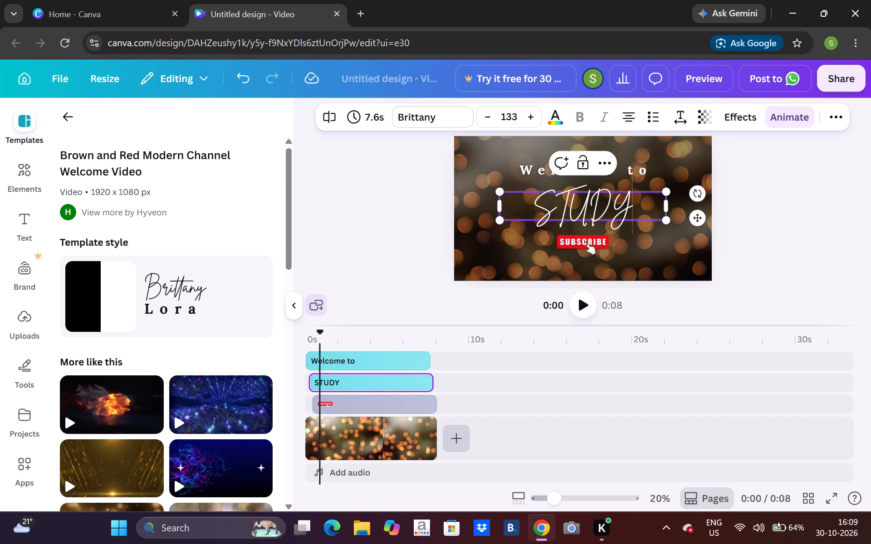
pyautogui.hotkey('shift', 'space')
pyautogui.write('TIP')
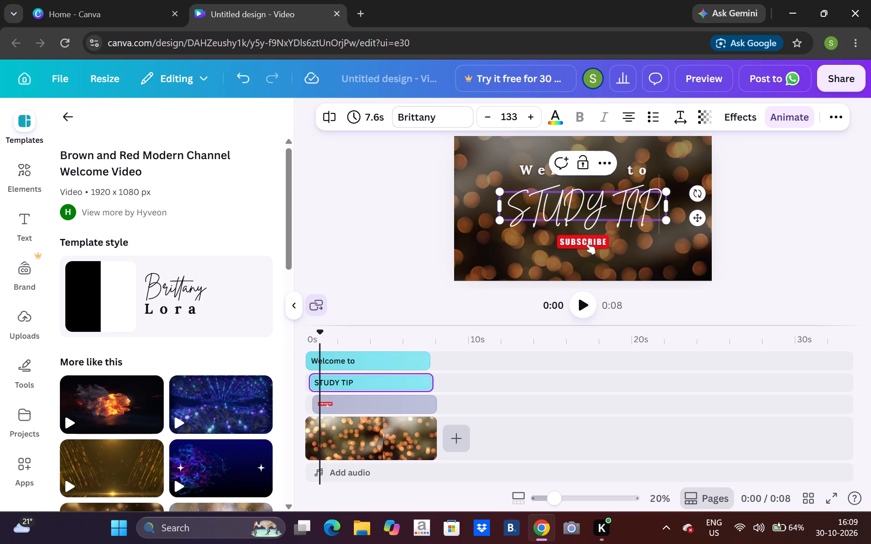
pyautogui.hotkey('shift', 's')
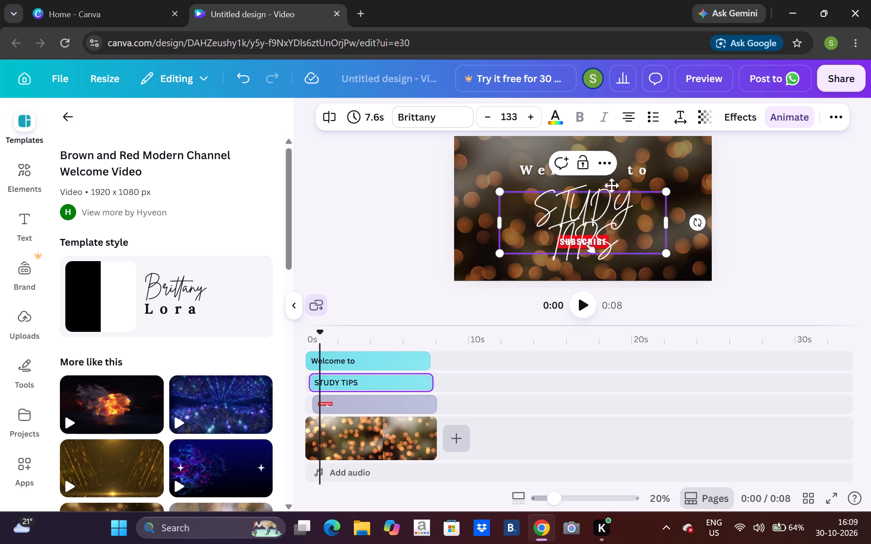
# Reduce the STUDY TIPS font size to 129 and widen its text box so the title fits on one line.
pyautogui.click(484, 114)
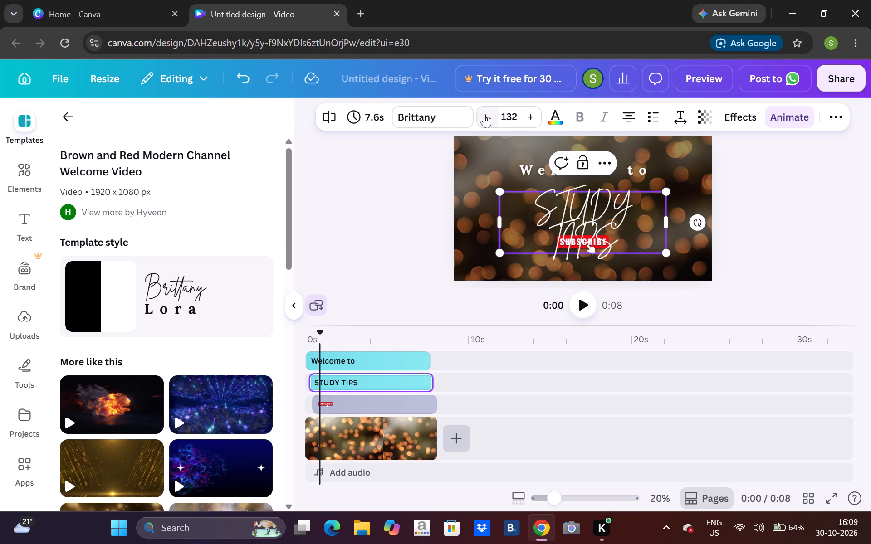
pyautogui.click(484, 114)
pyautogui.click(484, 114)
pyautogui.click(484, 114)
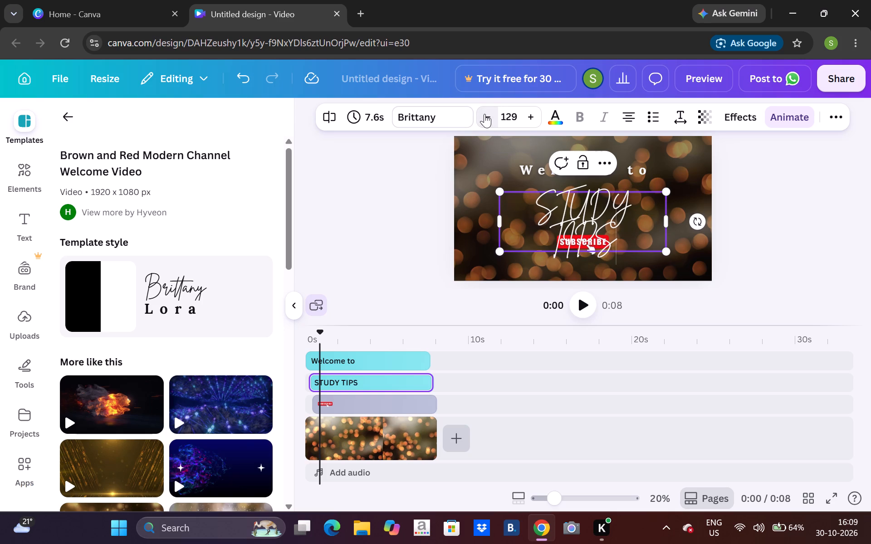
pyautogui.moveTo(669, 217); pyautogui.dragTo(685, 214)
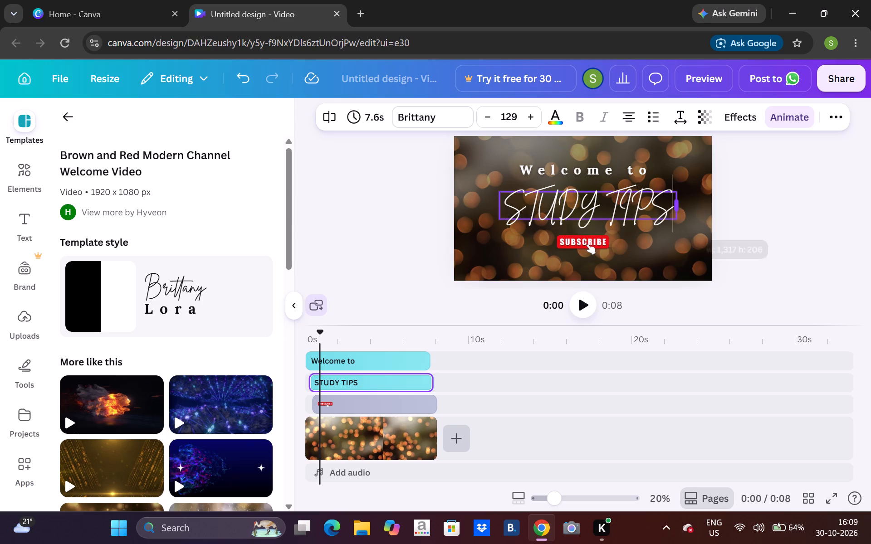
pyautogui.moveTo(685, 214); pyautogui.dragTo(685, 213)
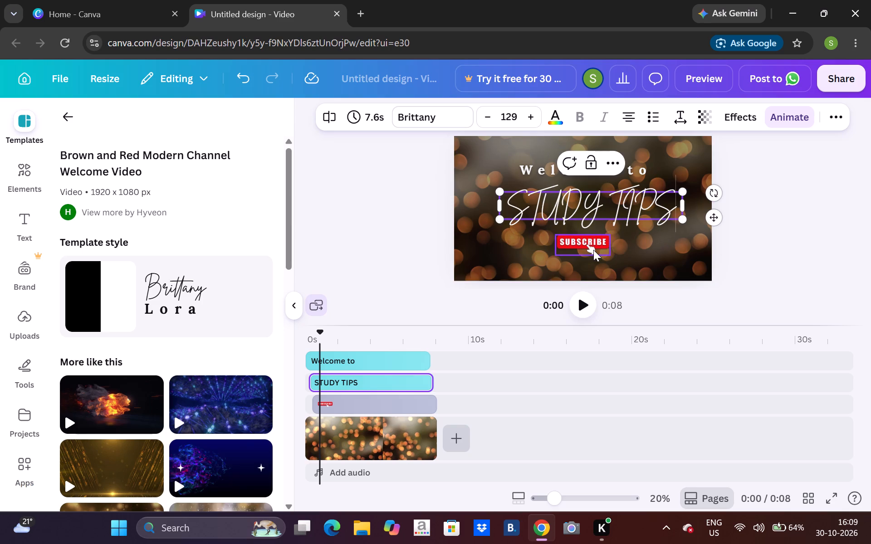
# Nudge the SUBSCRIBE graphic below the title slightly upward, four small increments, and deselect it.
pyautogui.click(592, 246)
pyautogui.press('Up')
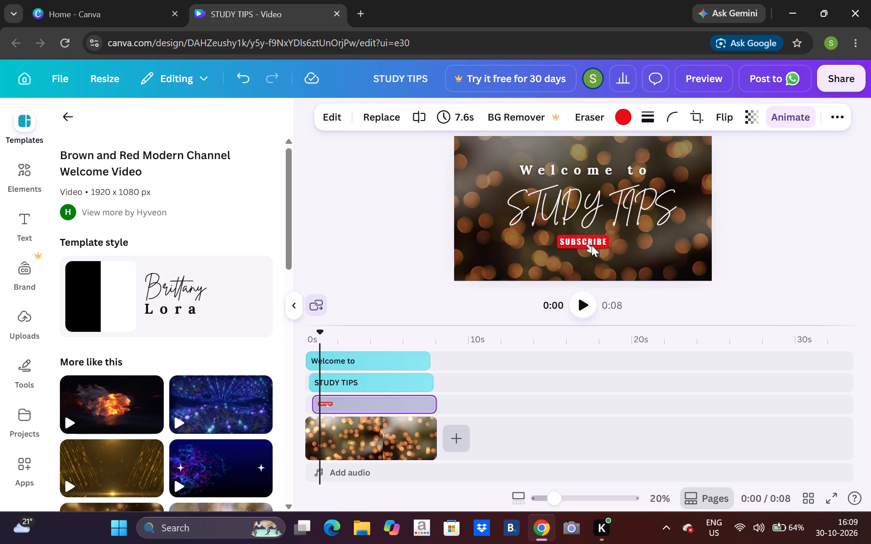
pyautogui.press('Up')
pyautogui.press('Up')
pyautogui.press('Up')
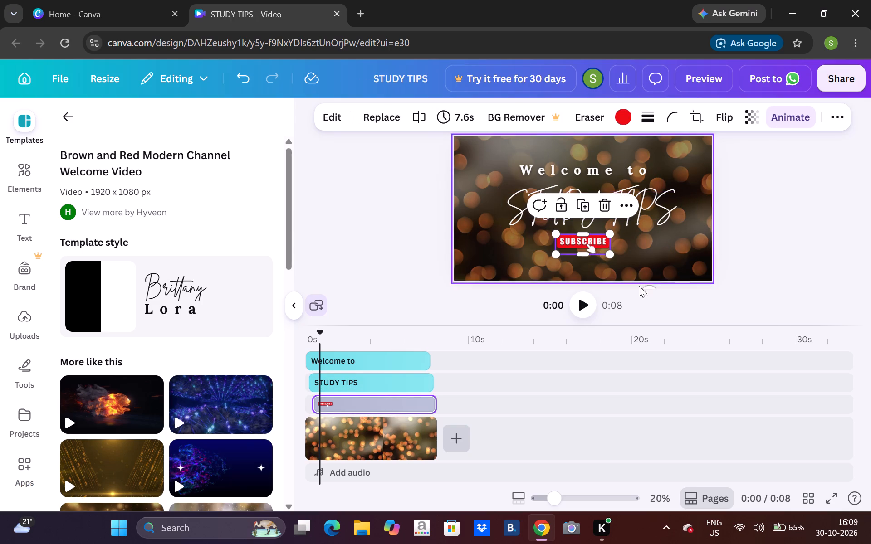
pyautogui.click(766, 213)
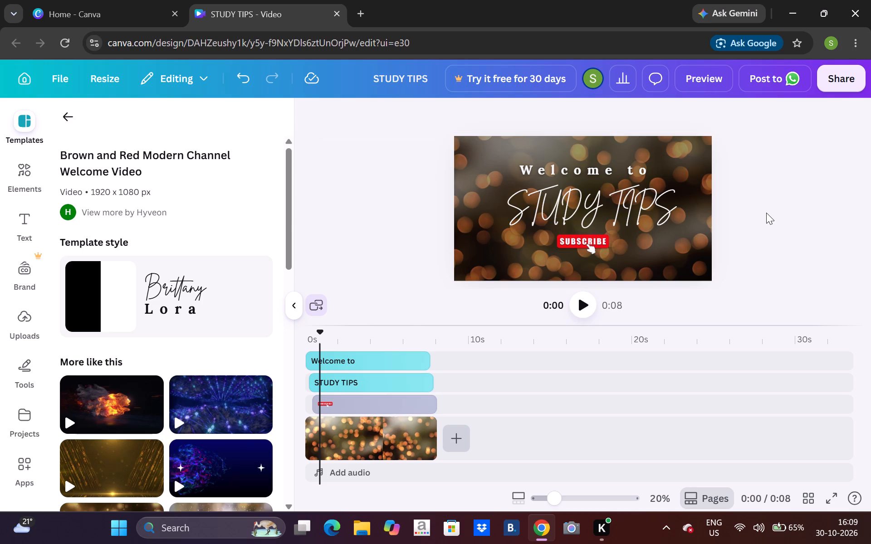
# Extend the start of the STUDY TIPS text clip back to 0s in the timeline, making it 7.8s long.
pyautogui.click(313, 332)
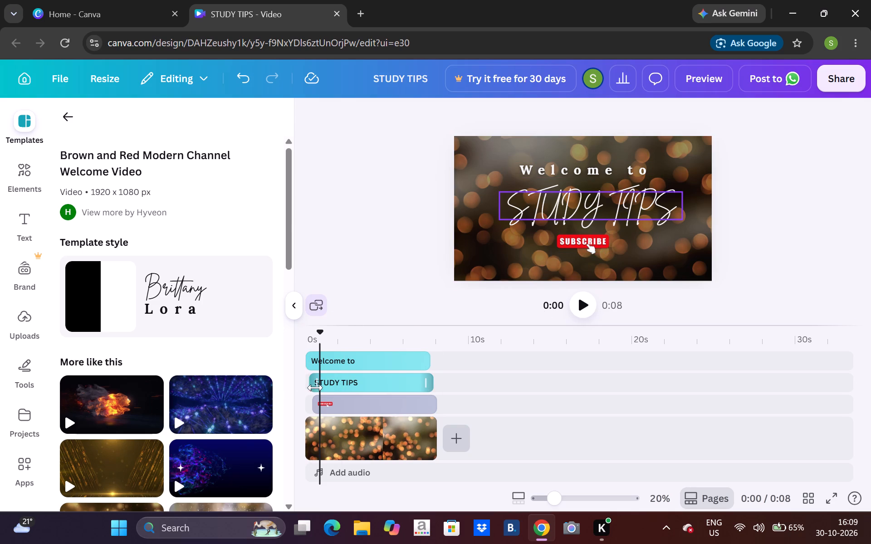
pyautogui.moveTo(320, 377); pyautogui.dragTo(282, 376)
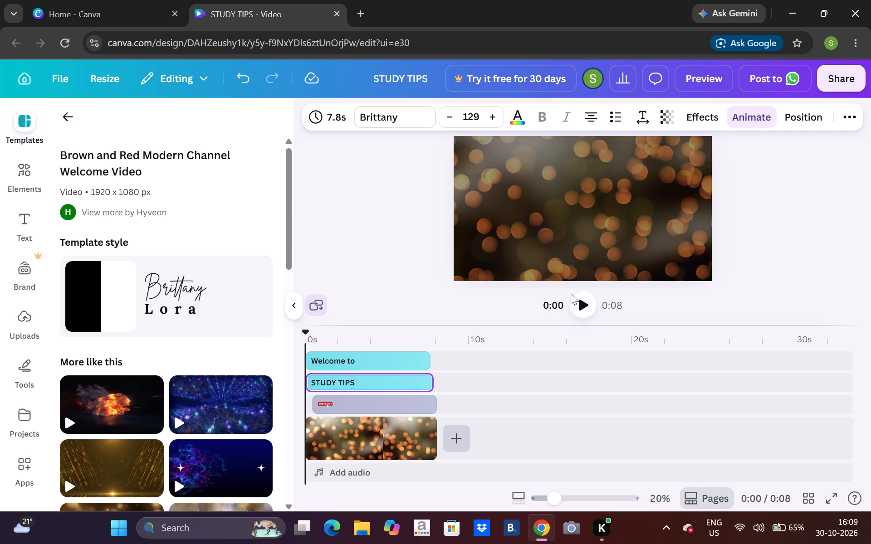
# Play the edited intro from the beginning to check the title timing.
pyautogui.click(577, 303)
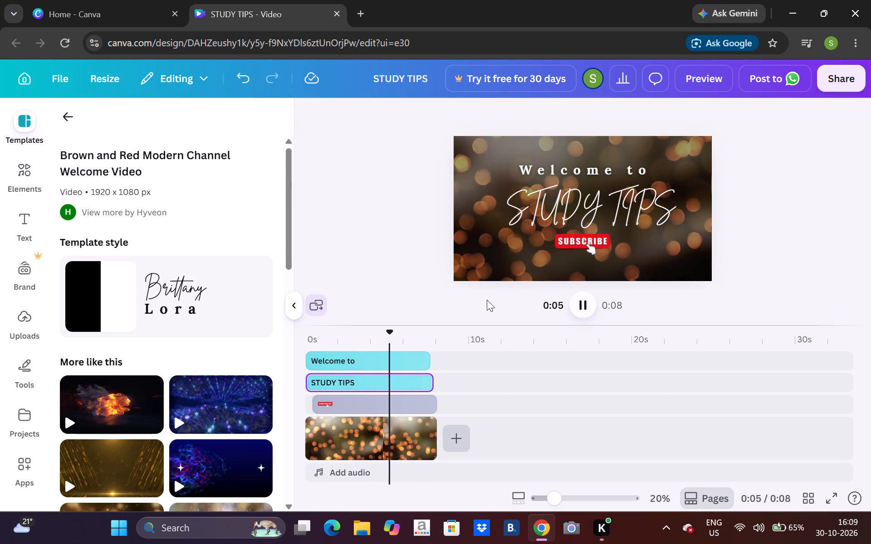
pyautogui.click(283, 342)
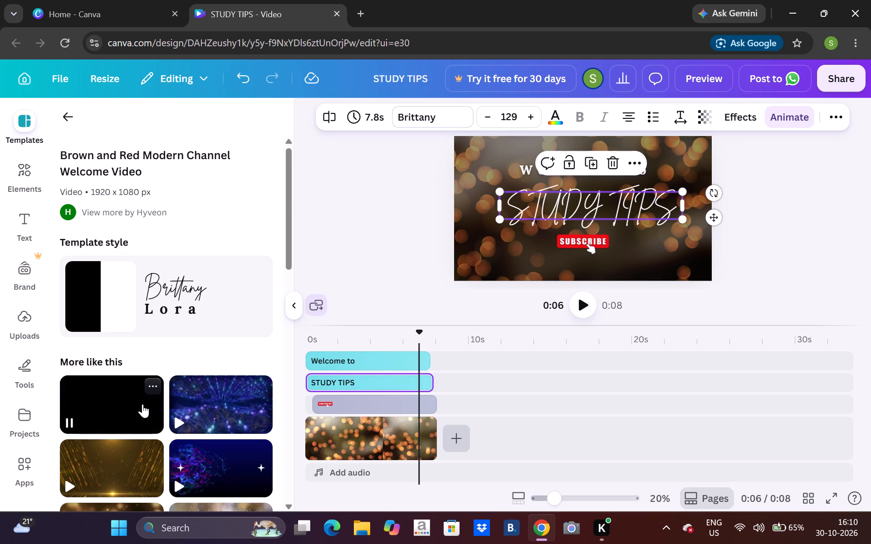
# Add the Yellow and Black Simple intro Video template from the similar templates after the welcome clip.
pyautogui.click(142, 404)
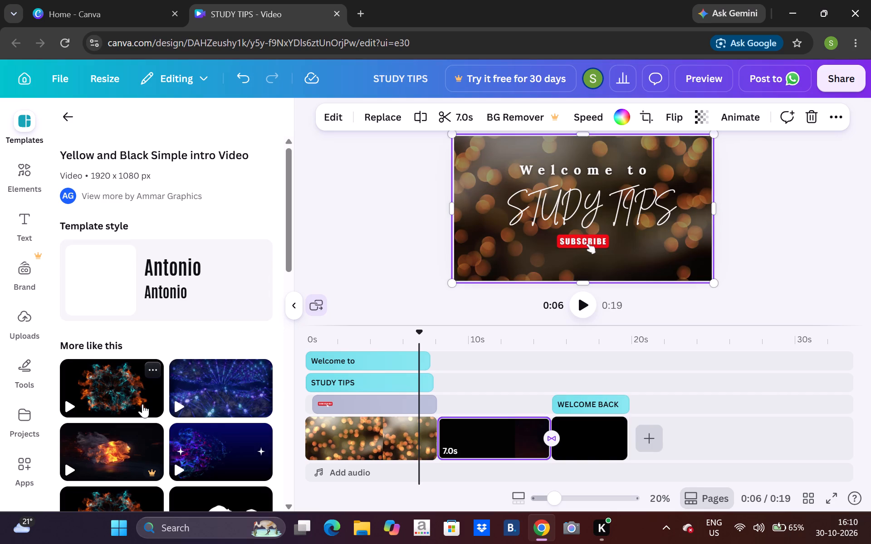
# Play the video through to its end to check the newly added template clips.
pyautogui.click(582, 300)
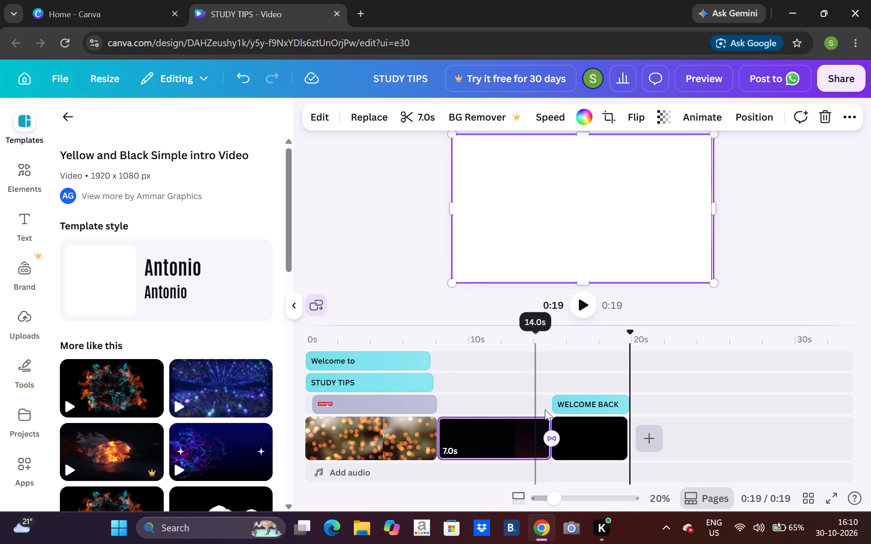
# Adjust the end of the SUBSCRIBE graphic's clip in the timeline to make it 7.7s long.
pyautogui.click(439, 397)
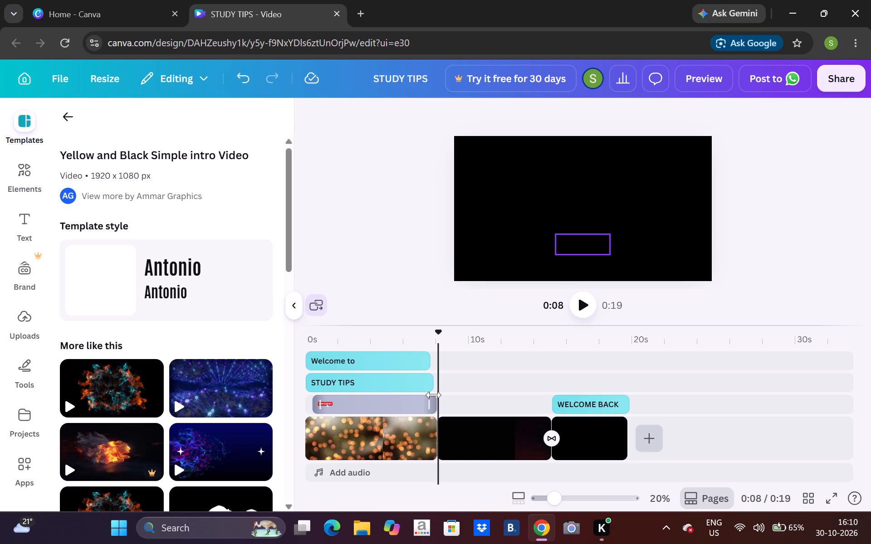
pyautogui.moveTo(434, 395); pyautogui.dragTo(433, 386)
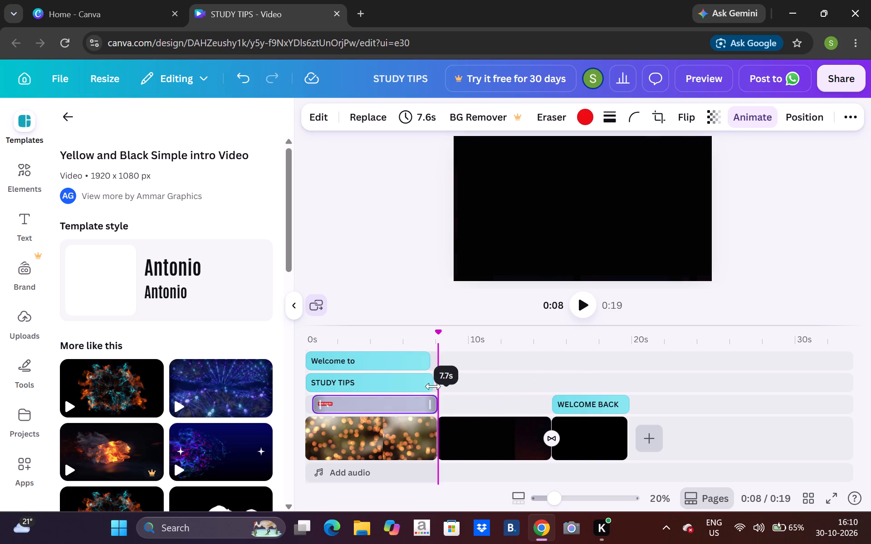
pyautogui.moveTo(433, 386); pyautogui.dragTo(435, 383)
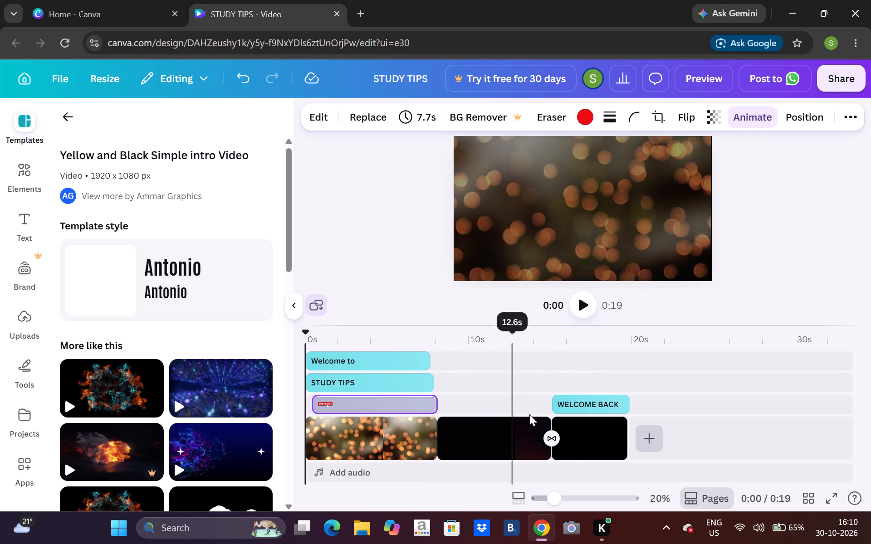
# Duplicate the WELCOME BACK text and place the copy over the 7.0s middle clip, starting at about 9s.
pyautogui.click(564, 404)
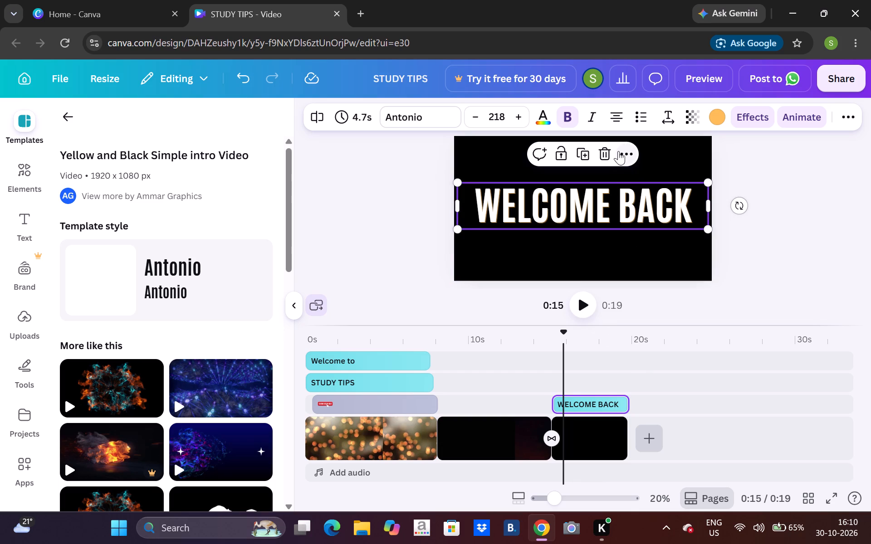
pyautogui.click(618, 152)
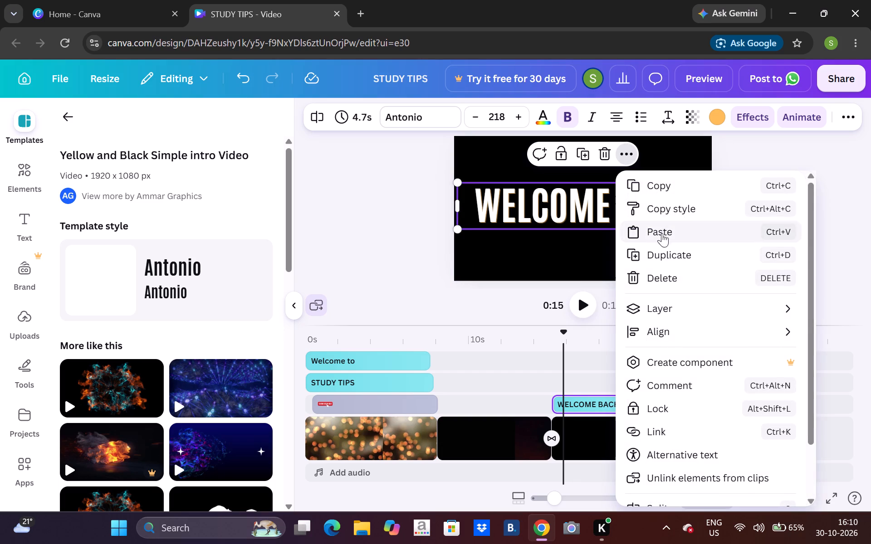
pyautogui.click(665, 248)
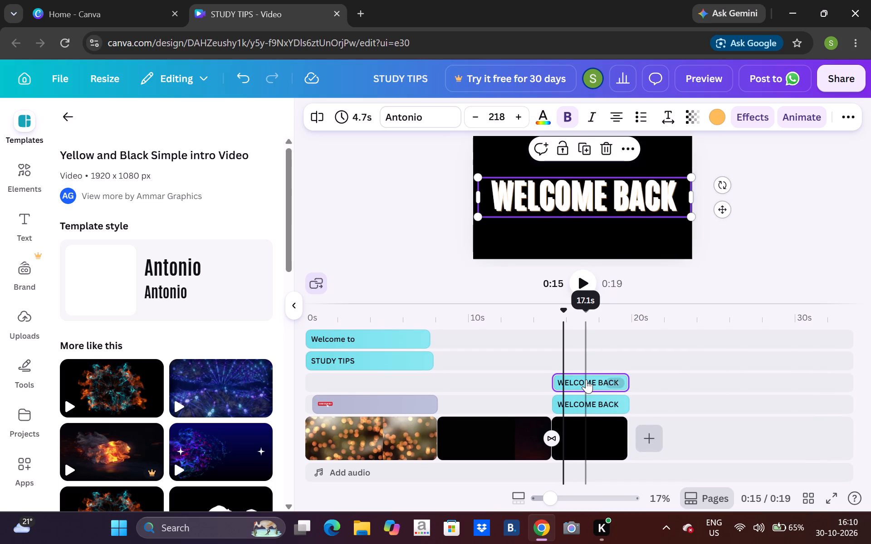
pyautogui.moveTo(586, 379); pyautogui.dragTo(490, 400)
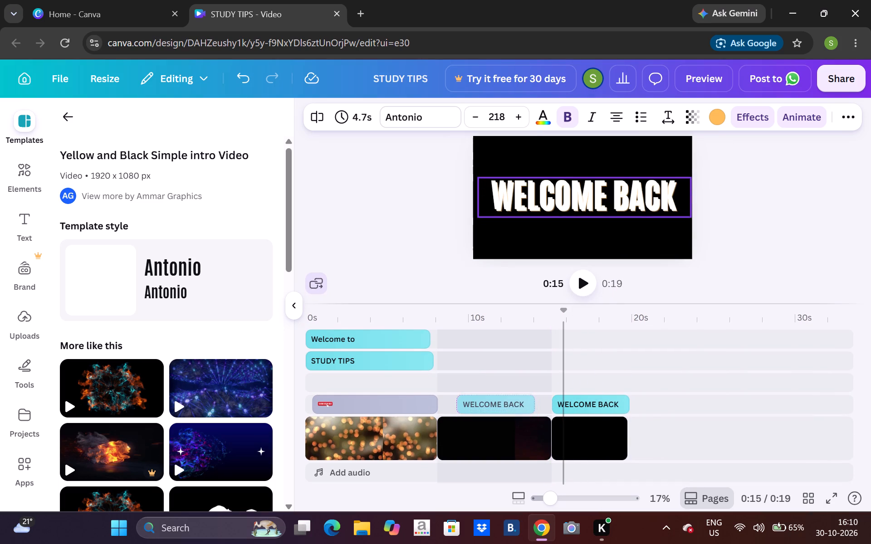
pyautogui.moveTo(490, 400); pyautogui.dragTo(487, 401)
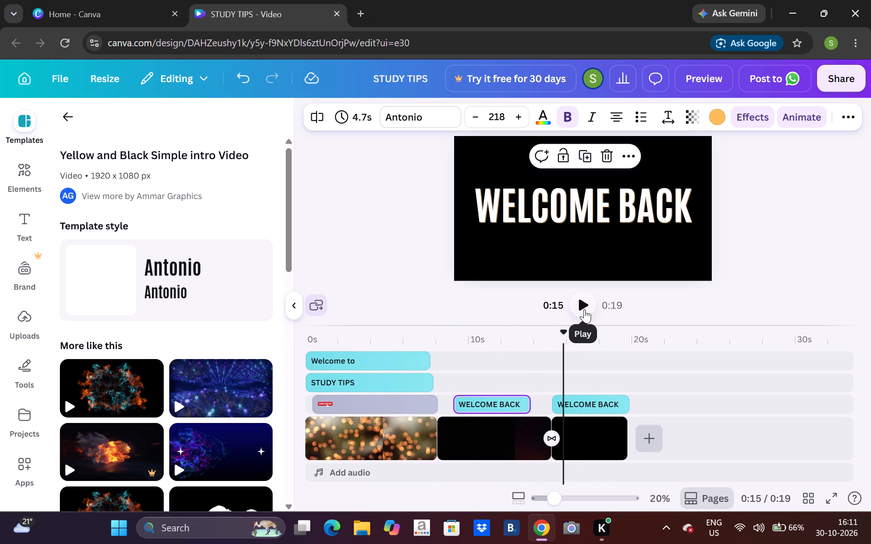
# Play the video to check the duplicated WELCOME BACK text over the middle clip.
pyautogui.click(577, 294)
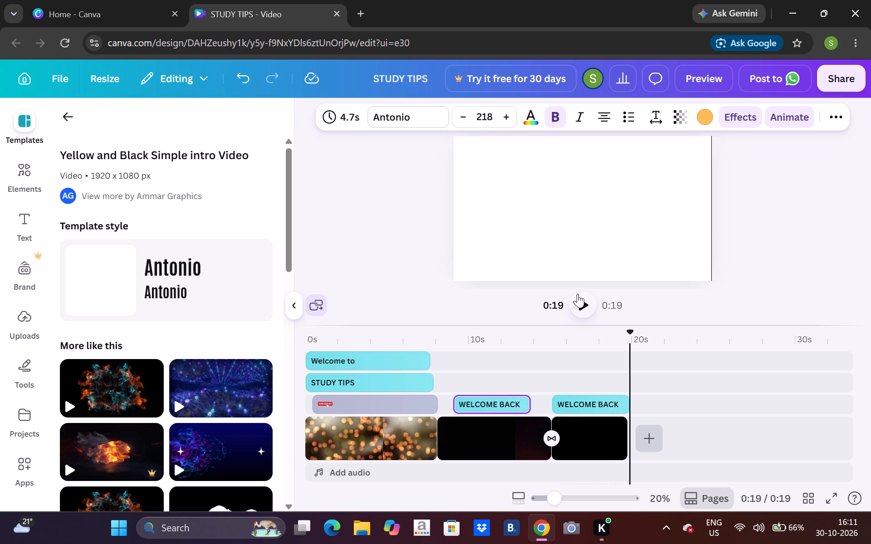
pyautogui.click(577, 294)
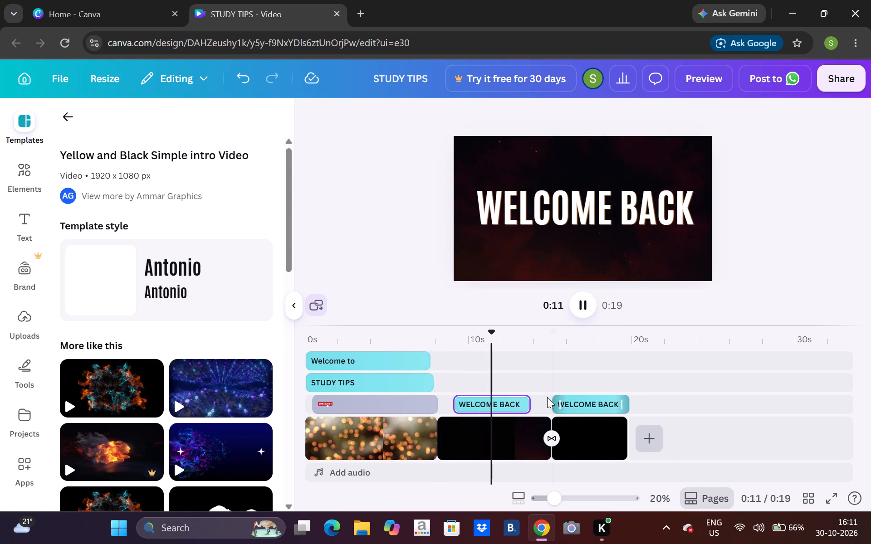
# Replace the duplicated WELCOME BACK text with "excercise vs study" at font size 177 and deselect it.
pyautogui.doubleClick(492, 398)
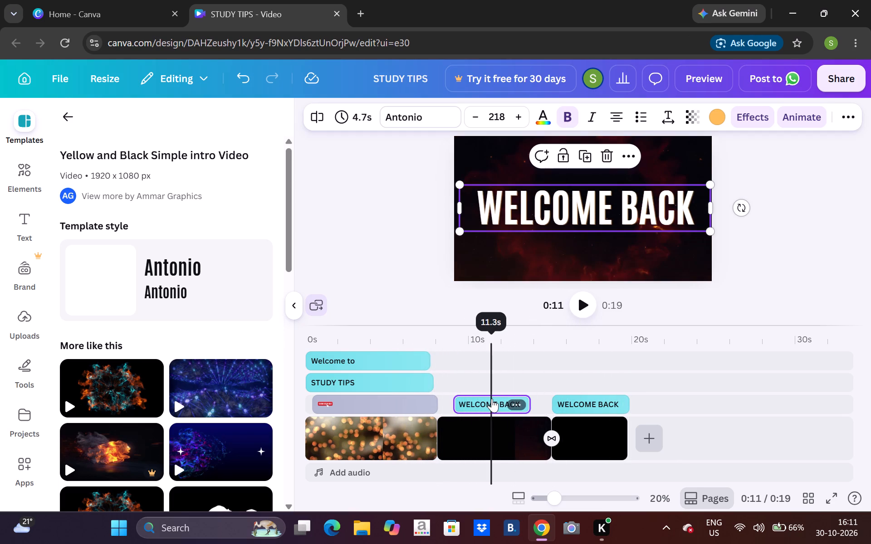
pyautogui.click(671, 211)
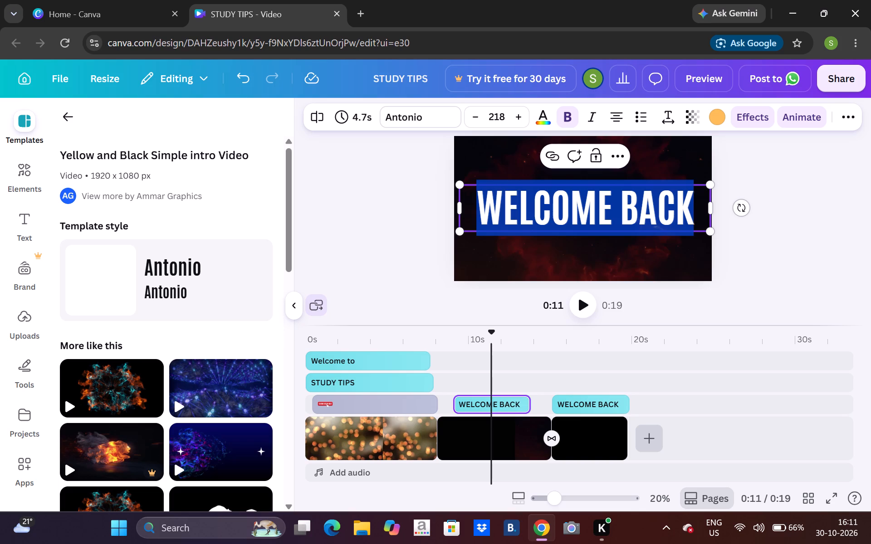
pyautogui.press('BackSpace')
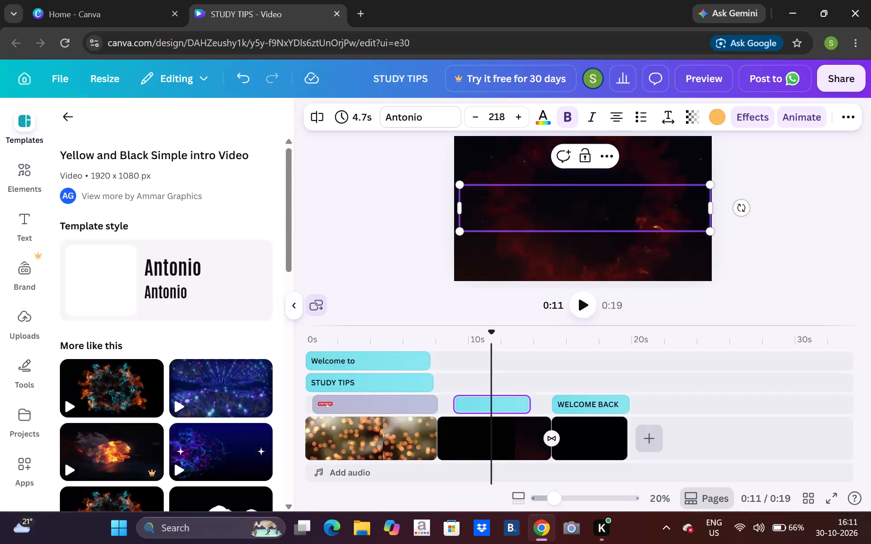
pyautogui.write('excer')
pyautogui.write('cise')
pyautogui.press('space')
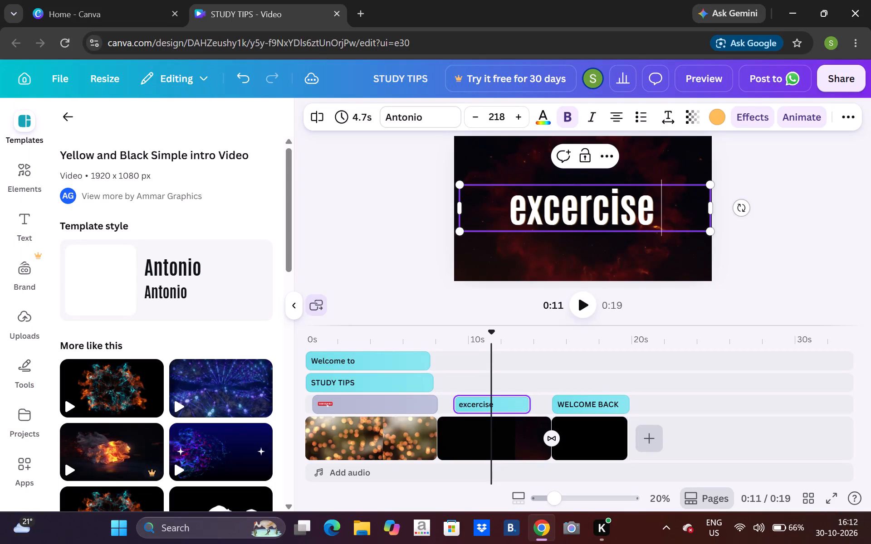
pyautogui.write('vs')
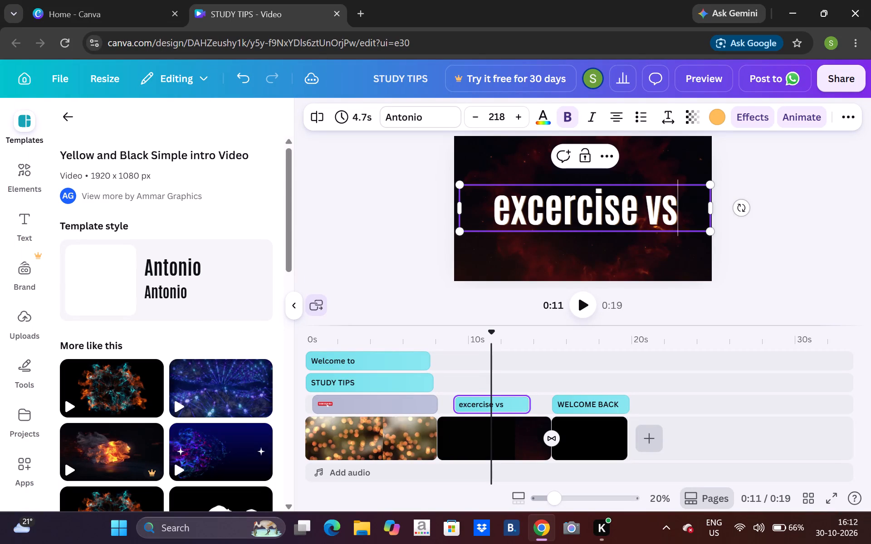
pyautogui.tripleClick(477, 114)
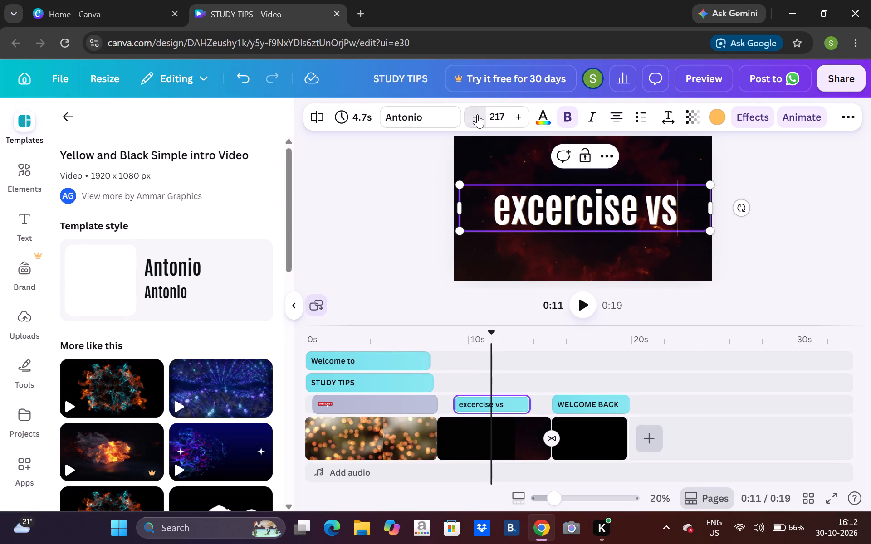
pyautogui.doubleClick(477, 114)
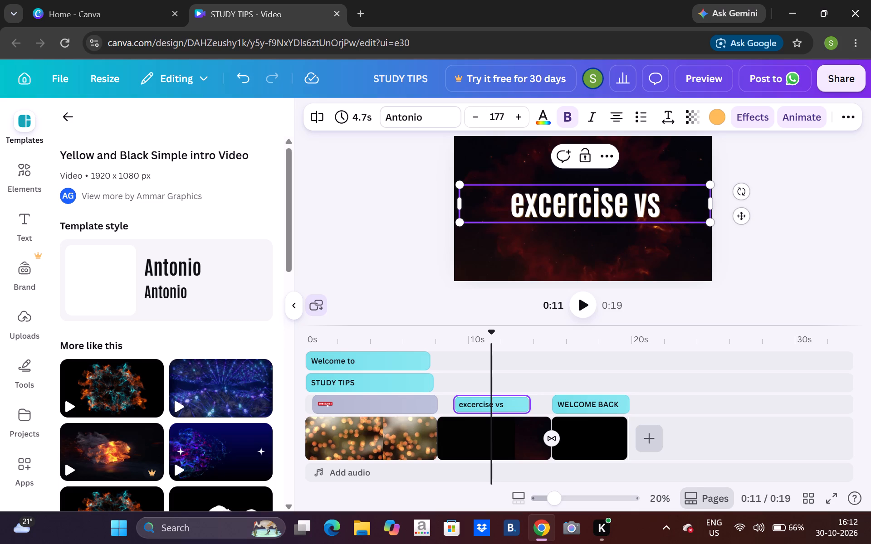
pyautogui.press('space')
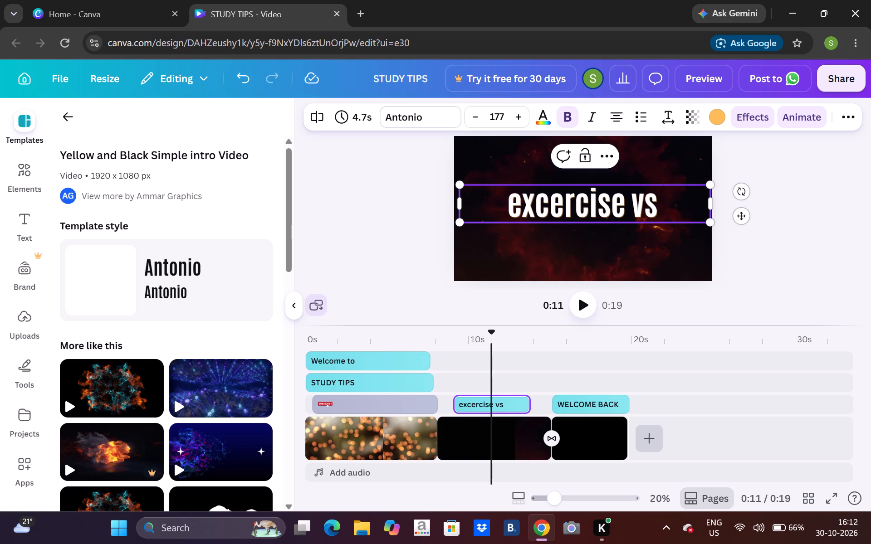
pyautogui.write('study')
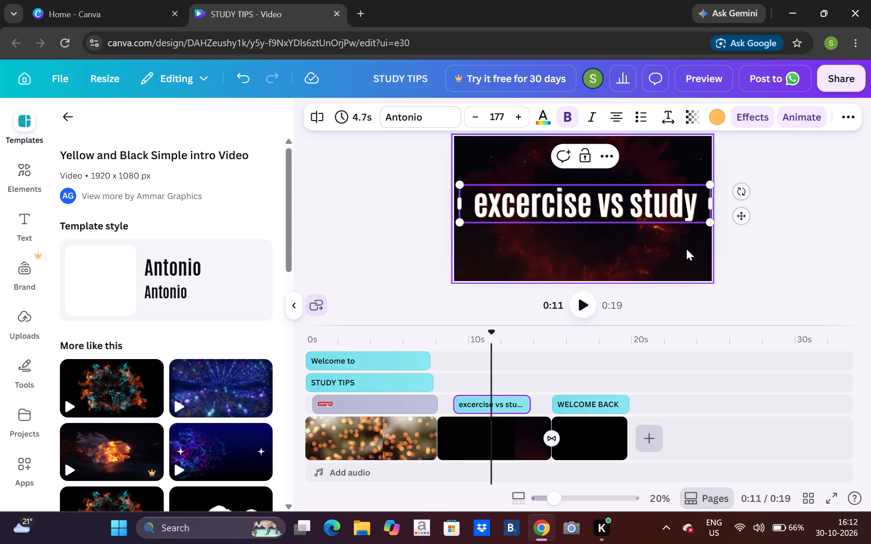
pyautogui.click(730, 259)
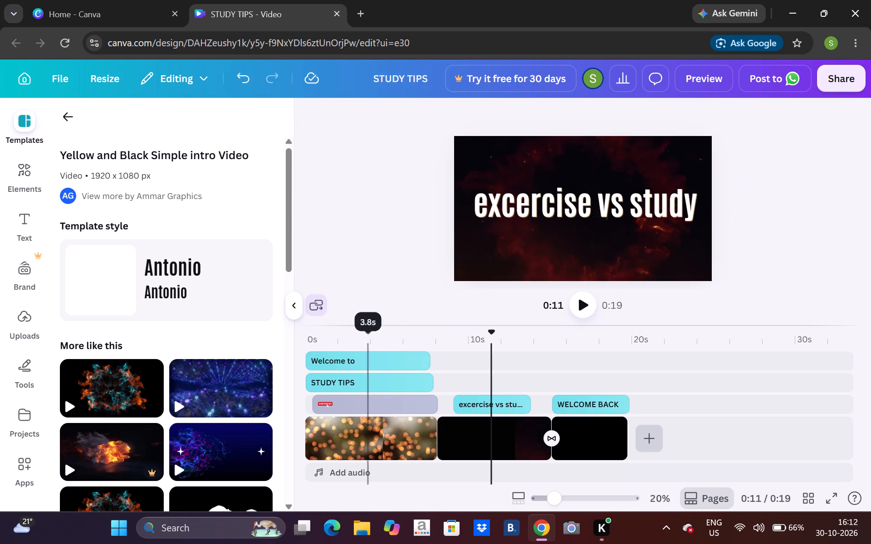
# Play the video to check the new text over the middle clip.
pyautogui.click(313, 323)
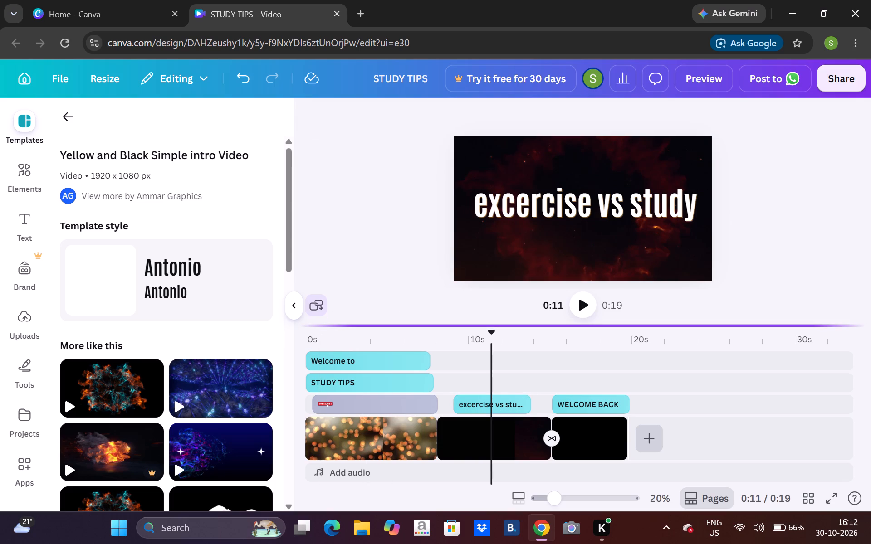
pyautogui.click(313, 323)
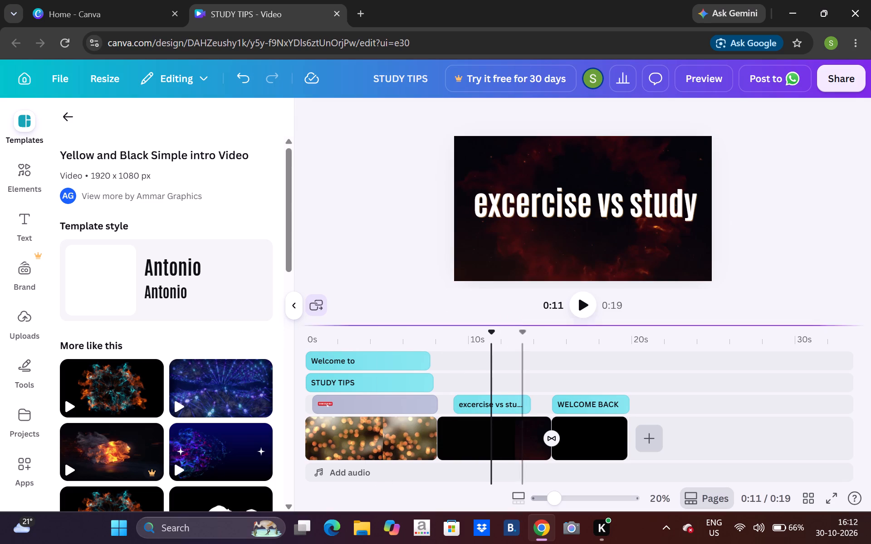
pyautogui.click(586, 305)
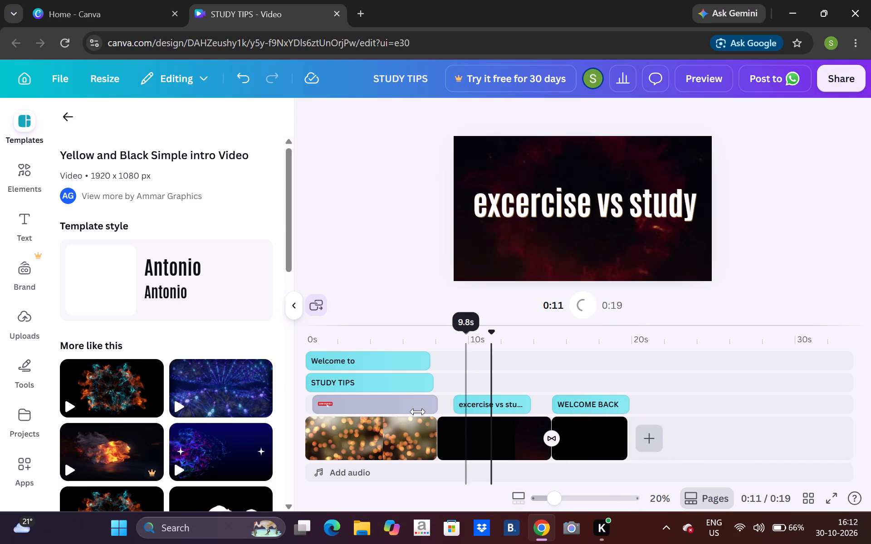
pyautogui.click(289, 467)
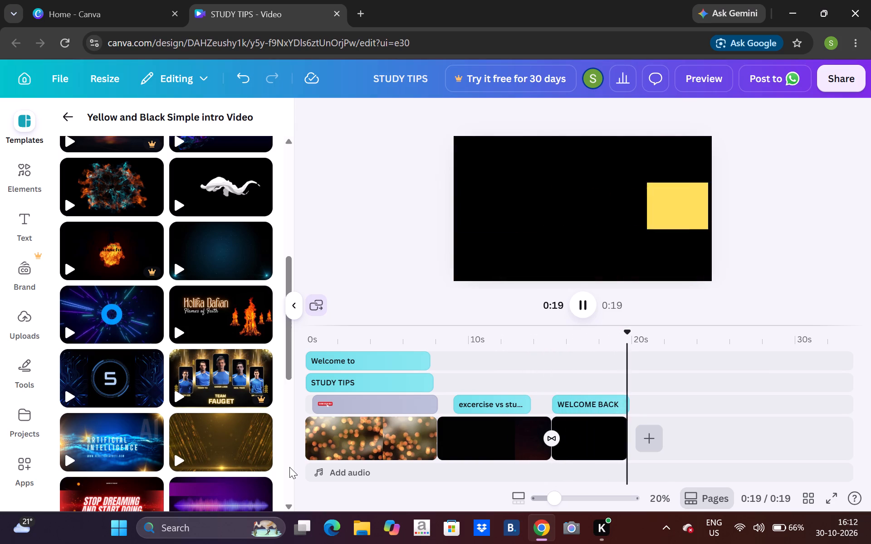
pyautogui.click(587, 304)
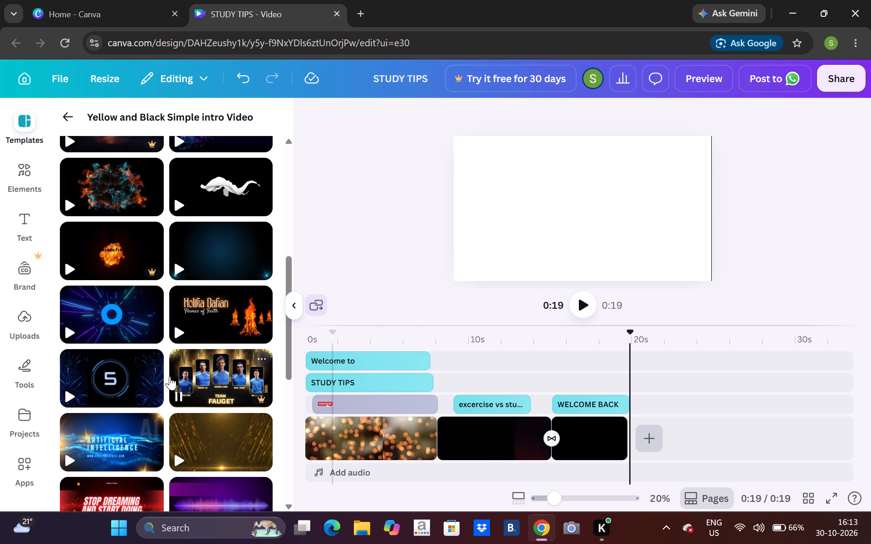
# Change the middle clip's text to "Sports vs Study", replacing the first word and capitalising the last.
pyautogui.doubleClick(509, 408)
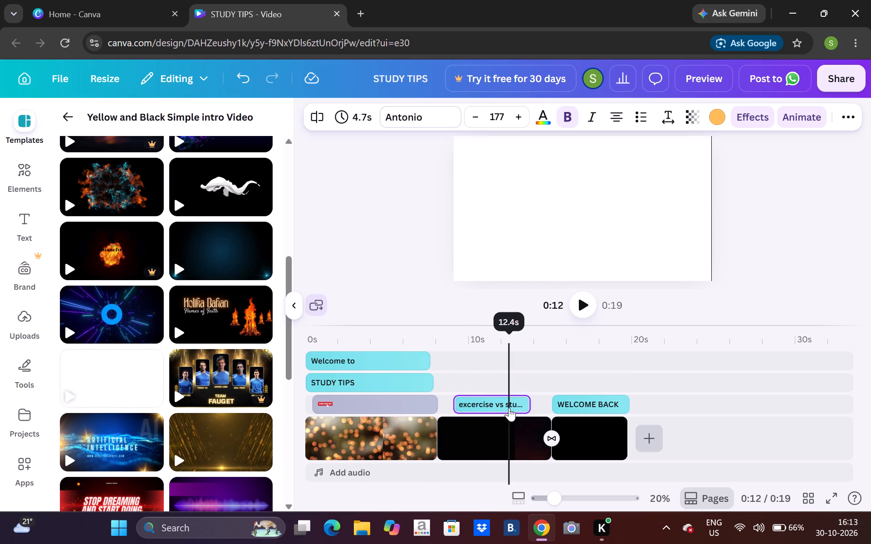
pyautogui.click(474, 403)
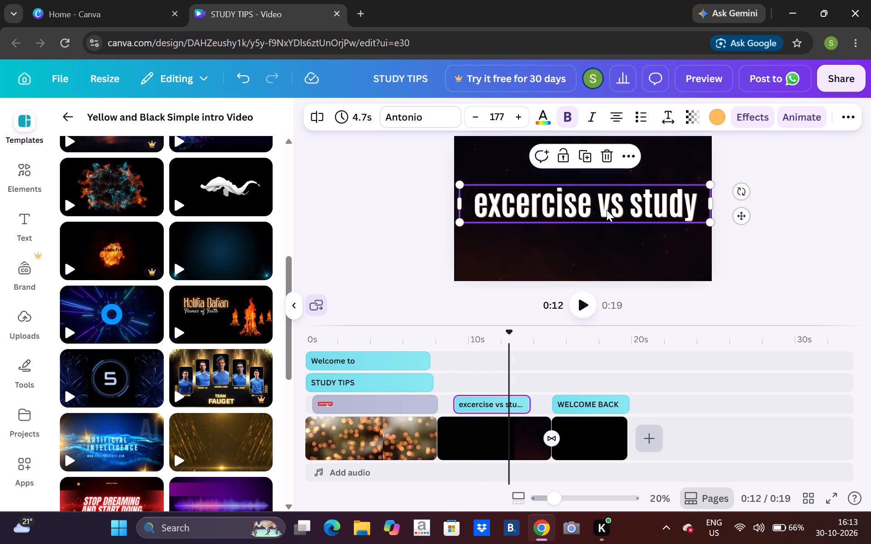
pyautogui.doubleClick(587, 208)
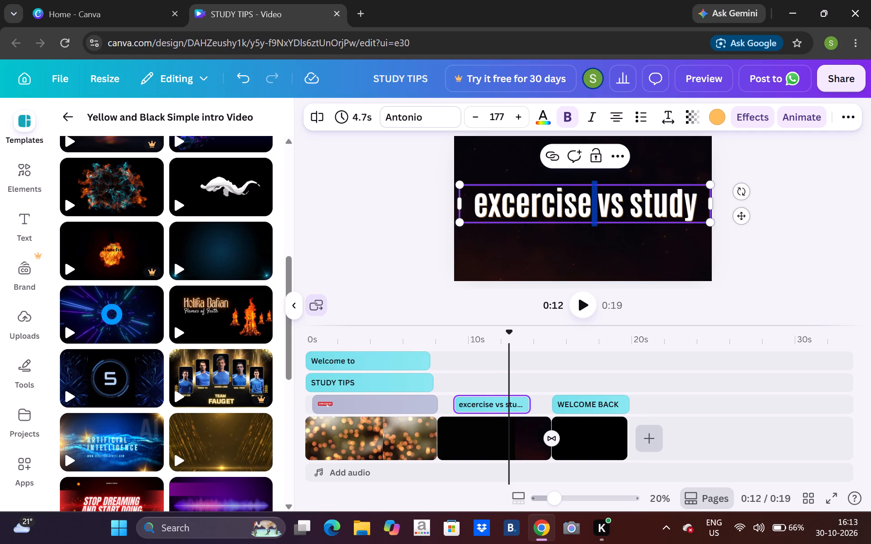
pyautogui.doubleClick(560, 211)
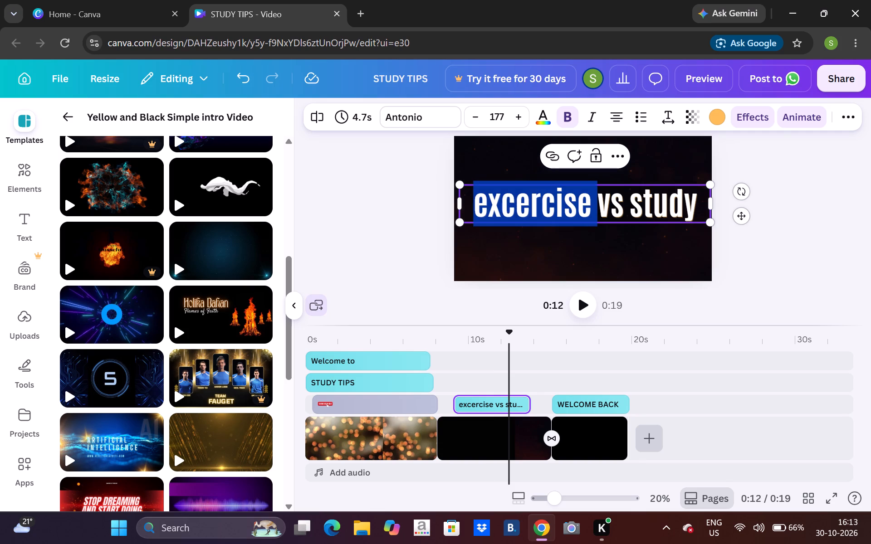
pyautogui.hotkey('shift', 's')
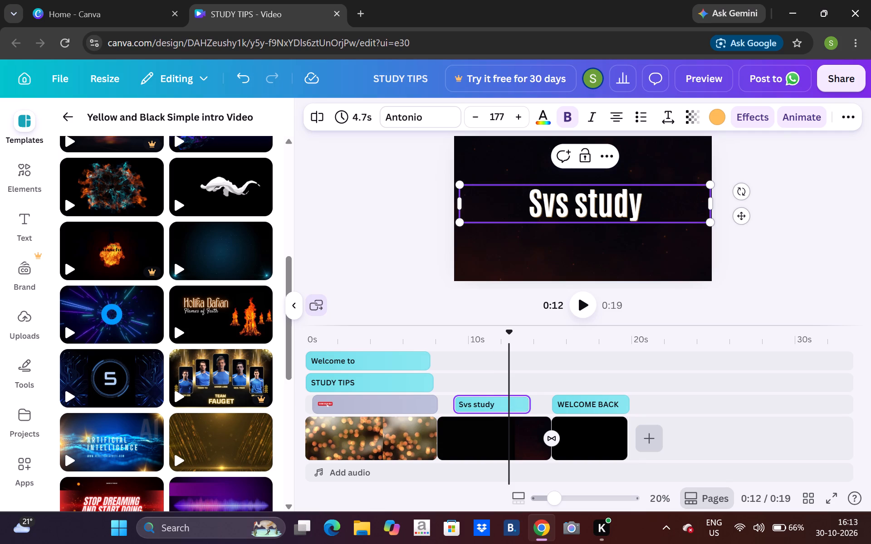
pyautogui.write('po')
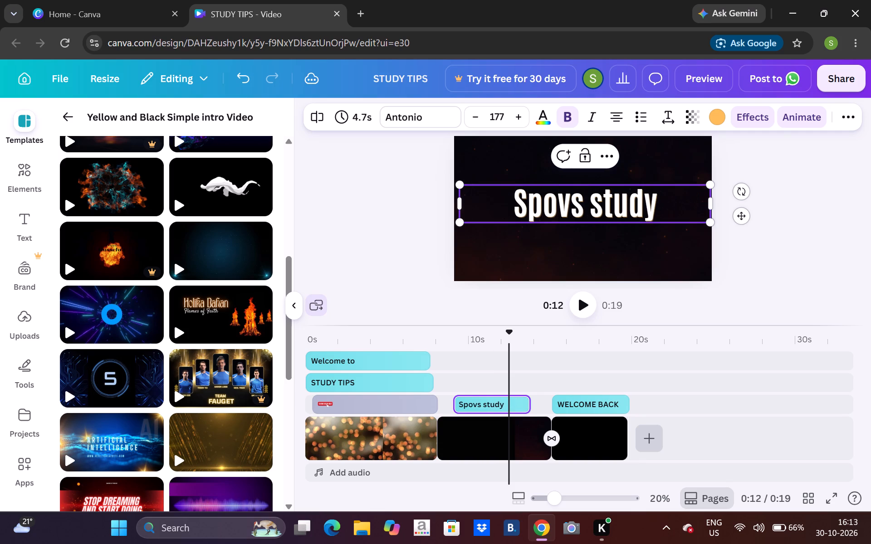
pyautogui.write('rts')
pyautogui.press('space')
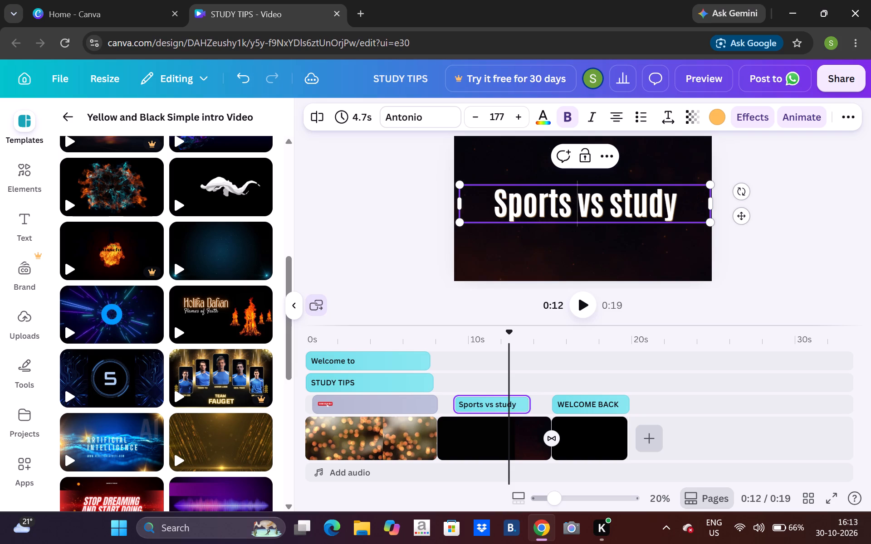
pyautogui.click(624, 212)
pyautogui.press('BackSpace')
pyautogui.hotkey('shift', 's')
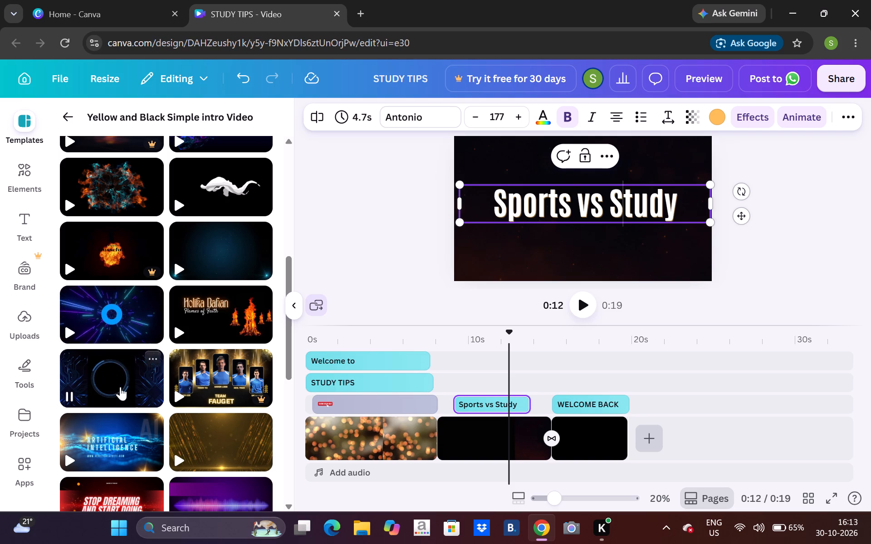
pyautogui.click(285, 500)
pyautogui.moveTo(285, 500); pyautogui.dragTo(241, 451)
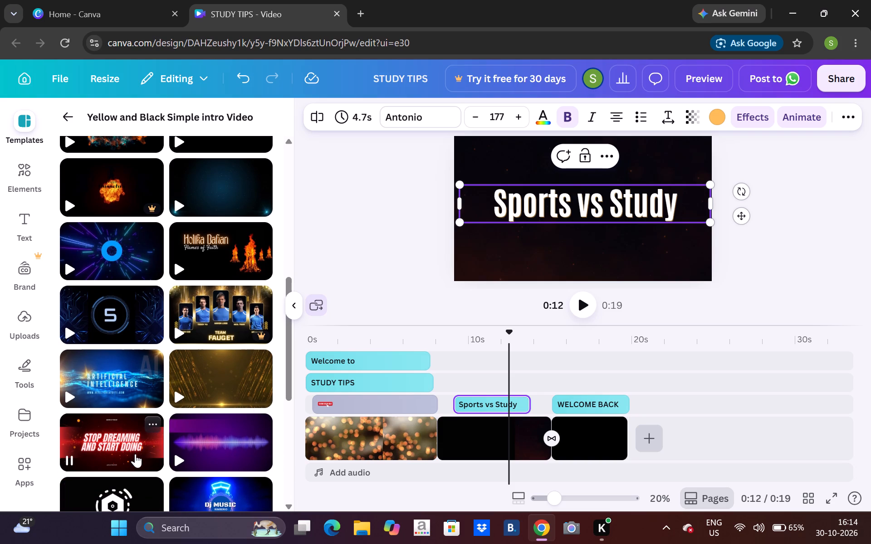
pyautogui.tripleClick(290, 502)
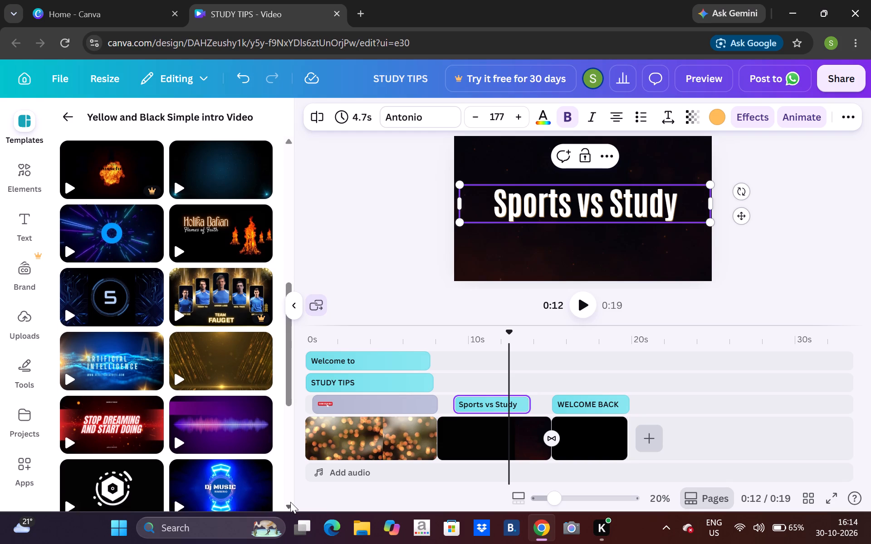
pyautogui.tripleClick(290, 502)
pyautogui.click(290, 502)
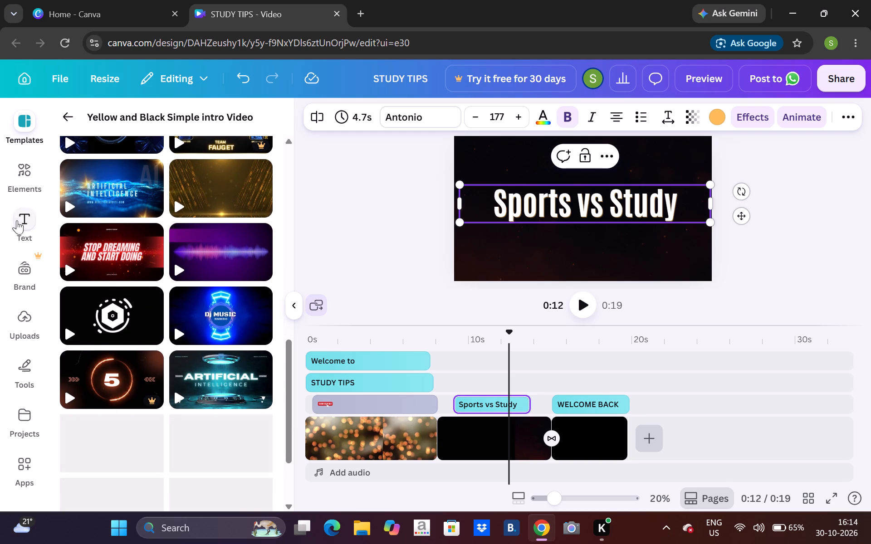
# Search the video elements for "sports" and add the 39-second ice hockey clip after the Sports vs Study clip.
pyautogui.click(25, 178)
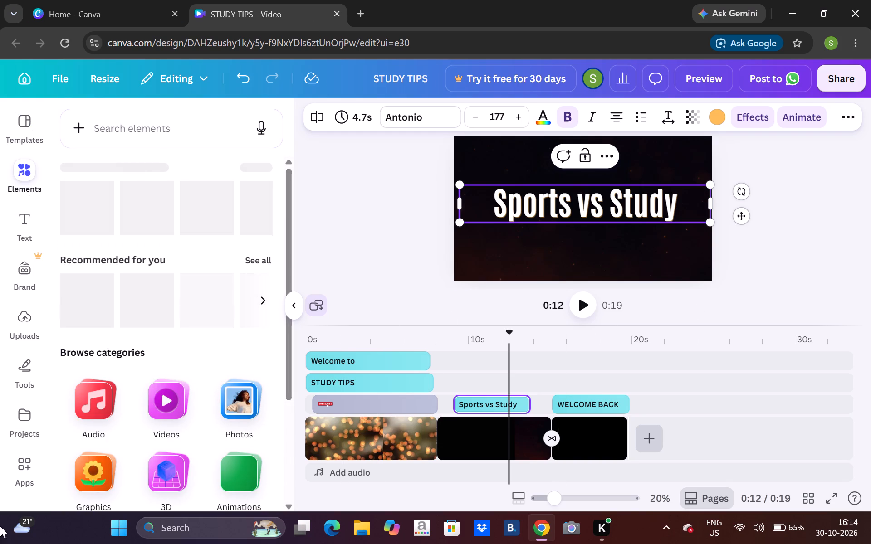
pyautogui.click(171, 421)
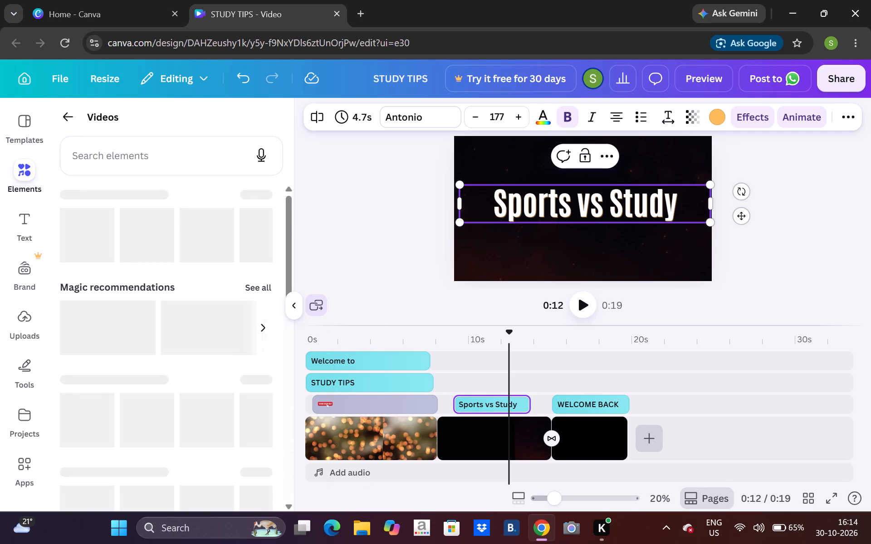
pyautogui.click(123, 155)
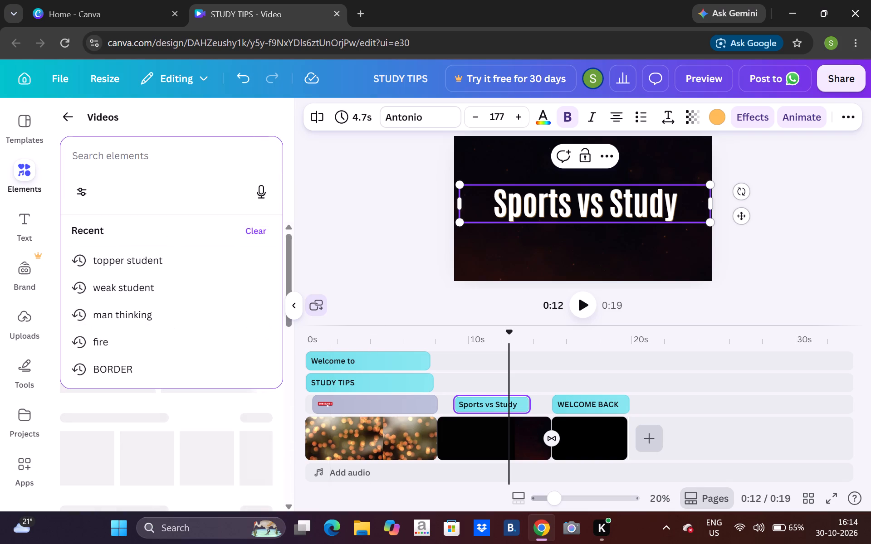
pyautogui.press('e')
pyautogui.press('BackSpace')
pyautogui.write('sports')
pyautogui.press('Return')
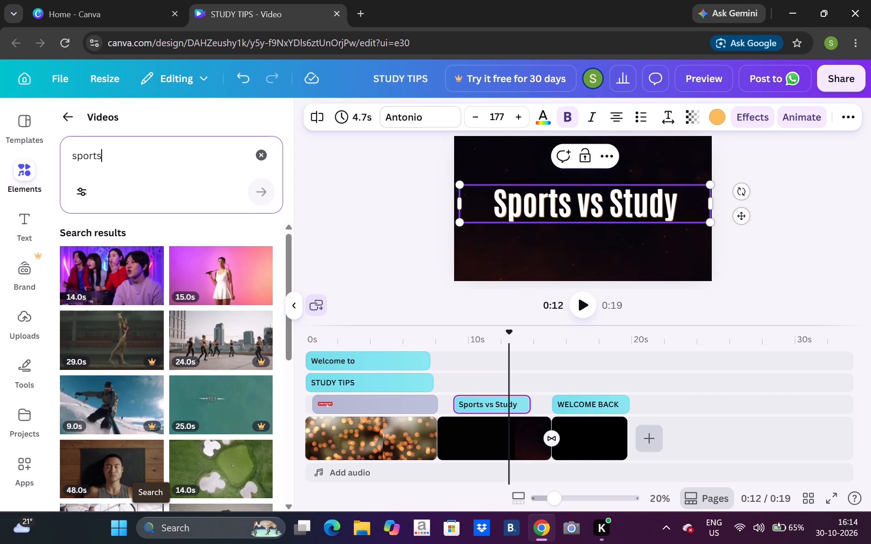
pyautogui.click(291, 500)
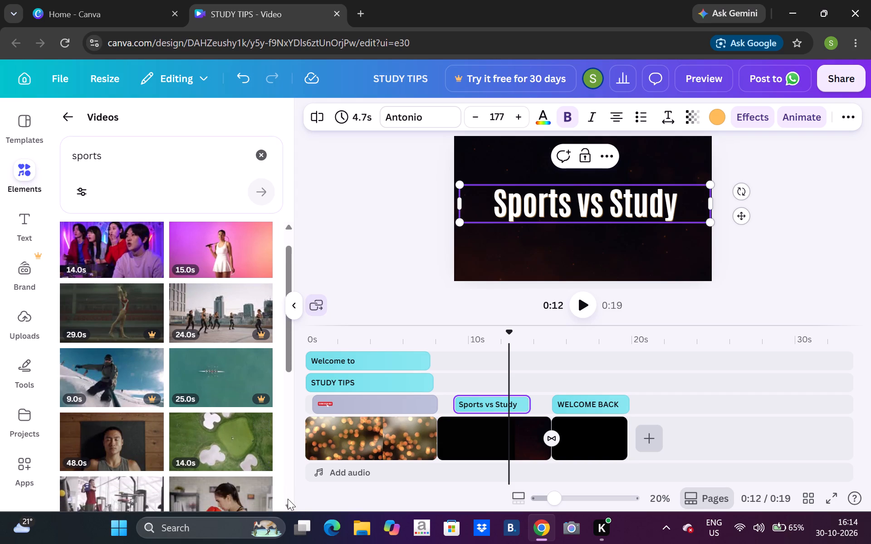
pyautogui.click(288, 499)
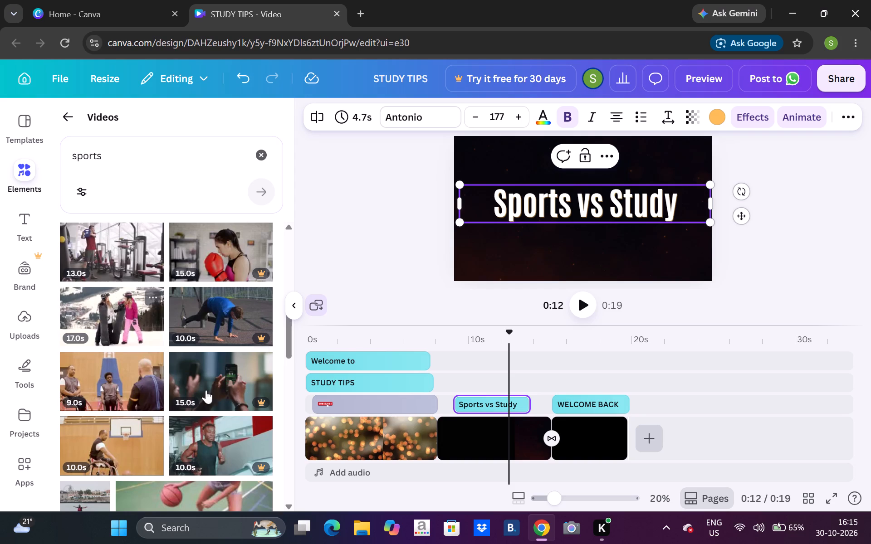
pyautogui.tripleClick(284, 508)
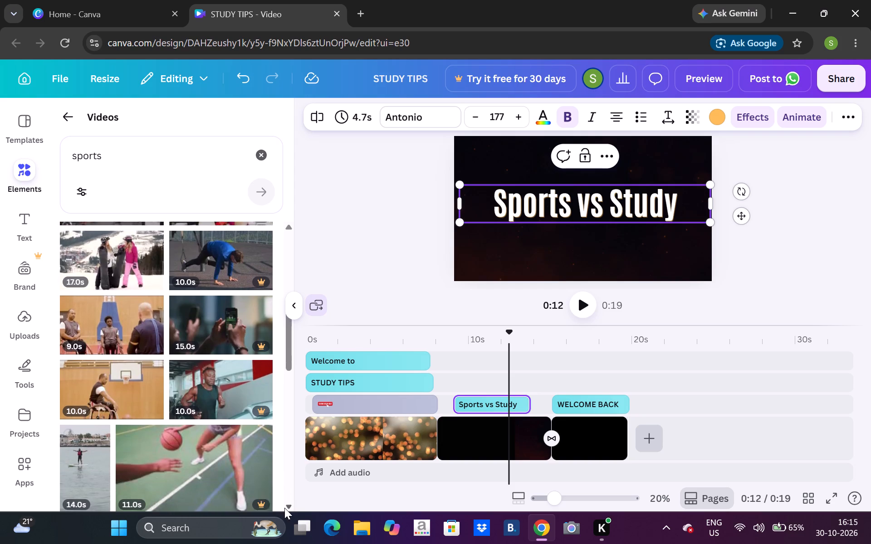
pyautogui.tripleClick(284, 508)
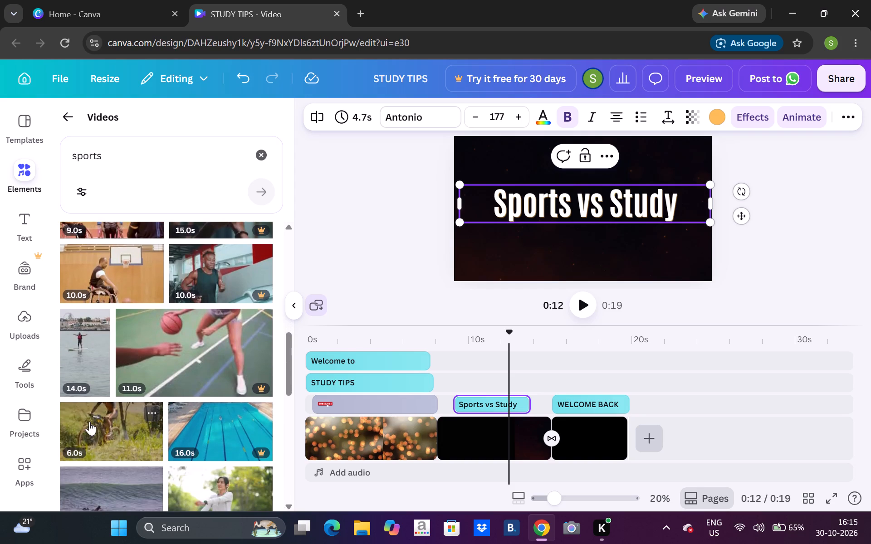
pyautogui.doubleClick(286, 500)
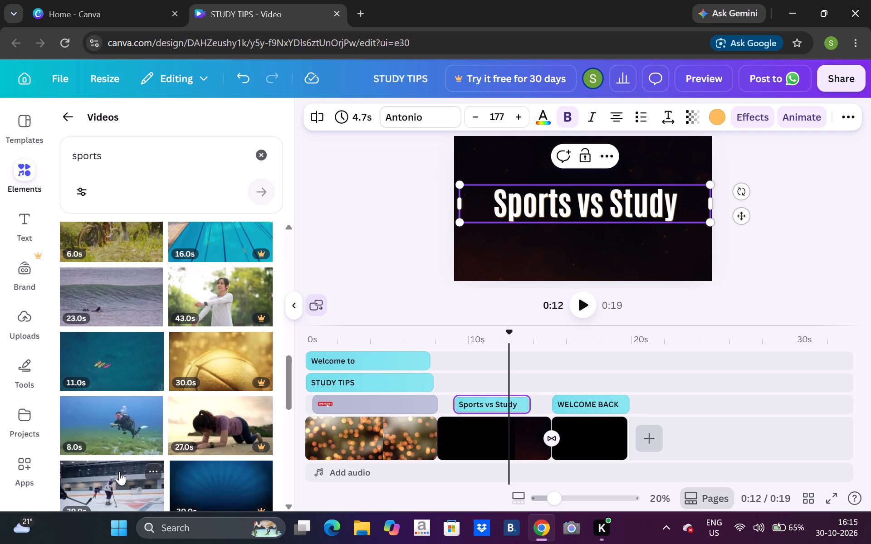
pyautogui.tripleClick(289, 500)
pyautogui.click(289, 500)
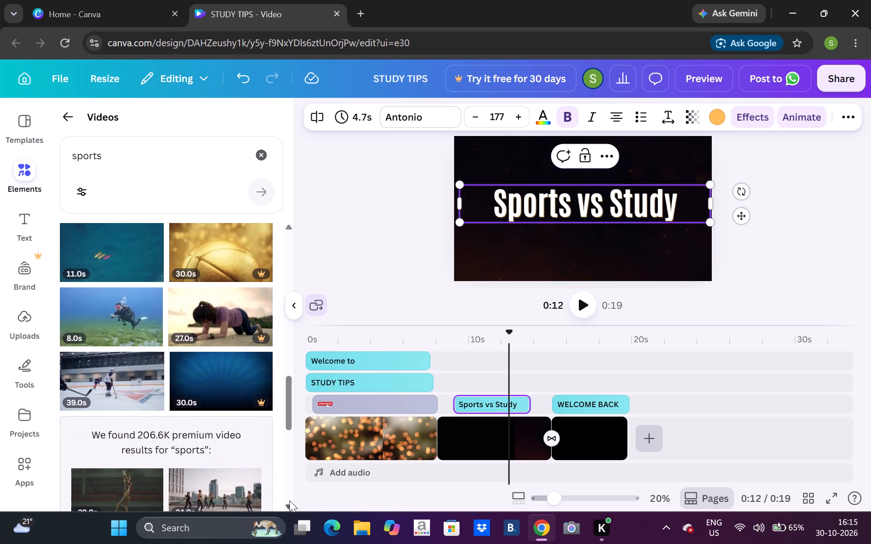
pyautogui.click(116, 383)
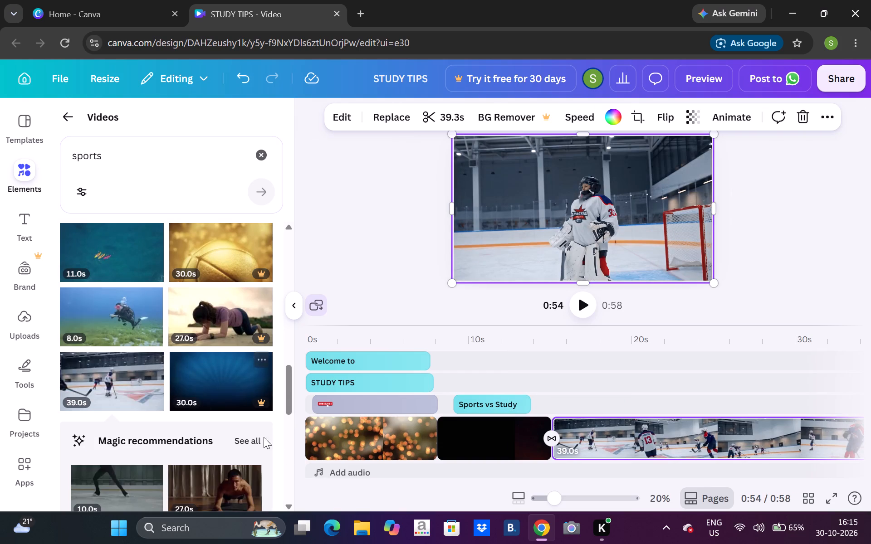
# Search the video elements for "playing cricket" and add the 15-second clip of players by the green net after the ice hockey clip.
pyautogui.doubleClick(287, 497)
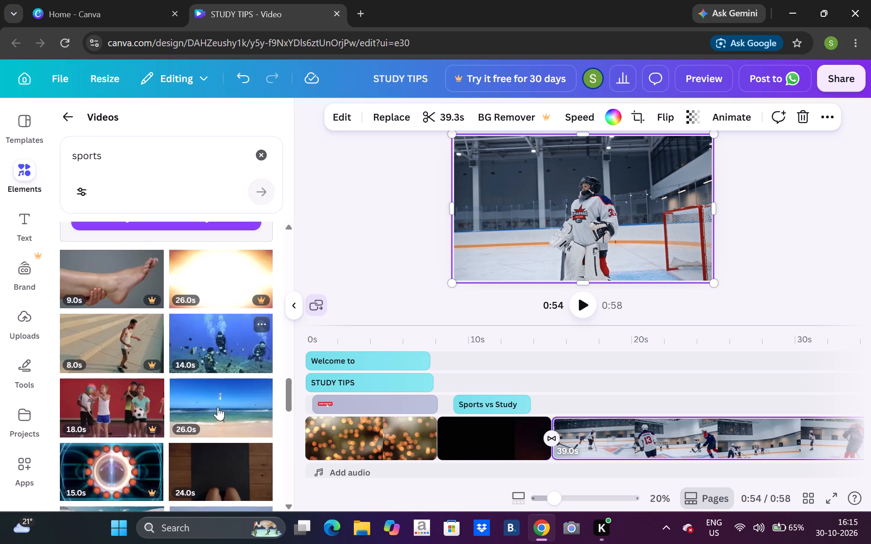
pyautogui.click(190, 158)
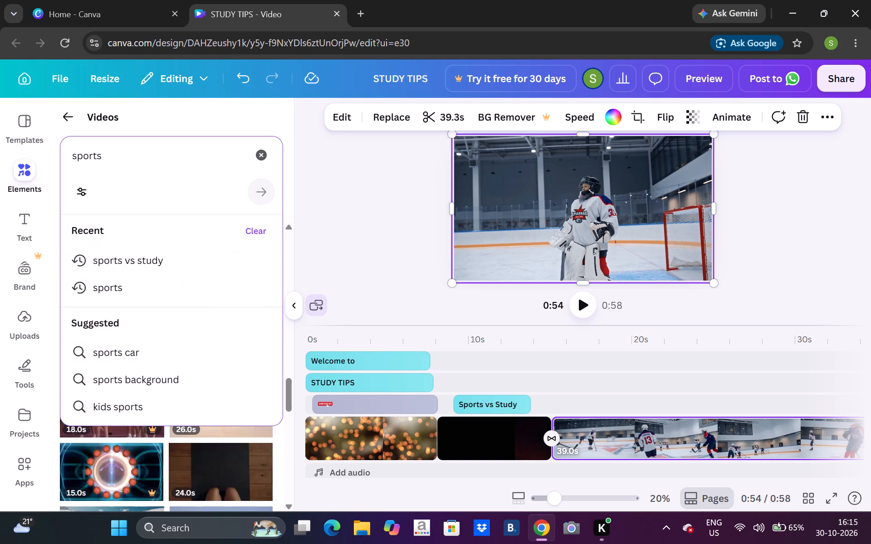
pyautogui.press('BackSpace')
pyautogui.press('BackSpace')
pyautogui.press('BackSpace')
pyautogui.press('BackSpace')
pyautogui.press('BackSpace')
pyautogui.press('BackSpace')
pyautogui.press('BackSpace')
pyautogui.press('BackSpace')
pyautogui.press('BackSpace')
pyautogui.press('BackSpace')
pyautogui.press('BackSpace')
pyautogui.press('BackSpace')
pyautogui.press('BackSpace')
pyautogui.write('pl')
pyautogui.write('yi')
pyautogui.press('BackSpace')
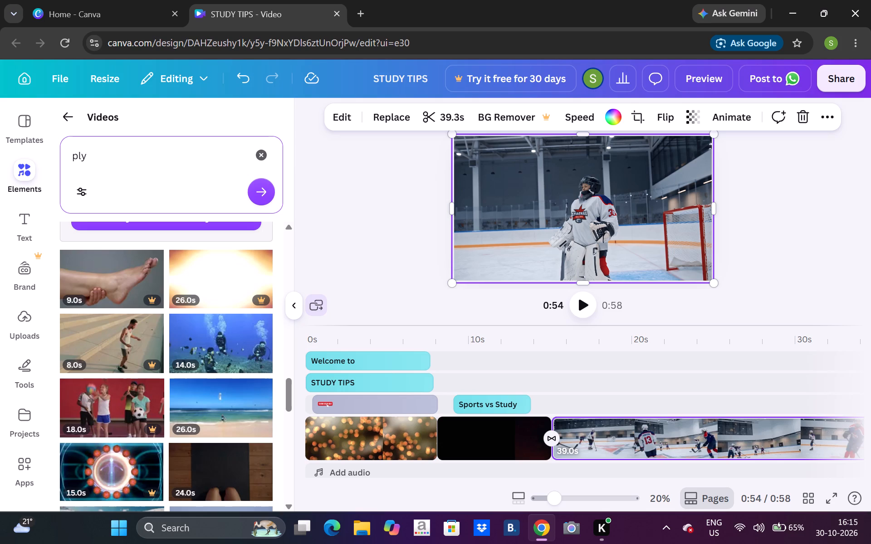
pyautogui.press('BackSpace')
pyautogui.write('aying cricket')
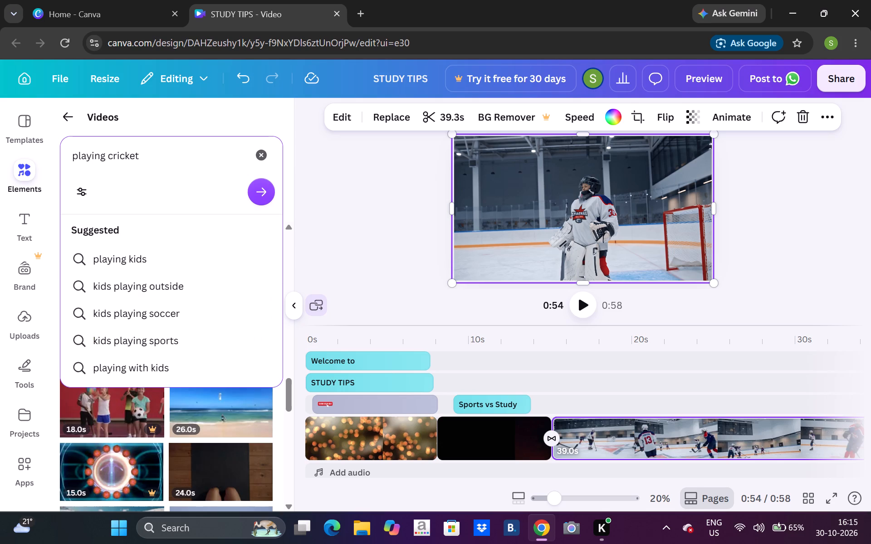
pyautogui.click(266, 186)
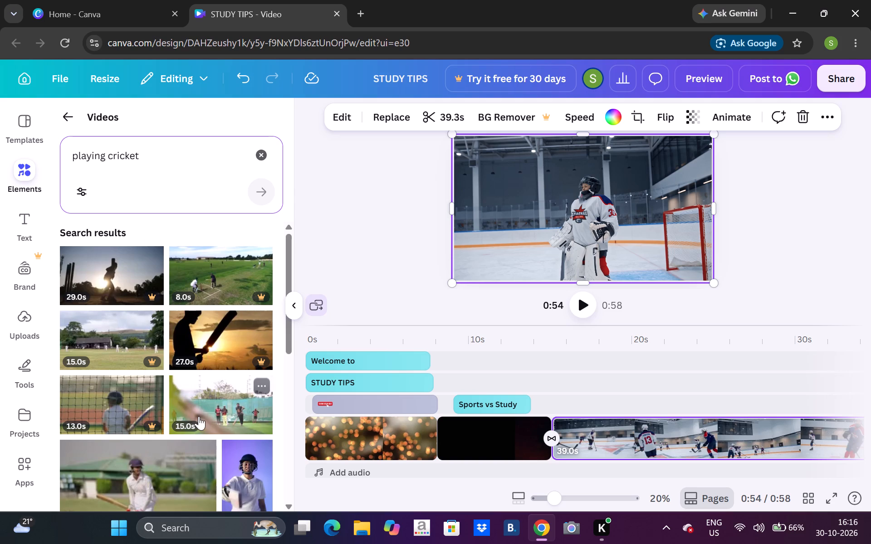
pyautogui.click(240, 420)
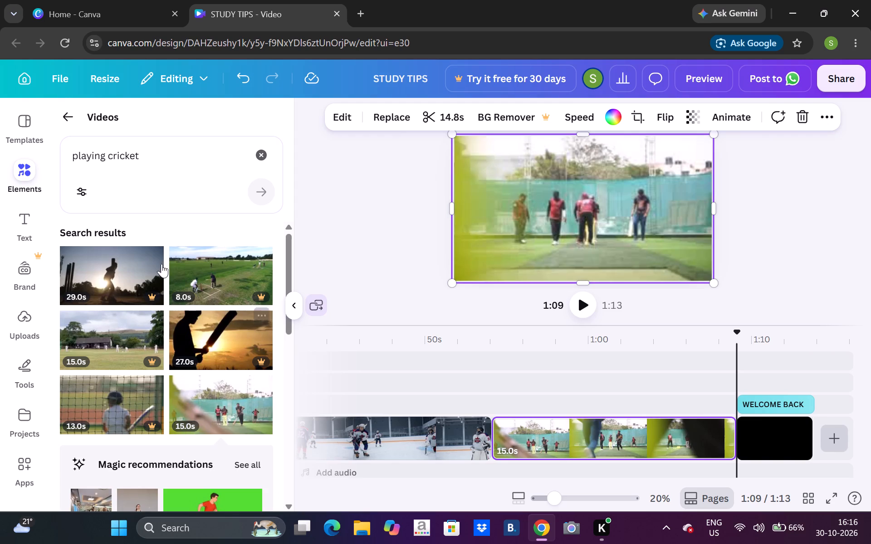
# Search the video elements for "playing football" and add the 14-second clip of the boy in blue after the cricket clip.
pyautogui.click(150, 161)
pyautogui.press('BackSpace')
pyautogui.press('BackSpace')
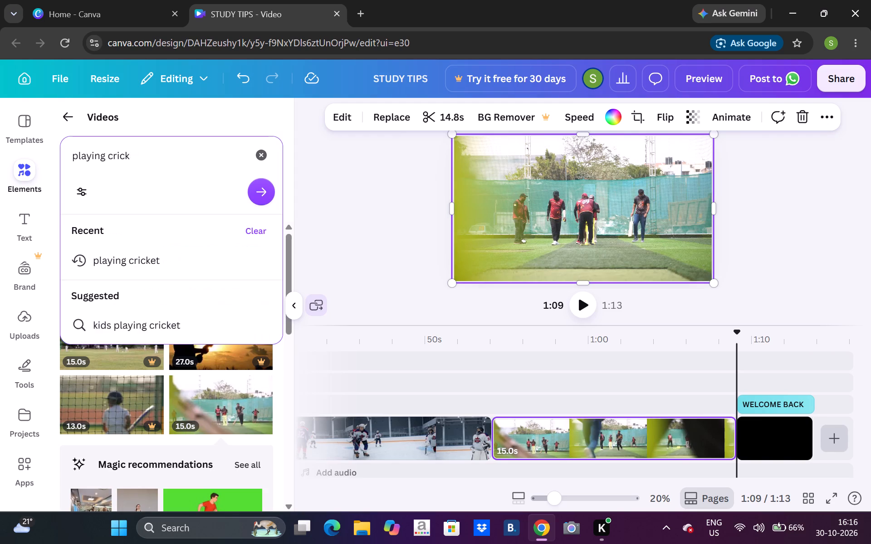
pyautogui.press('BackSpace')
pyautogui.press('BackSpace')
pyautogui.press('BackSpace')
pyautogui.press('BackSpace')
pyautogui.press('BackSpace')
pyautogui.write('fooy')
pyautogui.press('BackSpace')
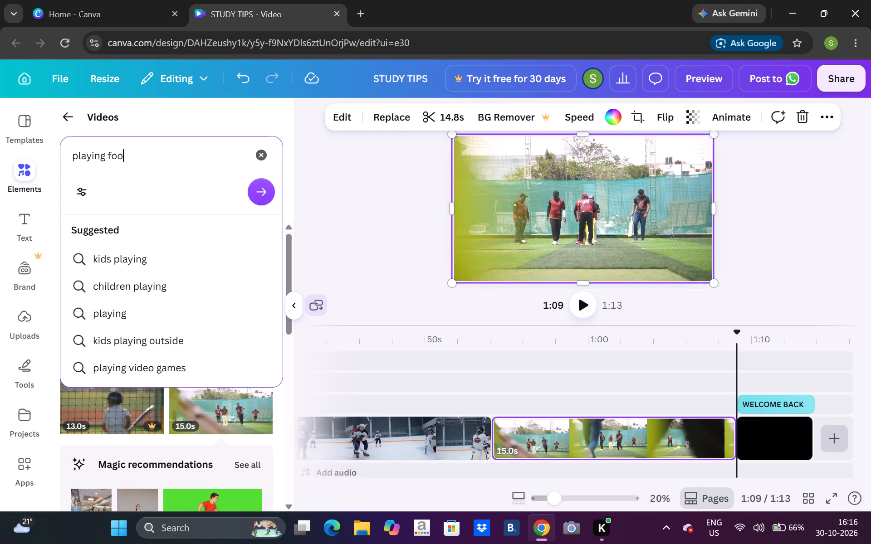
pyautogui.write('tbaa')
pyautogui.press('BackSpace')
pyautogui.press('BackSpace')
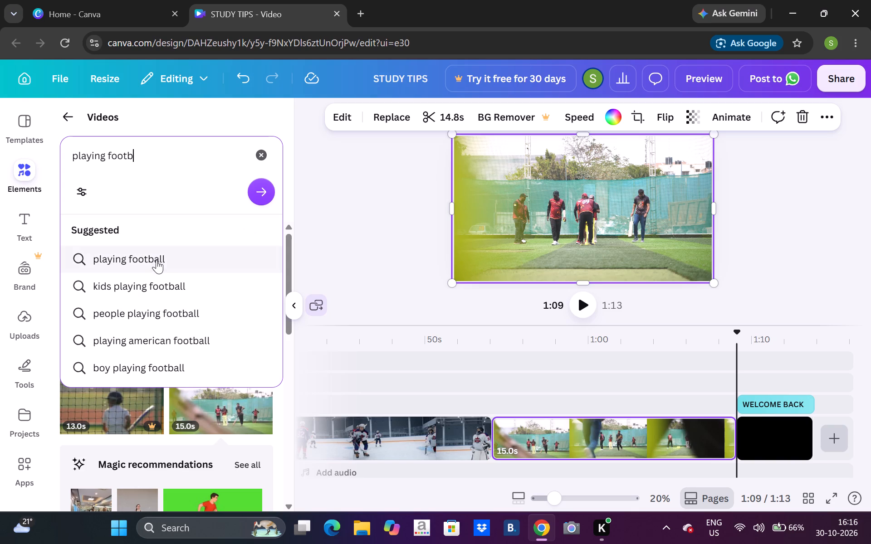
pyautogui.click(157, 260)
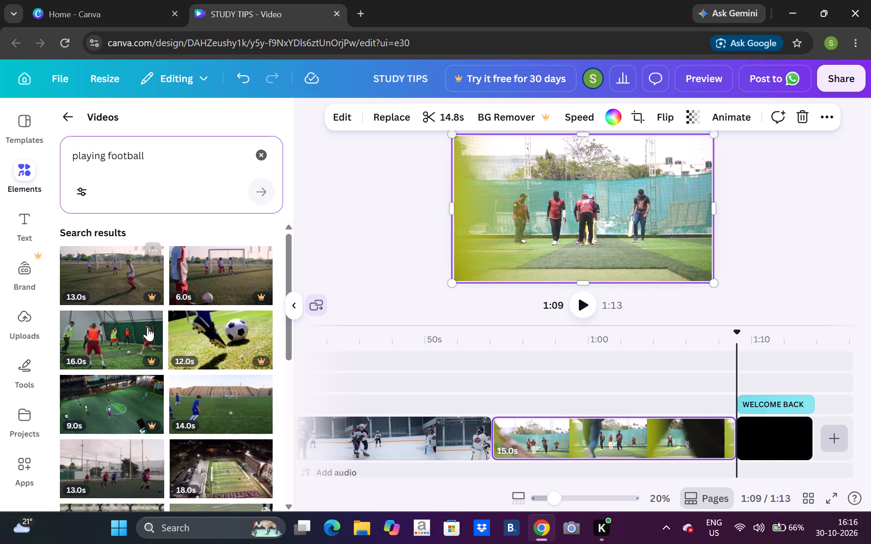
pyautogui.click(212, 422)
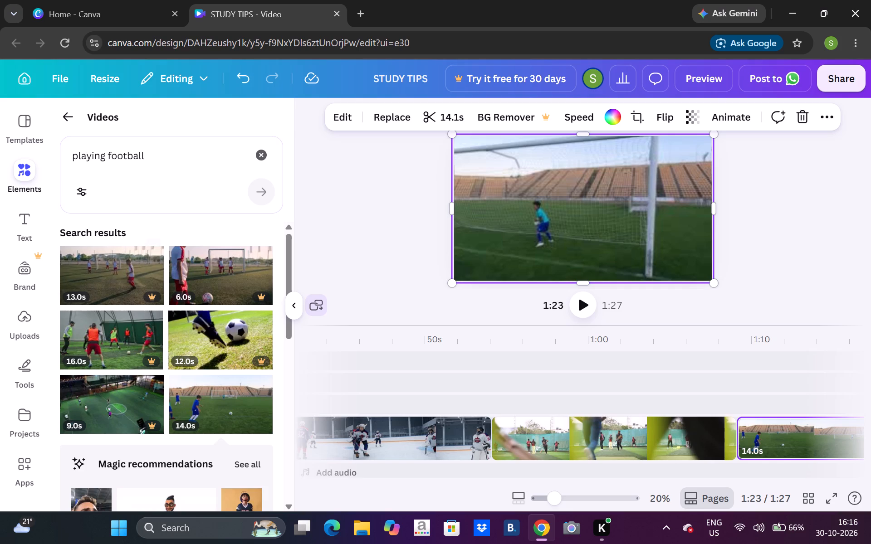
# Search the video elements for "playing batminton", look over the clips offered, and clear the search.
pyautogui.click(172, 159)
pyautogui.press('BackSpace')
pyautogui.press('BackSpace')
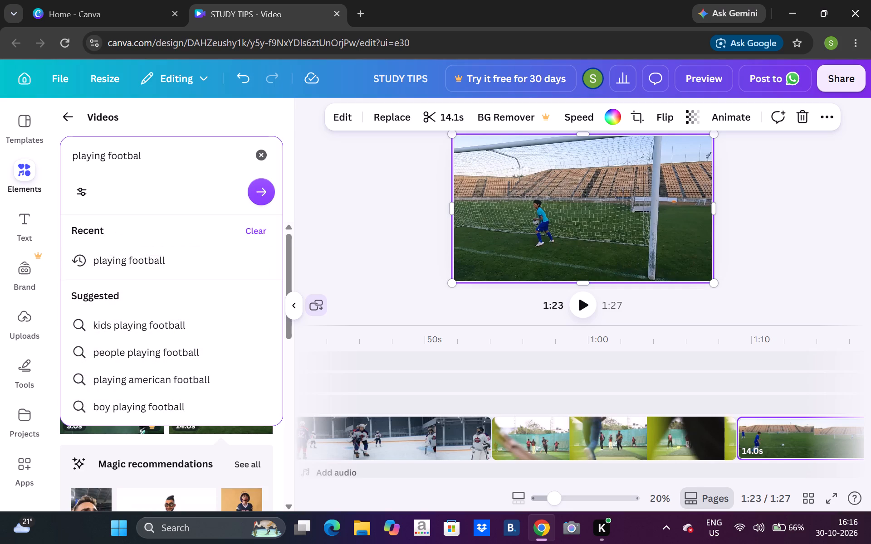
pyautogui.press('BackSpace')
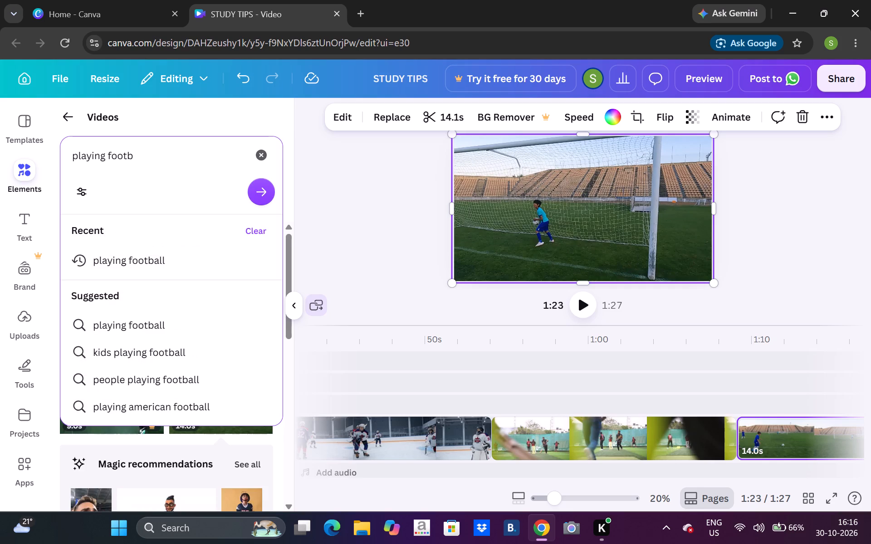
pyautogui.press('BackSpace')
pyautogui.press('BackSpace')
pyautogui.press('BackSpace')
pyautogui.press('BackSpace')
pyautogui.press('BackSpace')
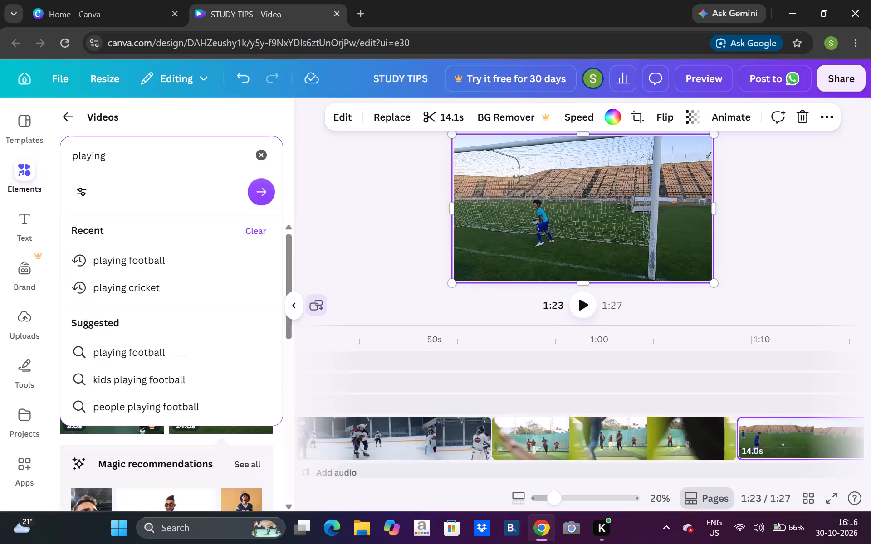
pyautogui.write('batmint')
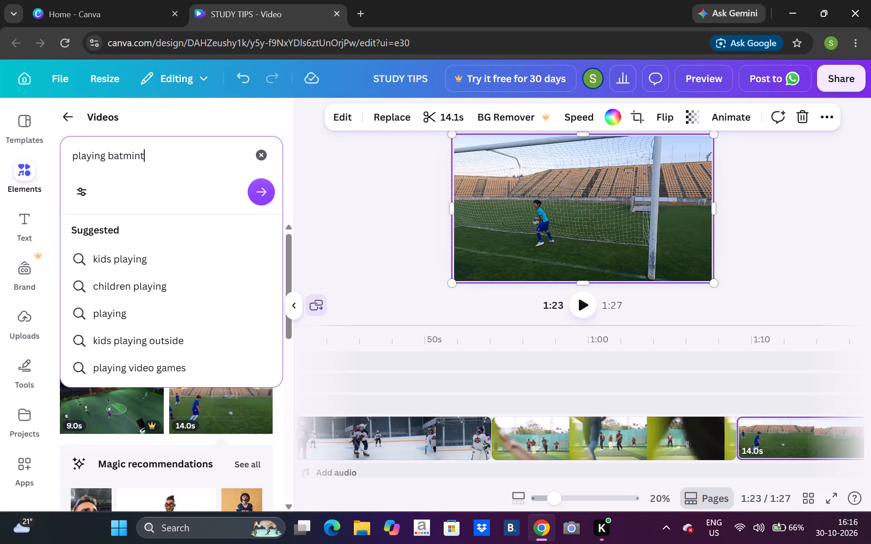
pyautogui.write('on')
pyautogui.press('Return')
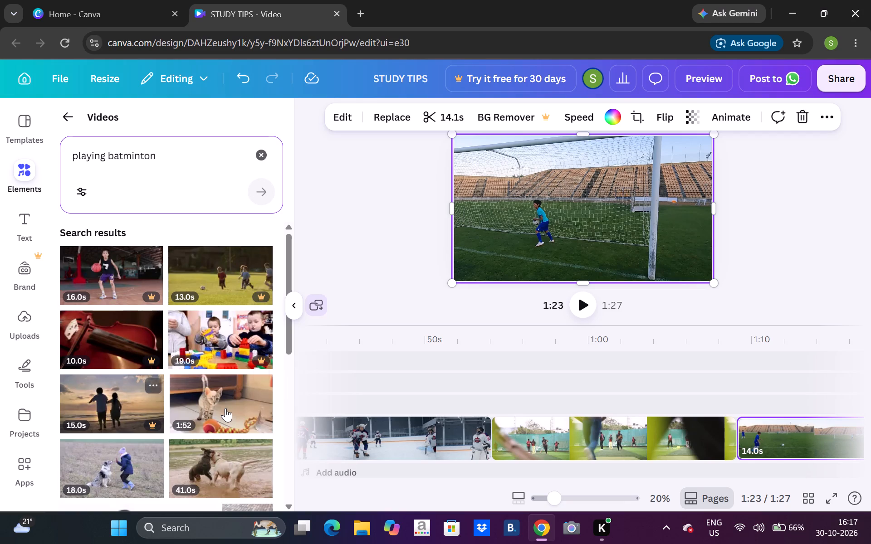
pyautogui.click(274, 388)
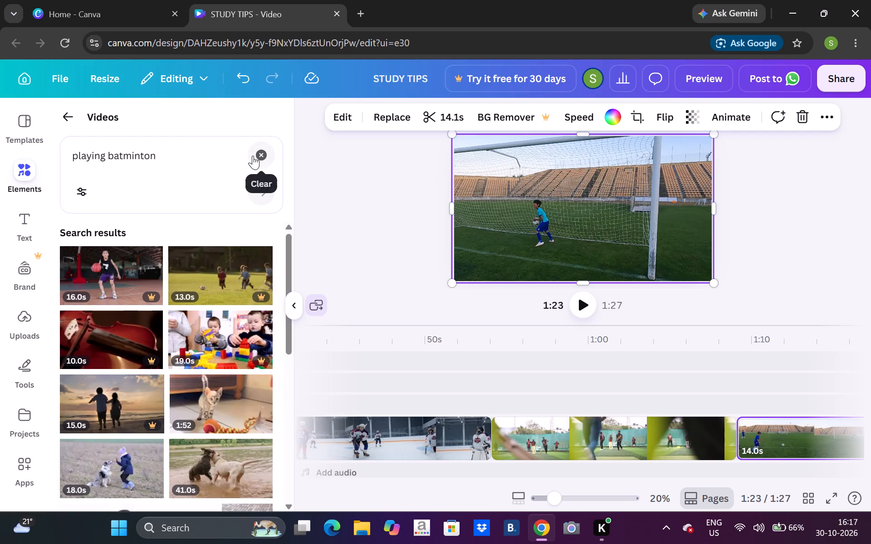
pyautogui.click(253, 155)
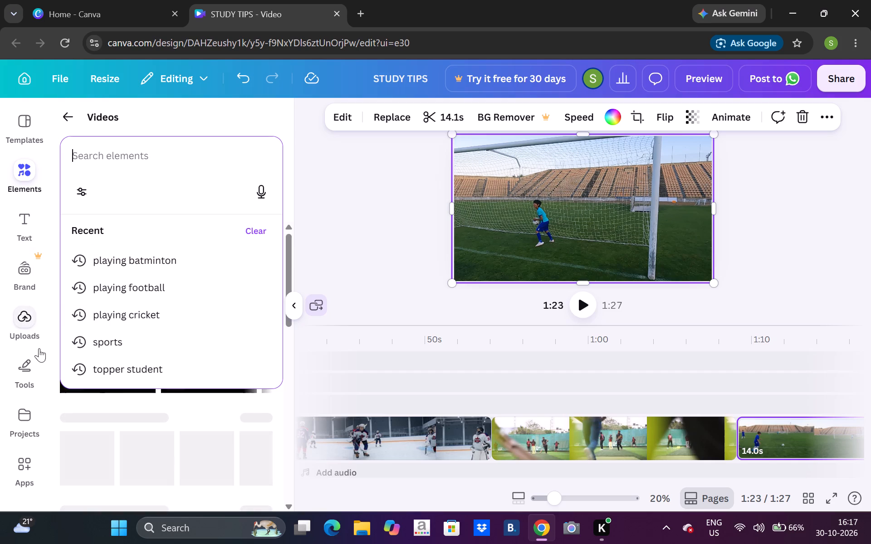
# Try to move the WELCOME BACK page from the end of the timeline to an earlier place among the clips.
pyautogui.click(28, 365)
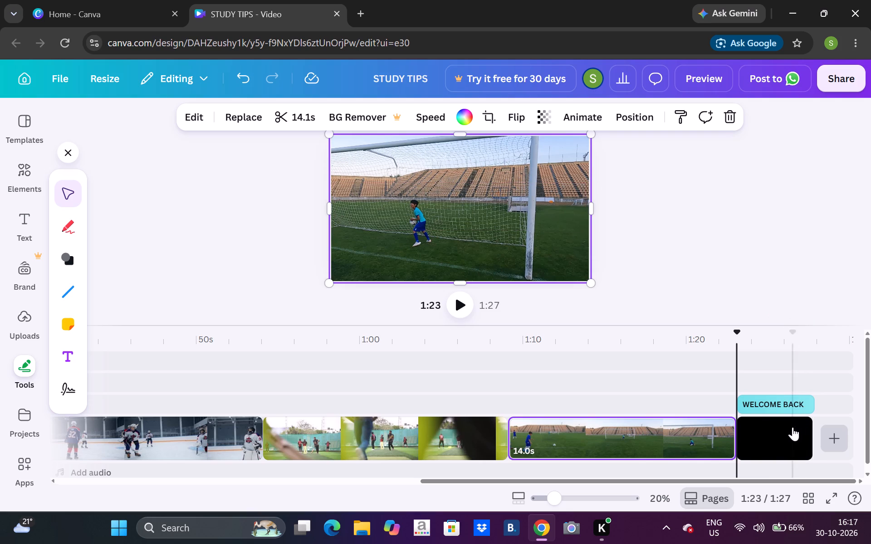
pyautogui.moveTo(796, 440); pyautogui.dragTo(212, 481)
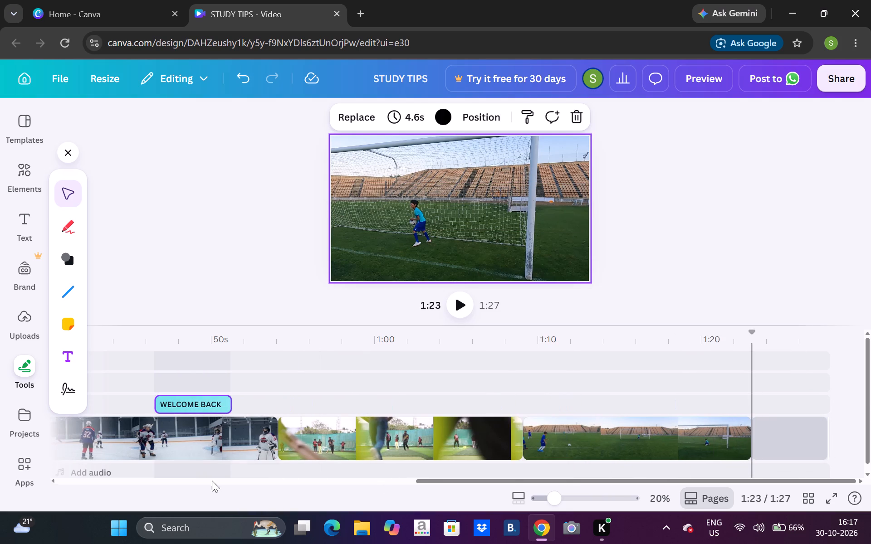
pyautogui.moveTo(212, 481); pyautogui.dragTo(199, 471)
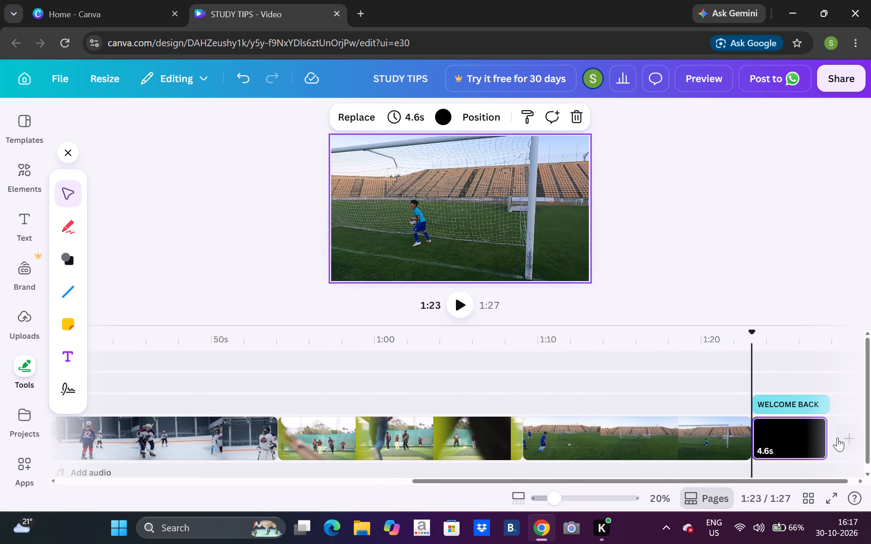
# Delete the WELCOME BACK page that follows the football clip at the end of the timeline.
pyautogui.click(795, 443)
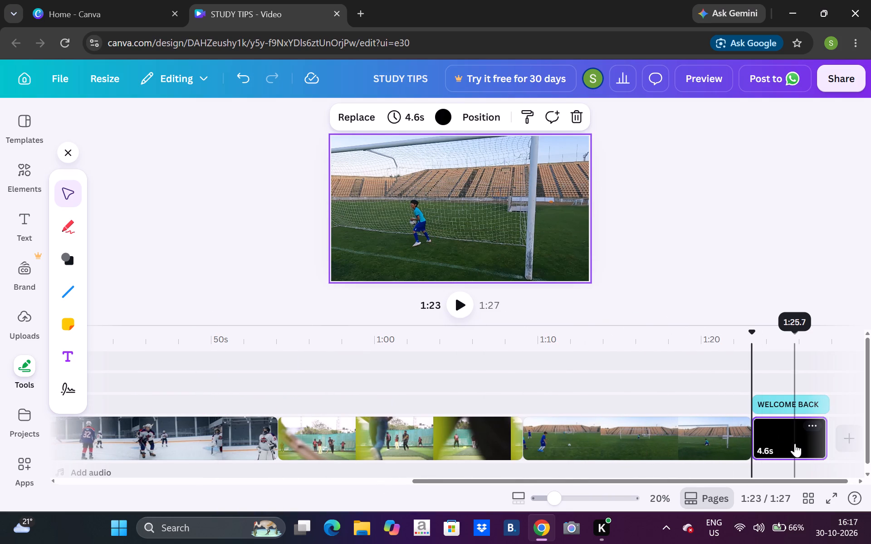
pyautogui.click(765, 433)
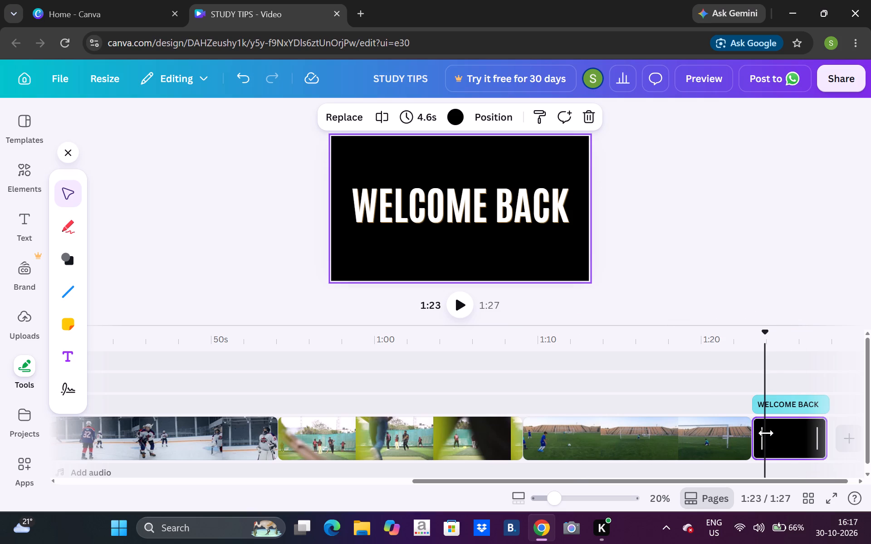
pyautogui.click(796, 446)
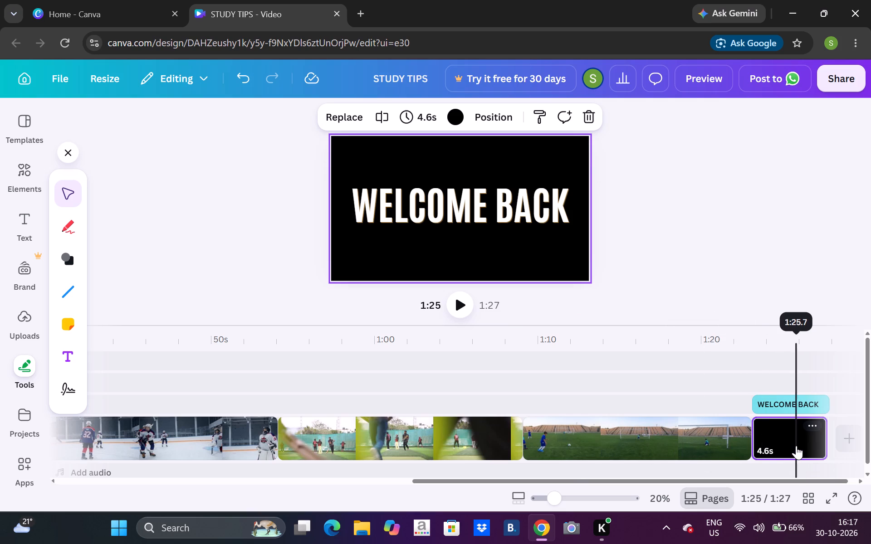
pyautogui.click(810, 421)
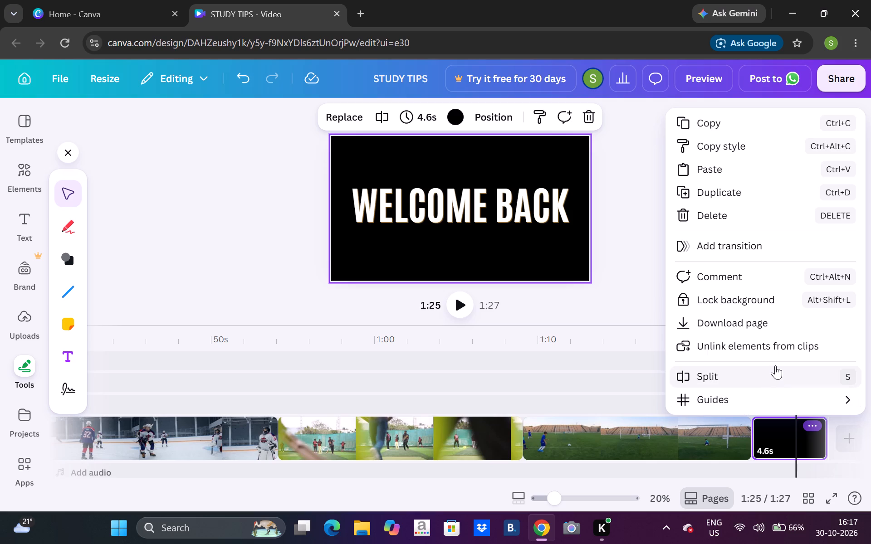
pyautogui.click(763, 219)
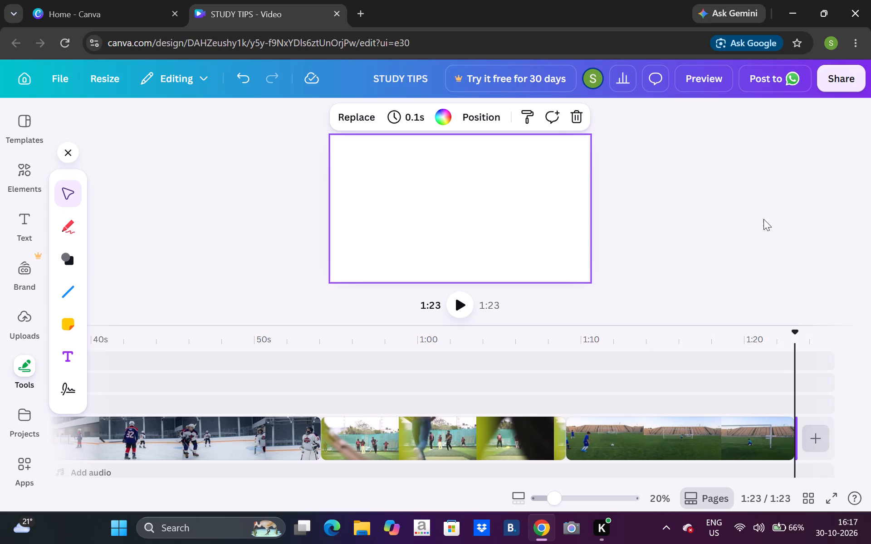
# Add the "Stop dreaming and start doing" page from the Red and Black Futuristic Quotes Video template to the video.
pyautogui.click(837, 442)
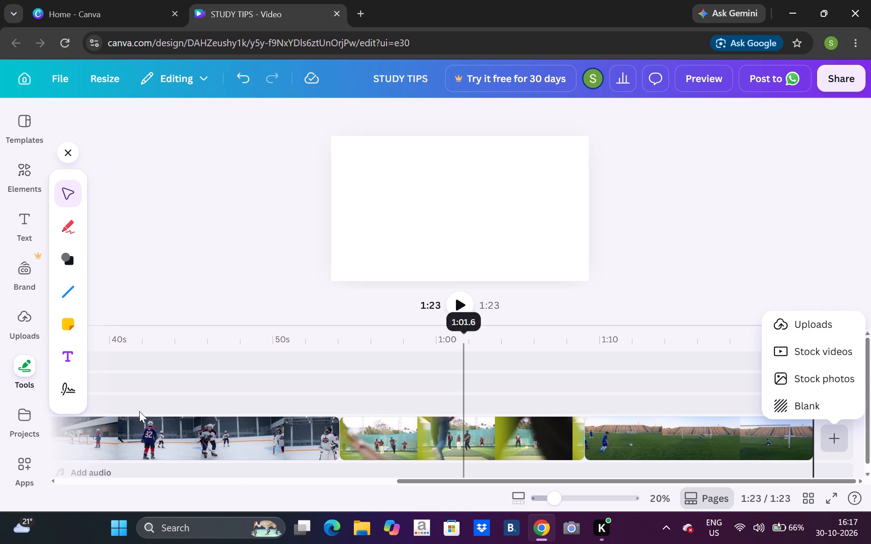
pyautogui.click(148, 336)
pyautogui.click(148, 336)
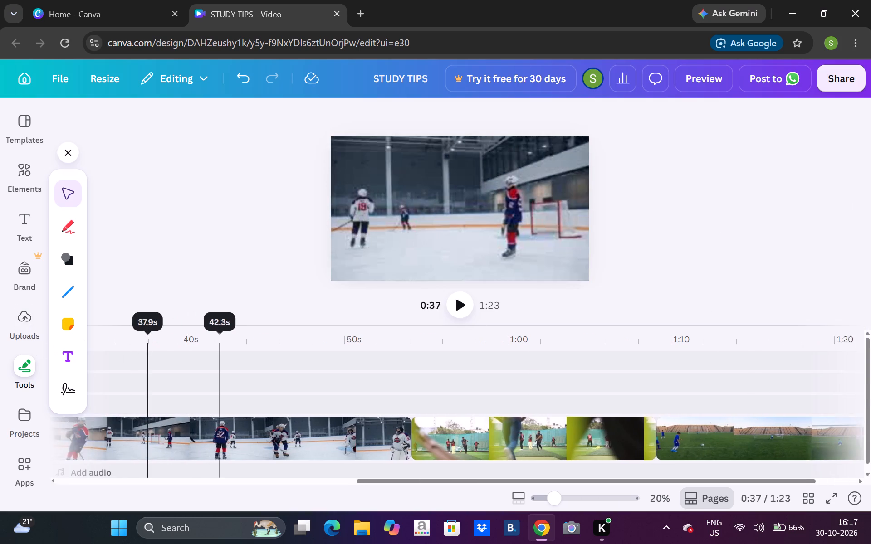
pyautogui.tripleClick(148, 336)
pyautogui.click(148, 336)
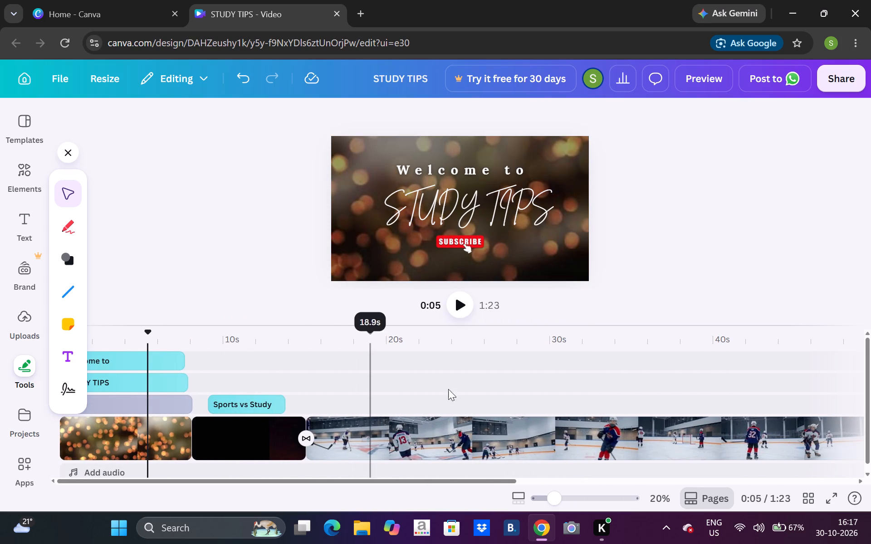
pyautogui.click(29, 133)
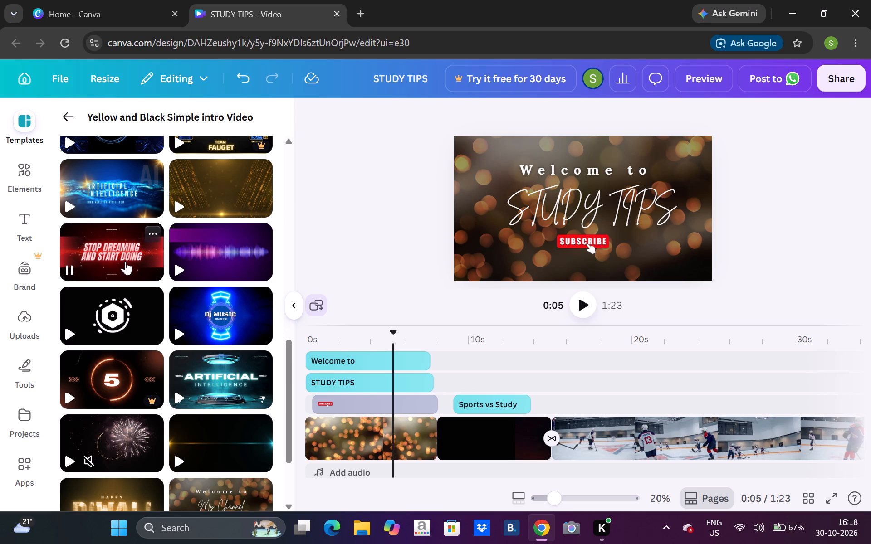
pyautogui.click(126, 261)
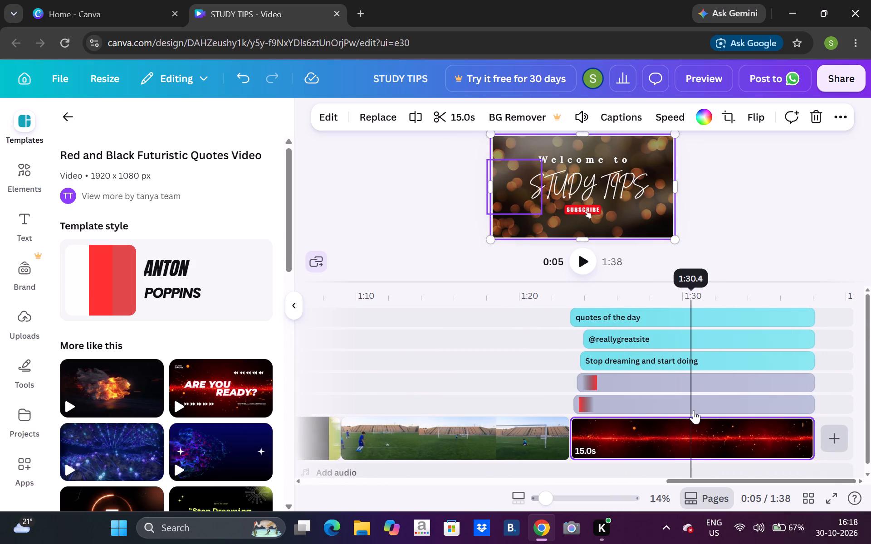
# Move the red quote page in the timeline so it sits between the Sports vs Study page and the ice hockey clip.
pyautogui.moveTo(694, 435); pyautogui.dragTo(400, 437)
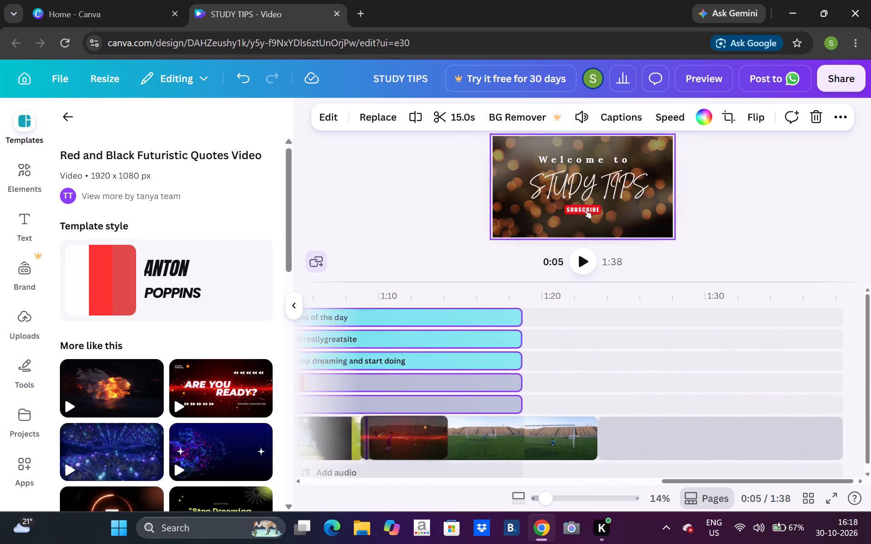
pyautogui.moveTo(400, 437); pyautogui.dragTo(374, 437)
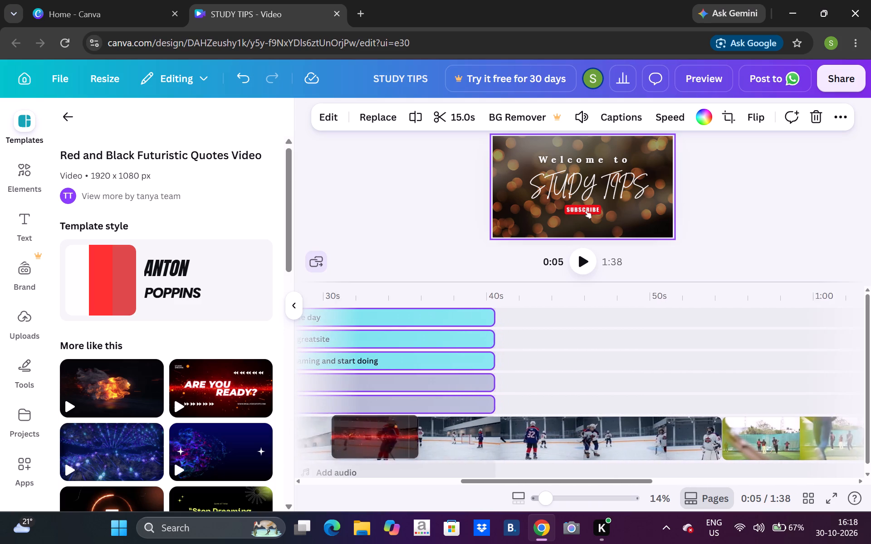
pyautogui.moveTo(374, 437); pyautogui.dragTo(379, 436)
pyautogui.click(411, 438)
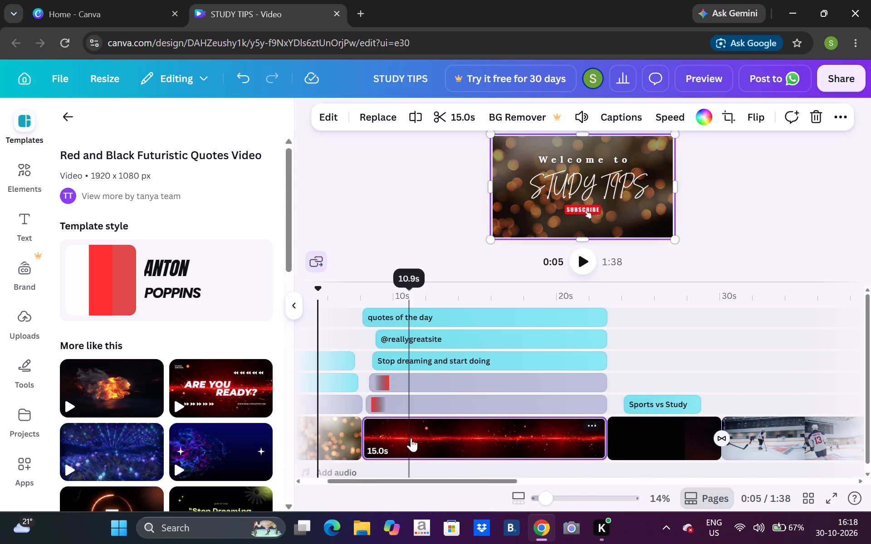
pyautogui.moveTo(411, 438); pyautogui.dragTo(649, 438)
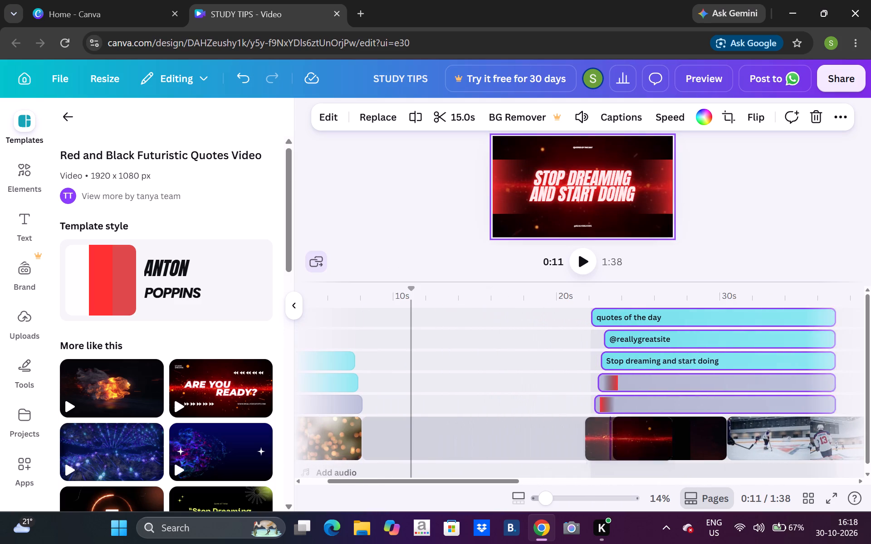
pyautogui.moveTo(649, 438); pyautogui.dragTo(719, 436)
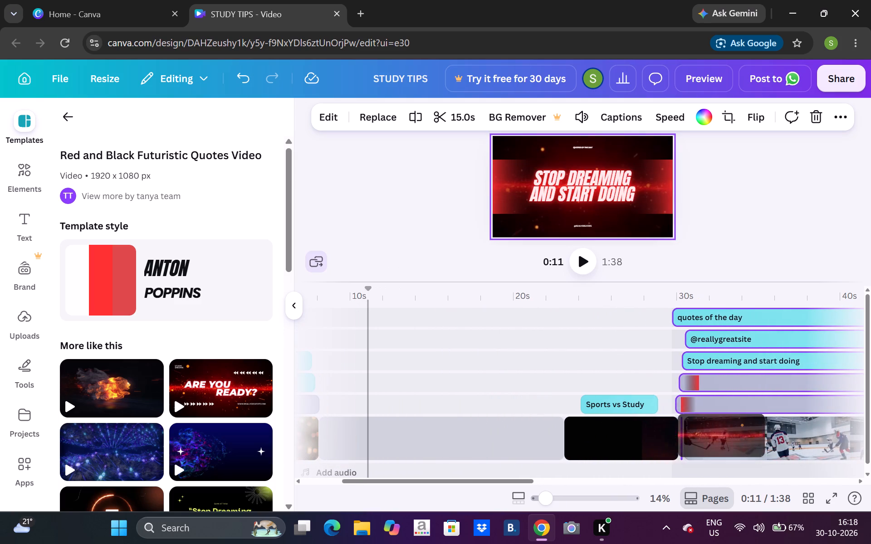
pyautogui.moveTo(719, 436); pyautogui.dragTo(727, 437)
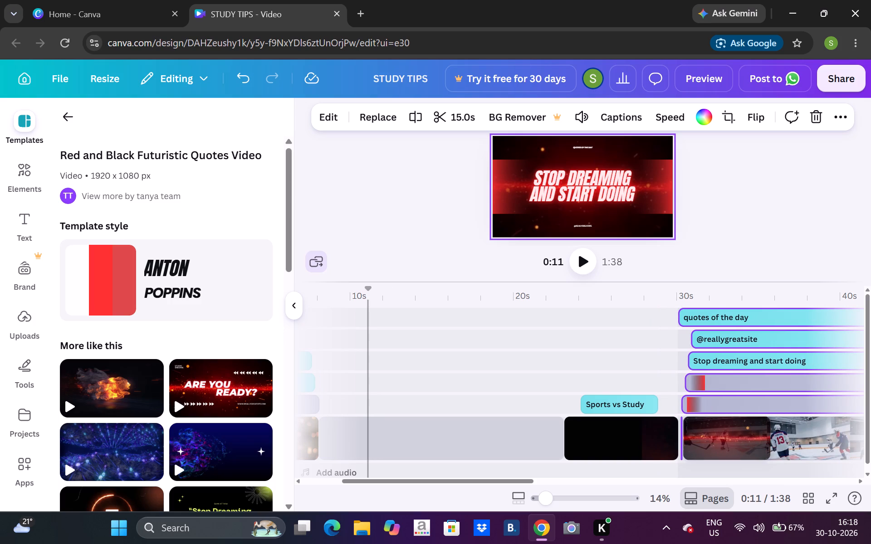
pyautogui.moveTo(727, 437); pyautogui.dragTo(659, 431)
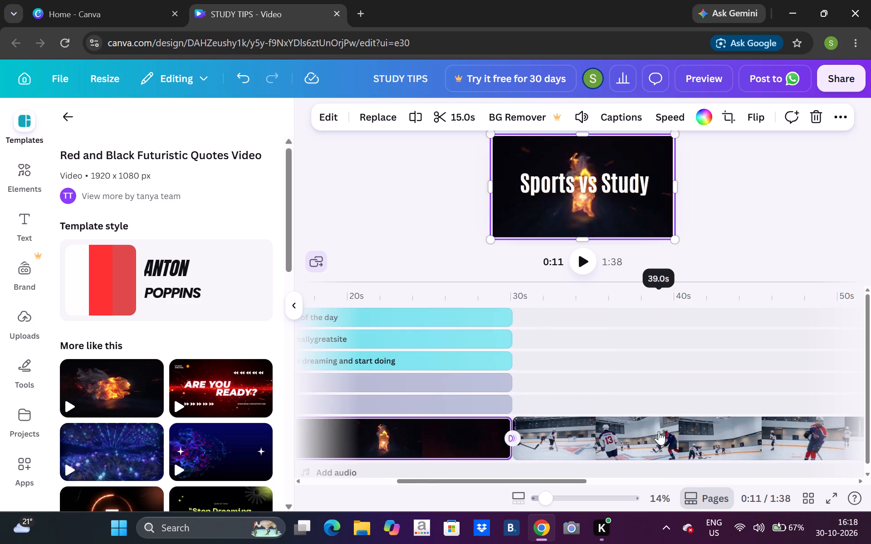
# Play the video from the Sports vs Study title into the quote page to check how they follow each other.
pyautogui.press('Left')
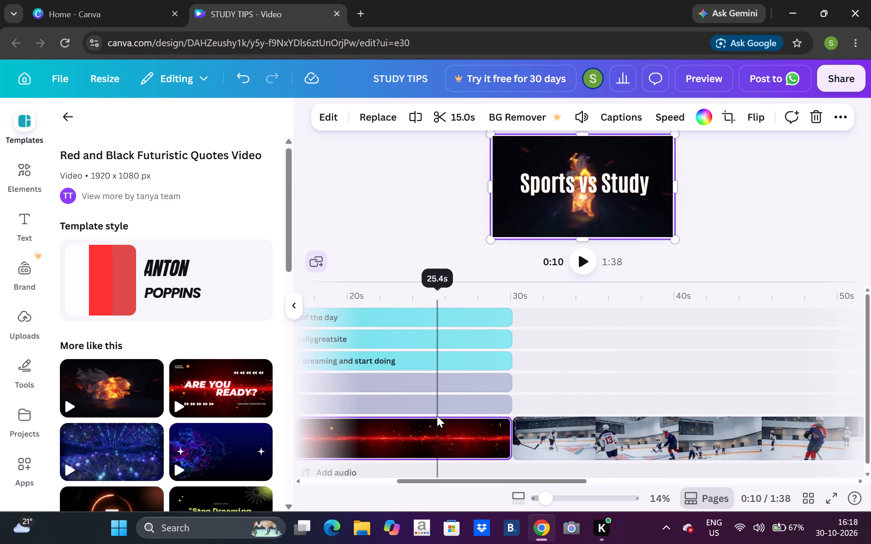
pyautogui.press('Left')
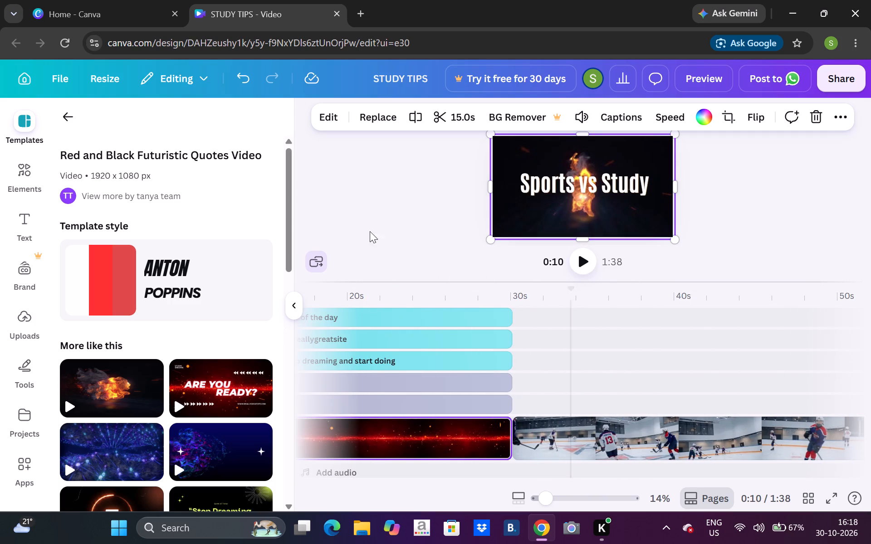
pyautogui.click(377, 278)
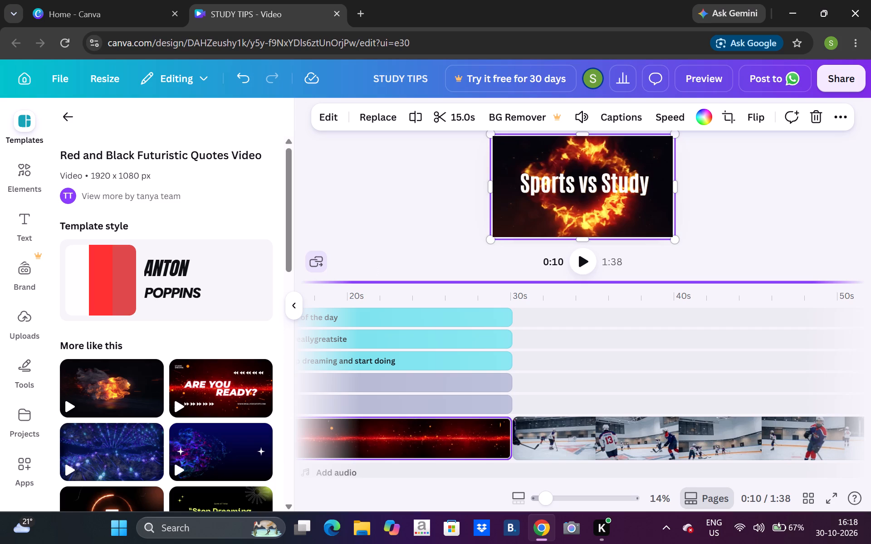
pyautogui.click(377, 278)
pyautogui.press('Left')
pyautogui.press('Left')
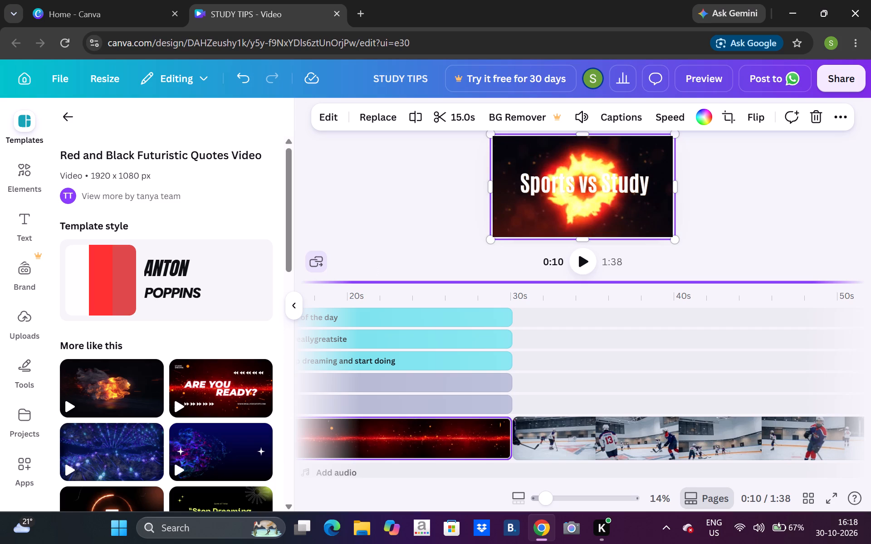
pyautogui.press('Left')
pyautogui.press('Left')
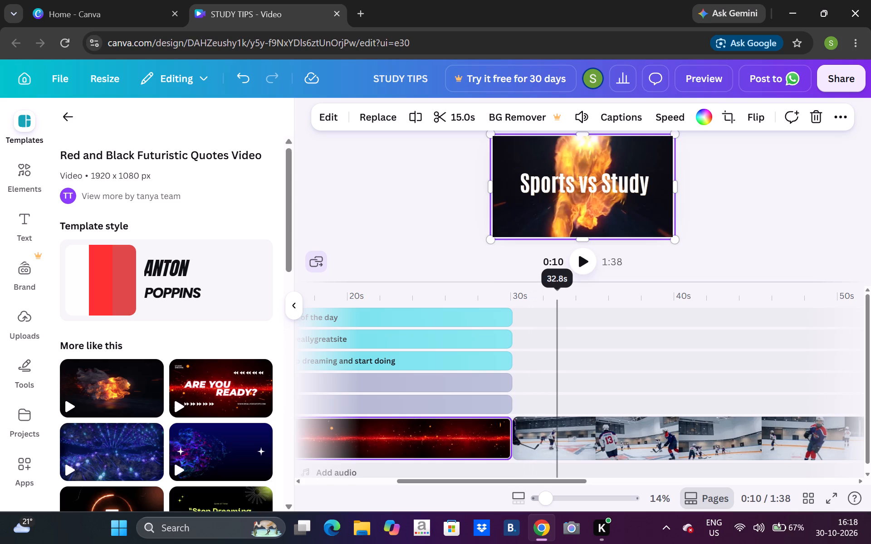
pyautogui.click(577, 260)
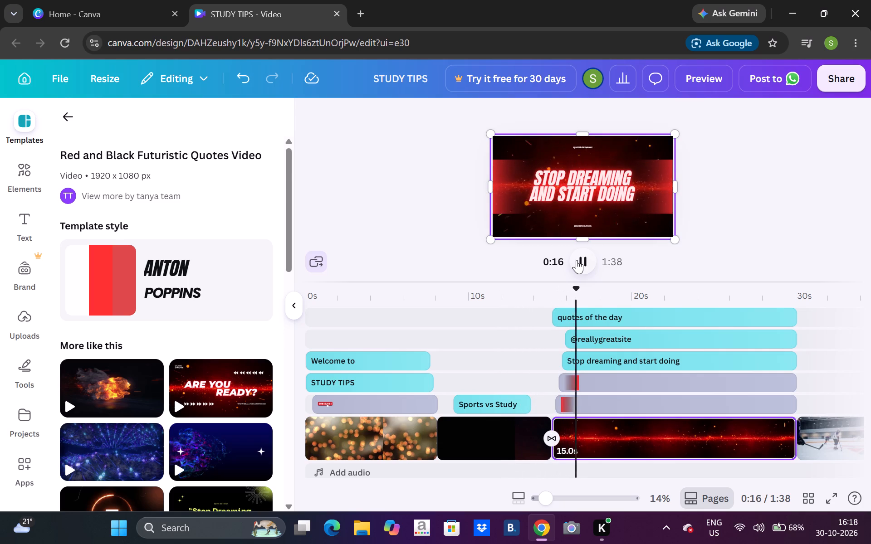
pyautogui.click(577, 260)
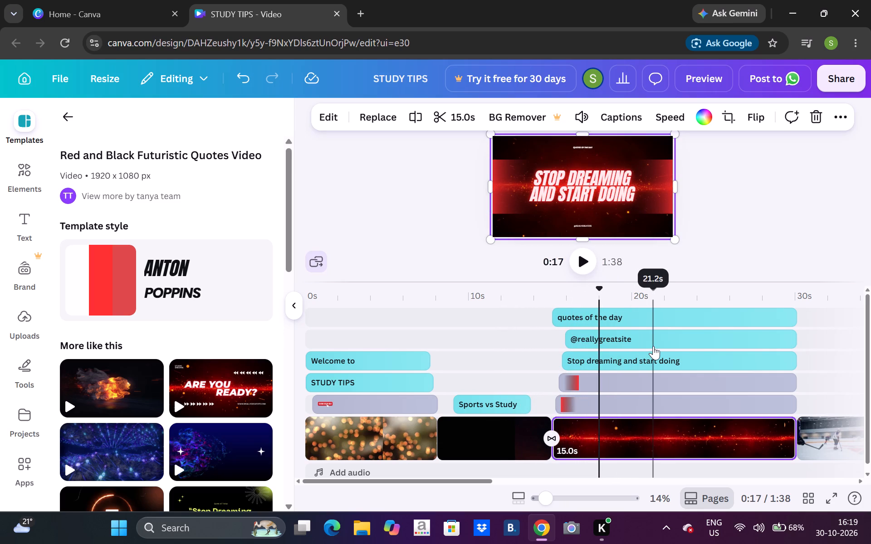
# Replace the "Stop dreaming and start doing" text on the red quote page with "1 SPORTS".
pyautogui.click(567, 359)
pyautogui.click(567, 359)
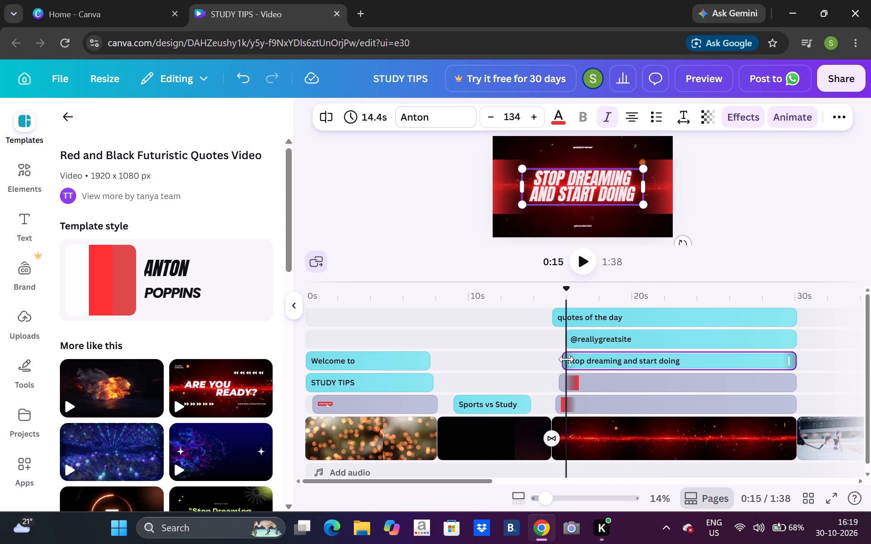
pyautogui.doubleClick(595, 359)
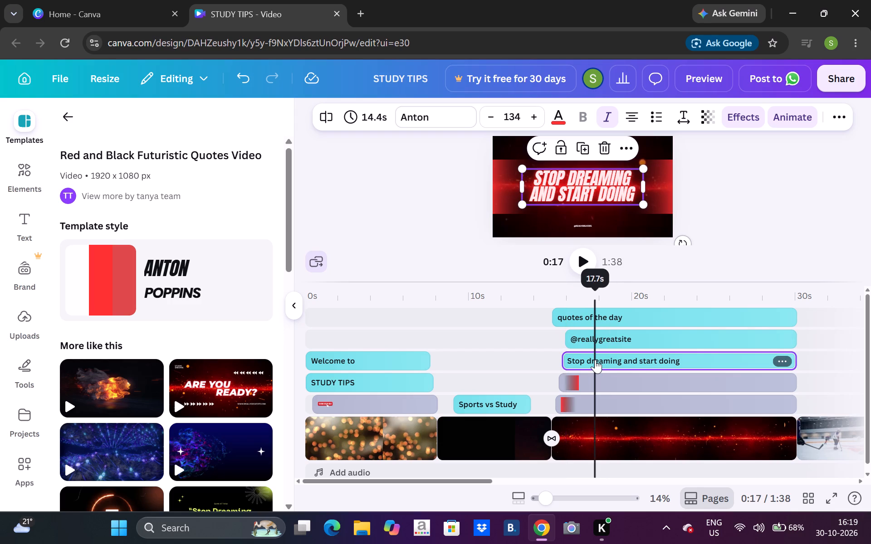
pyautogui.doubleClick(641, 353)
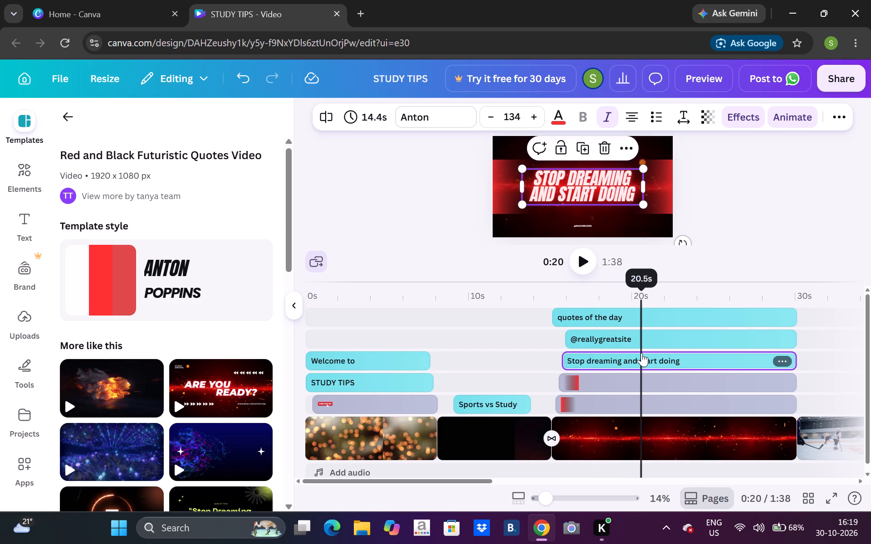
pyautogui.doubleClick(605, 183)
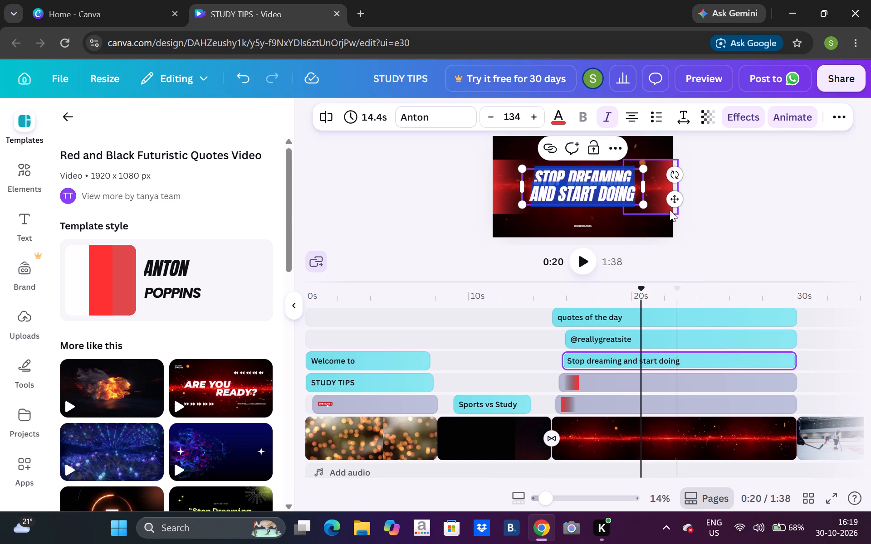
pyautogui.doubleClick(624, 178)
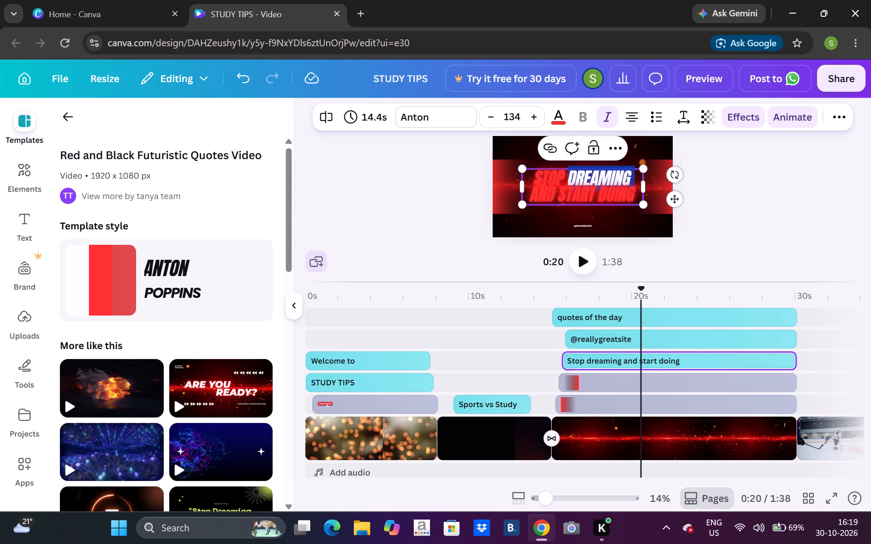
pyautogui.click(739, 197)
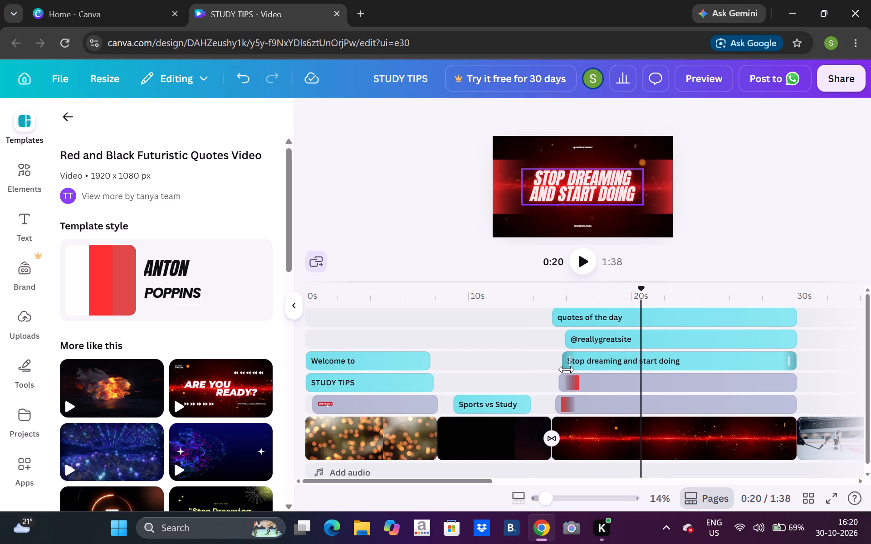
pyautogui.doubleClick(580, 359)
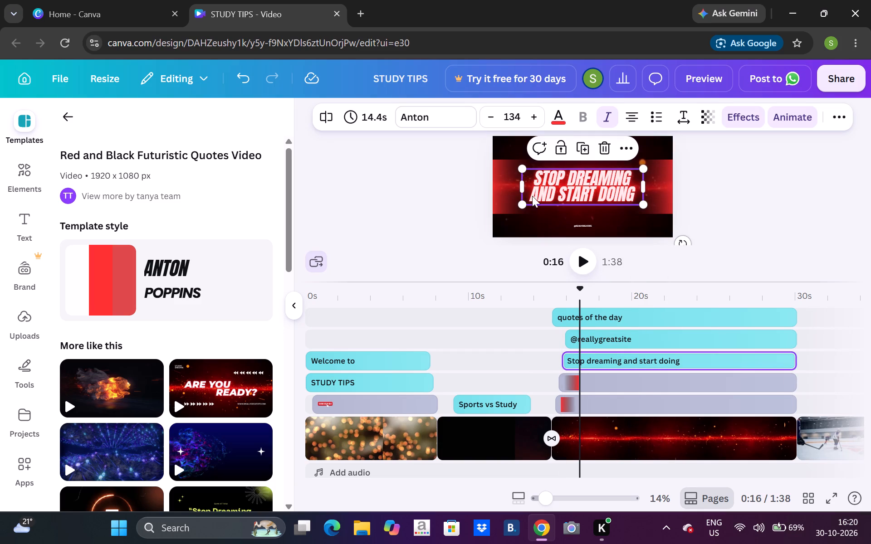
pyautogui.doubleClick(533, 188)
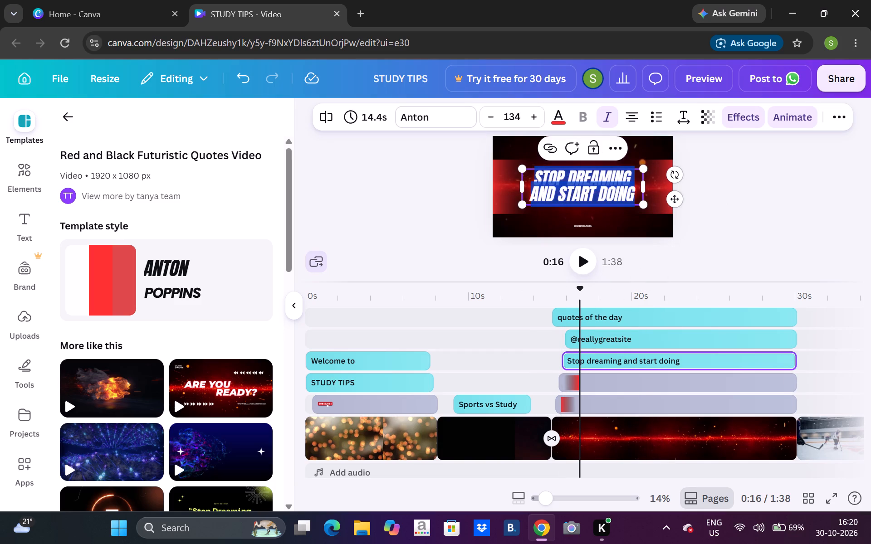
pyautogui.press('BackSpace')
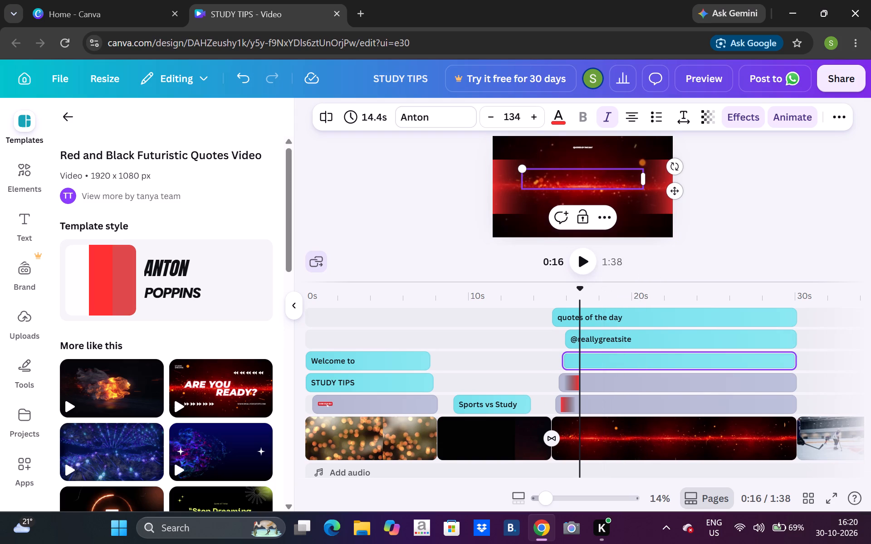
pyautogui.press('1')
pyautogui.press('space')
pyautogui.hotkey('shift', 's')
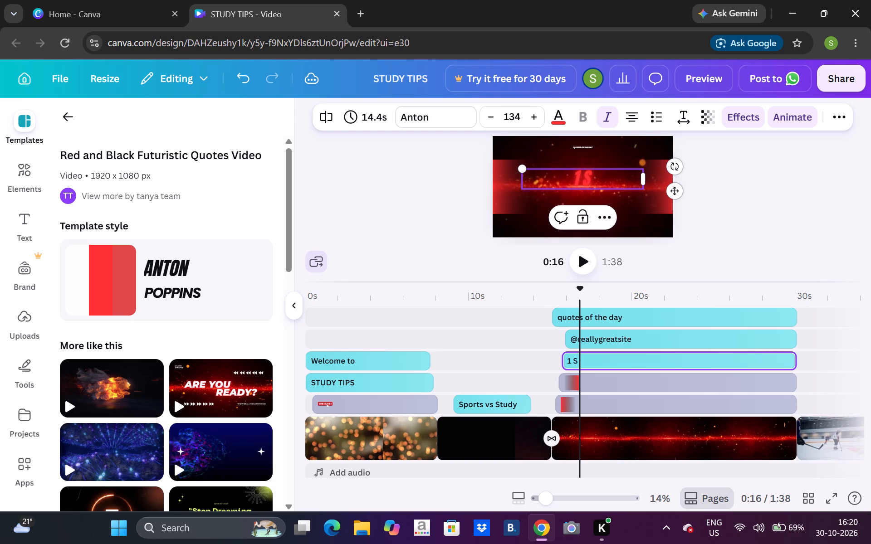
pyautogui.hotkey('shift', '{')
pyautogui.hotkey('shift', 'BackSpace')
pyautogui.write('PORTS')
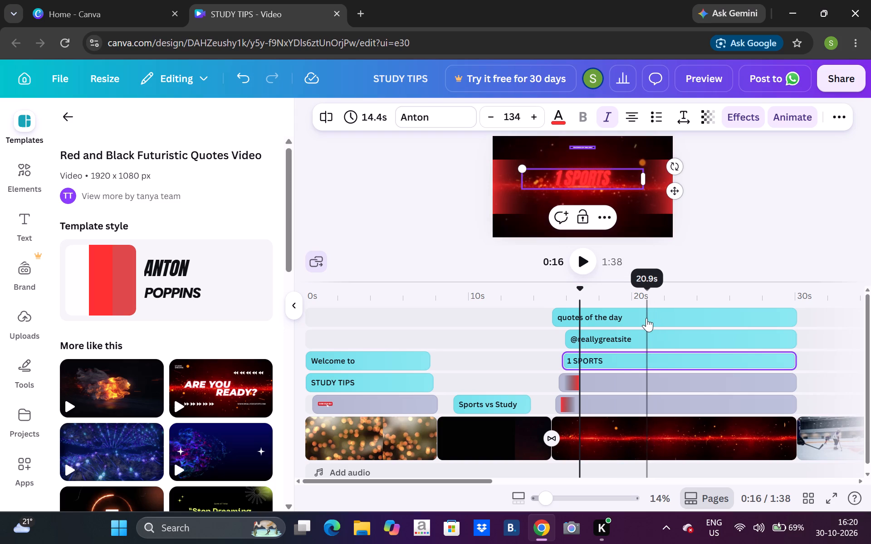
pyautogui.click(617, 337)
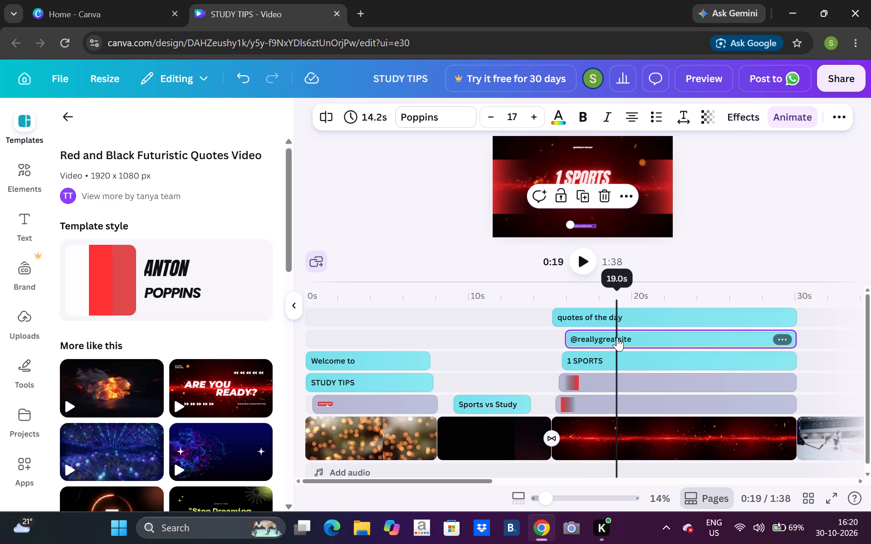
pyautogui.click(602, 189)
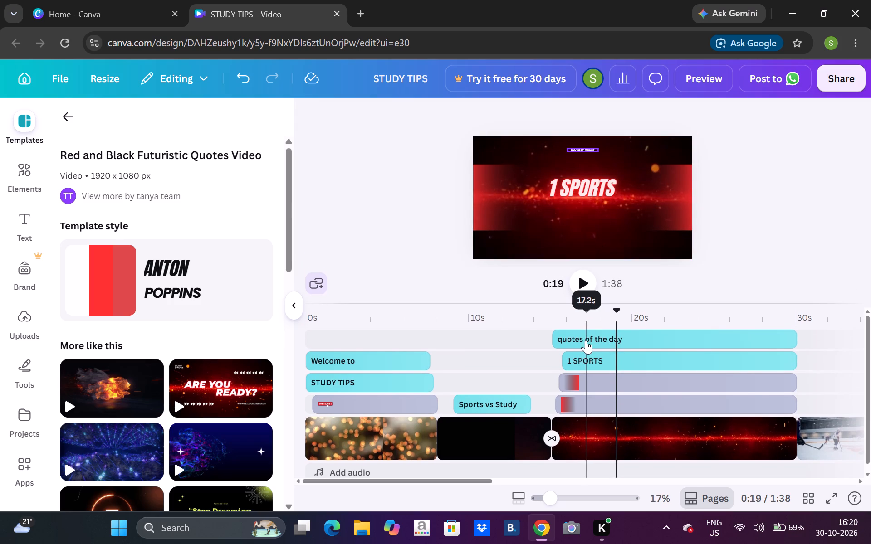
pyautogui.click(585, 343)
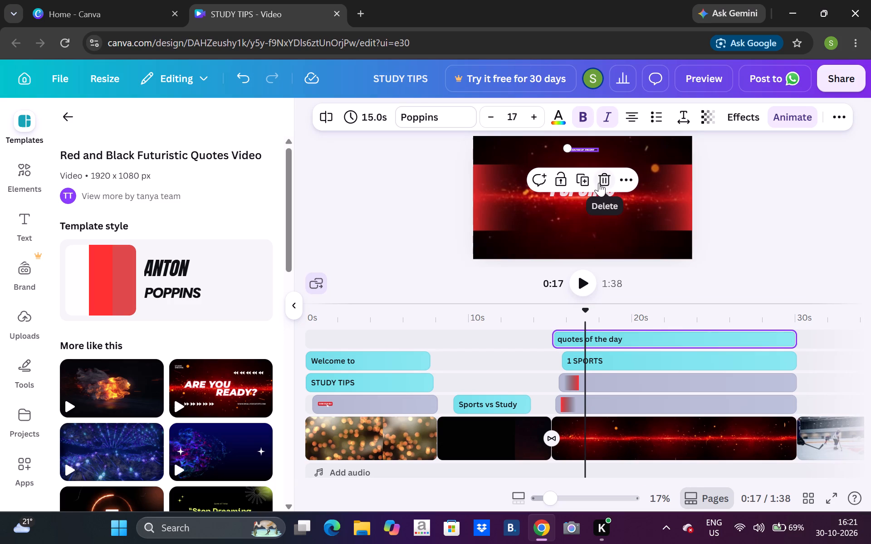
pyautogui.click(599, 183)
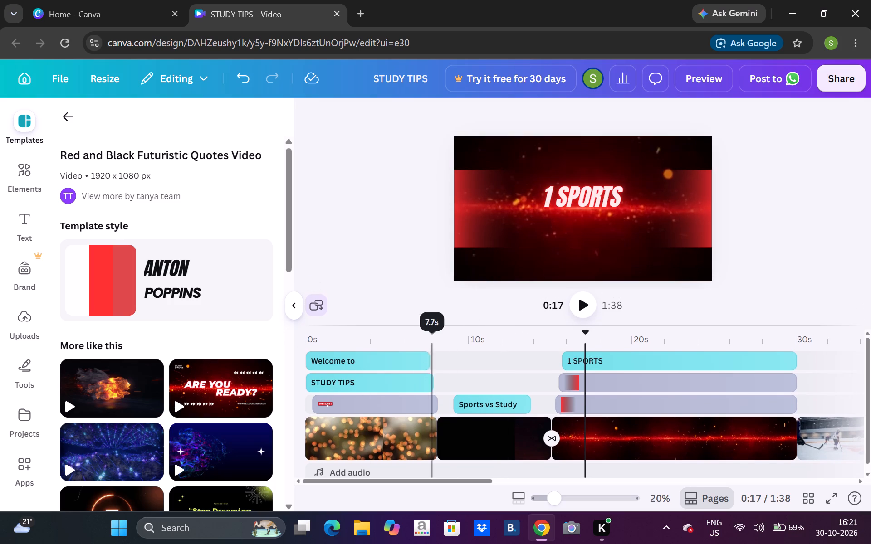
# Return the playhead to the start of the timeline and play the video from the intro to review it.
pyautogui.click(303, 322)
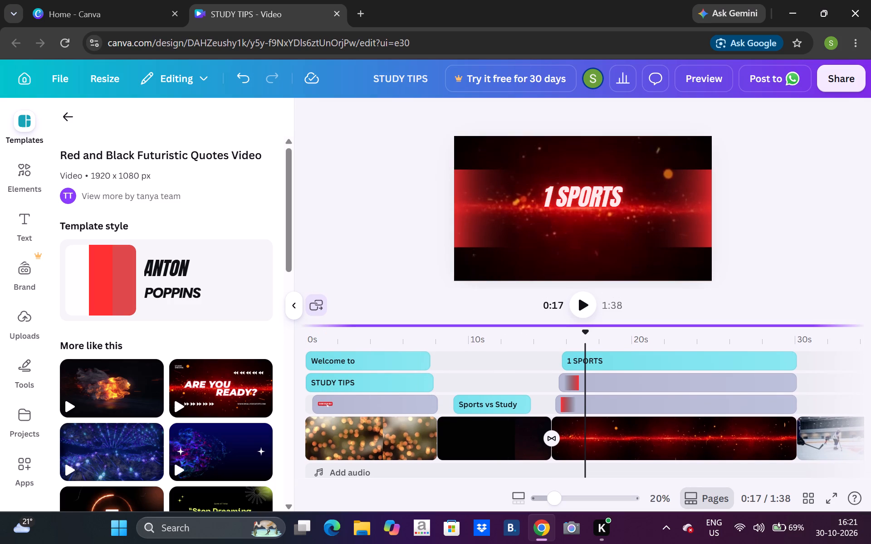
pyautogui.click(303, 322)
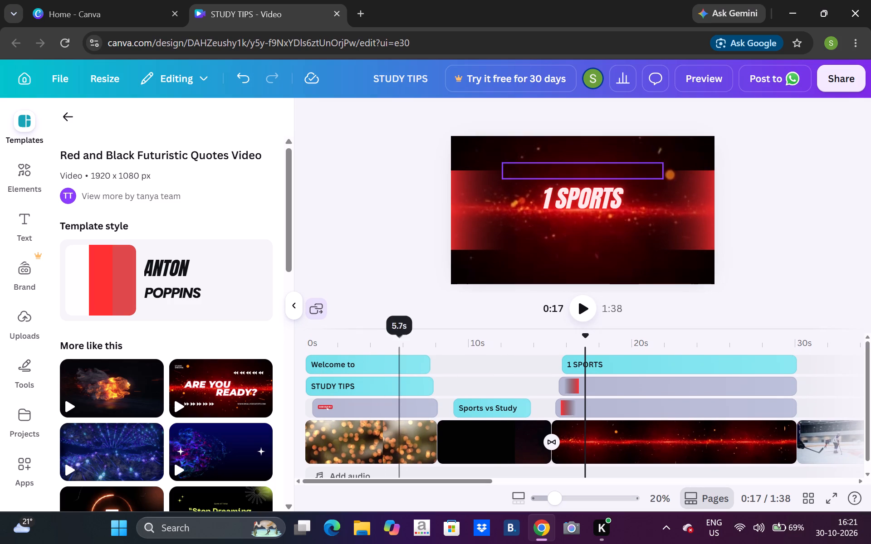
pyautogui.tripleClick(306, 332)
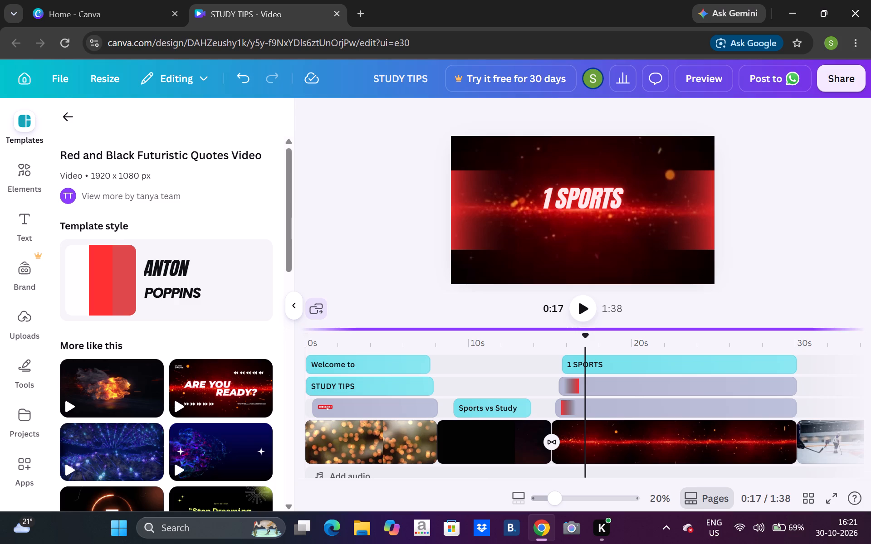
pyautogui.moveTo(306, 332); pyautogui.dragTo(303, 321)
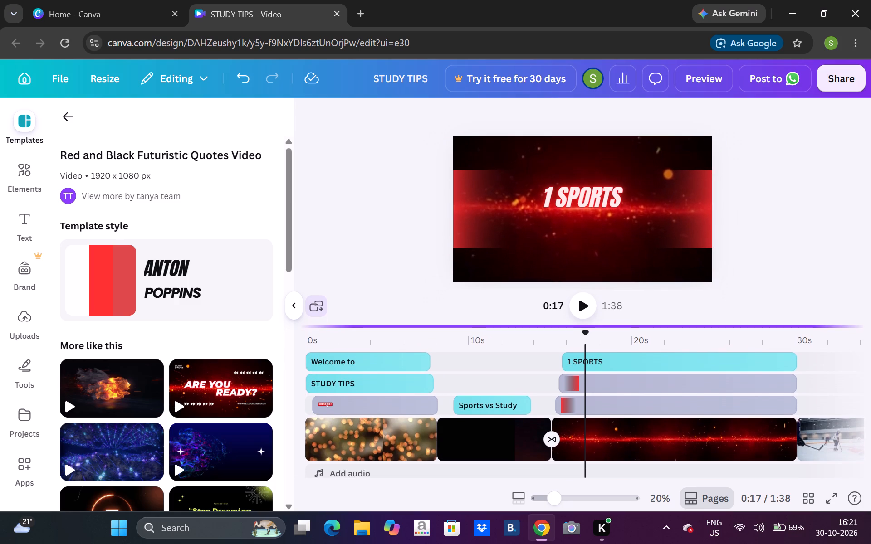
pyautogui.moveTo(303, 321); pyautogui.dragTo(305, 320)
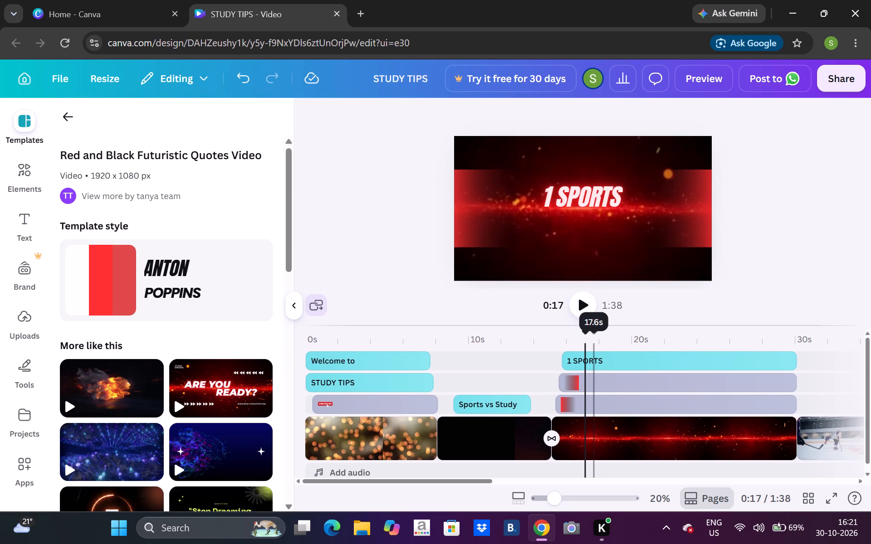
pyautogui.moveTo(591, 334); pyautogui.dragTo(196, 274)
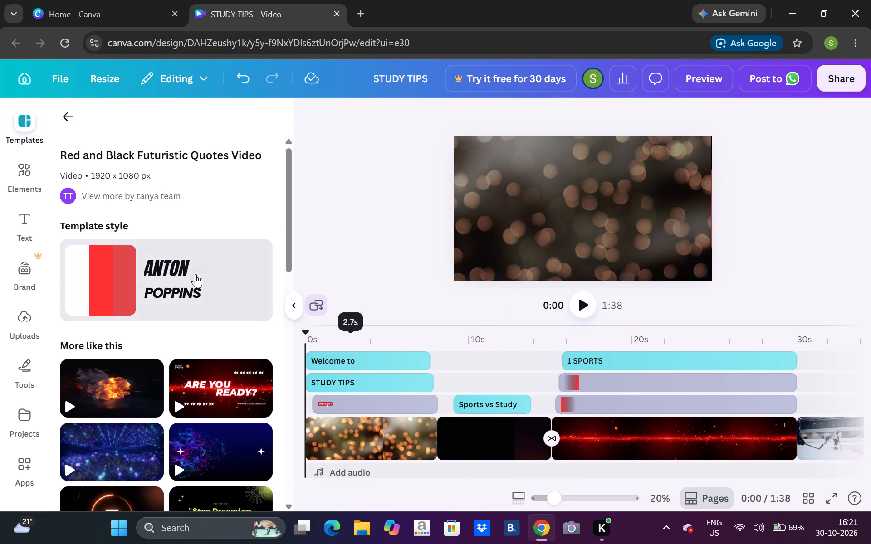
pyautogui.moveTo(196, 274); pyautogui.dragTo(154, 283)
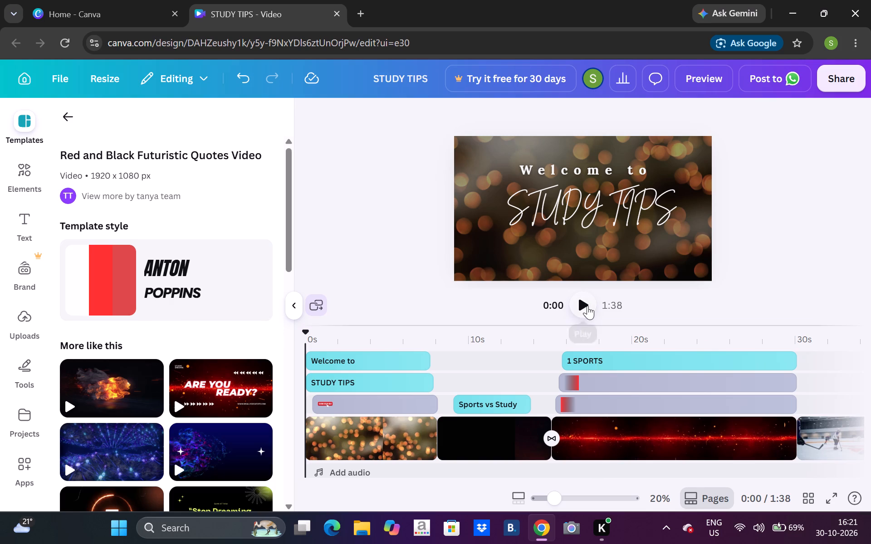
pyautogui.click(587, 306)
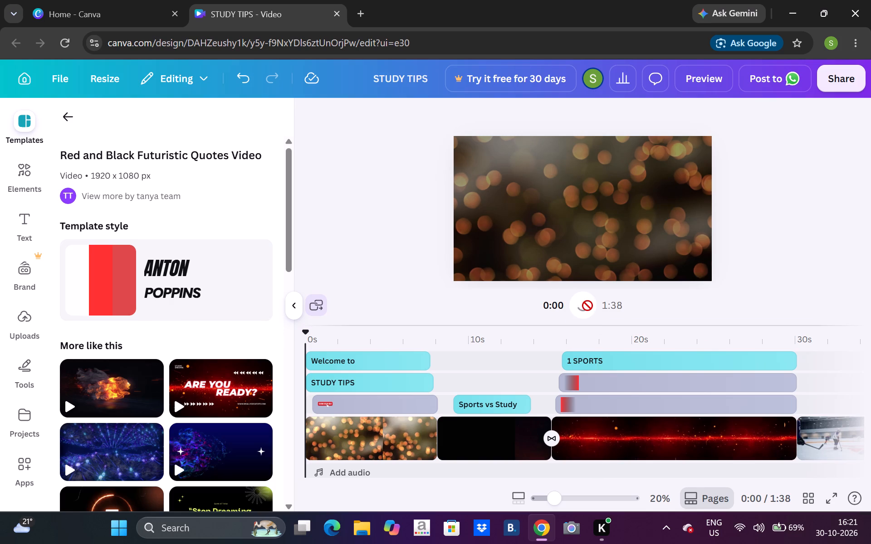
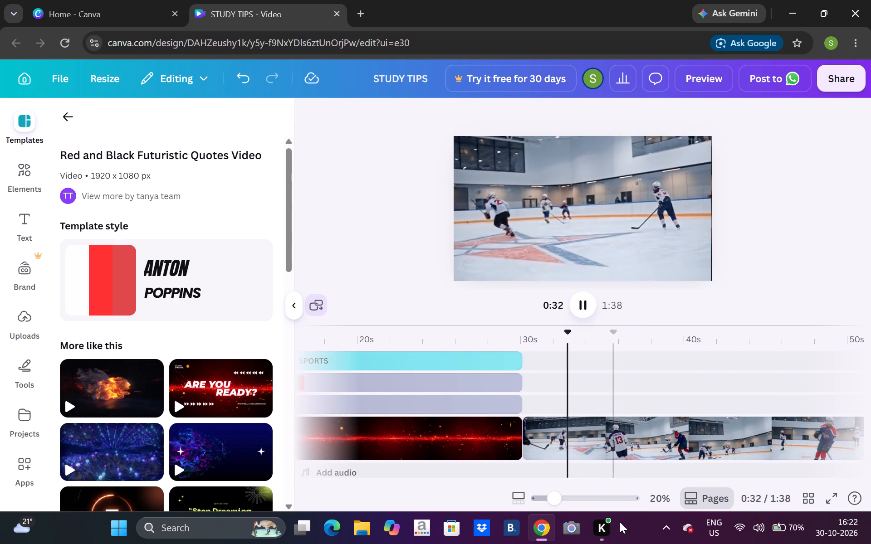
# Split the ice hockey clip that follows the red SPORTS page at about 34.1 s.
pyautogui.click(588, 437)
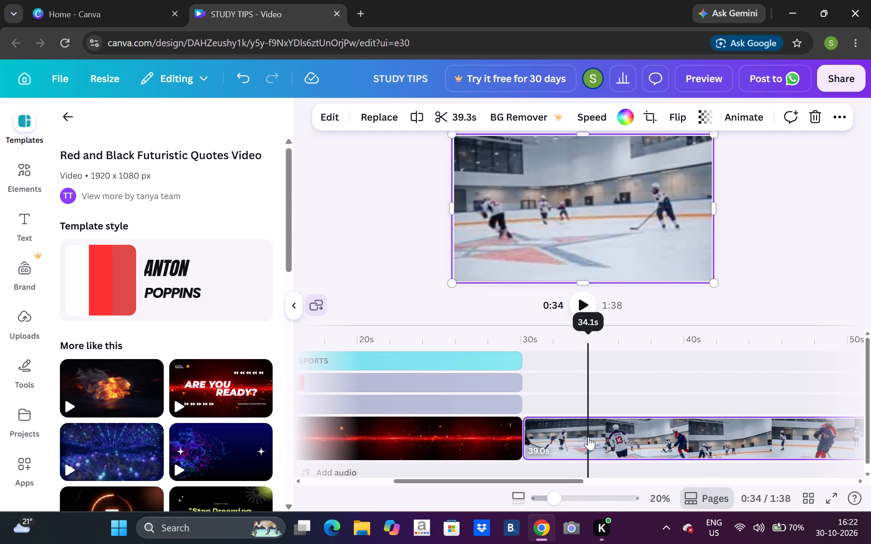
pyautogui.click(588, 437)
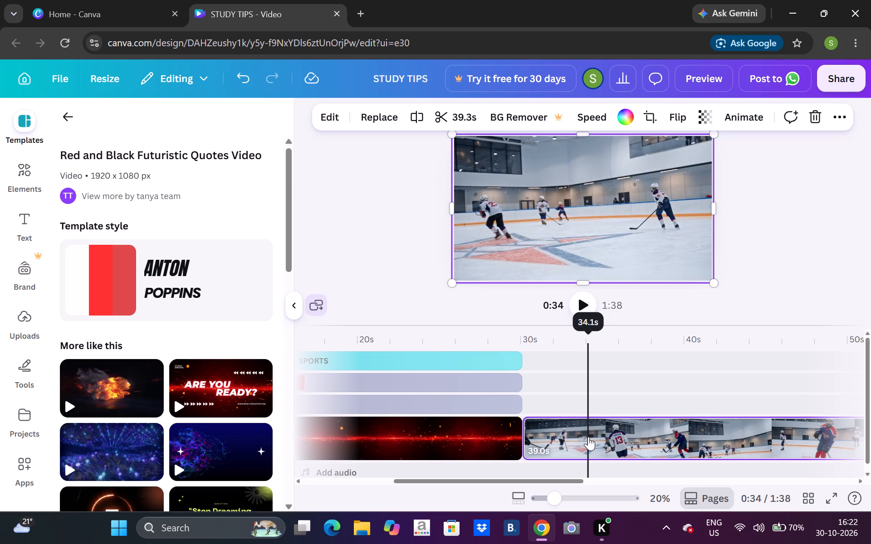
pyautogui.click(588, 437)
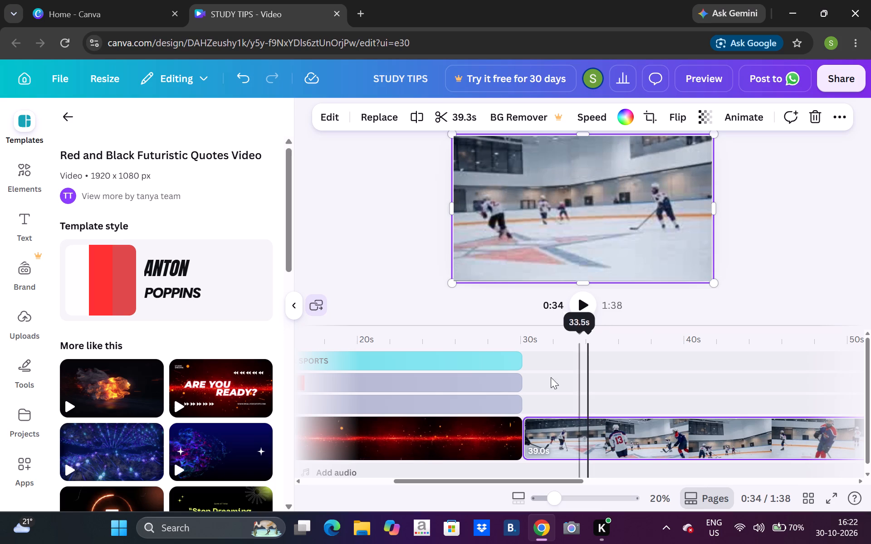
pyautogui.click(417, 117)
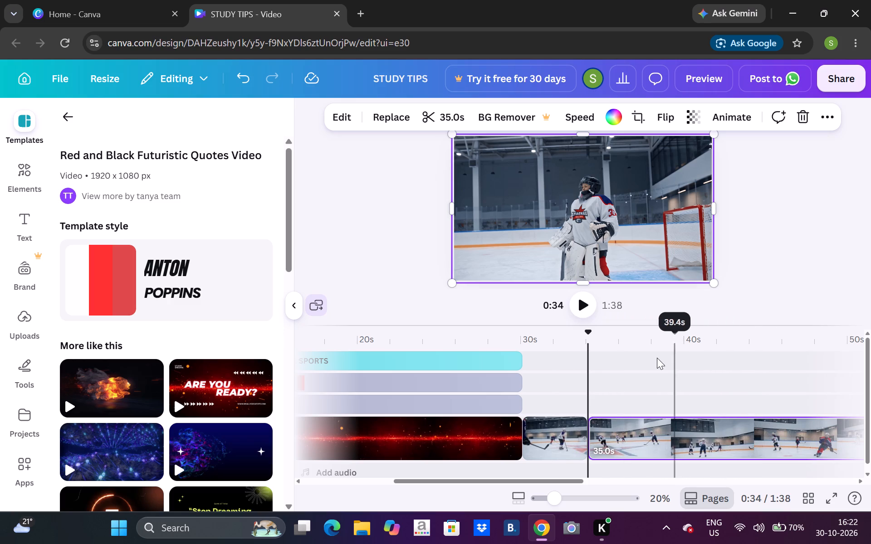
# Scrub through the remaining ice hockey footage up to the cricket clip to examine the material.
pyautogui.press('Right')
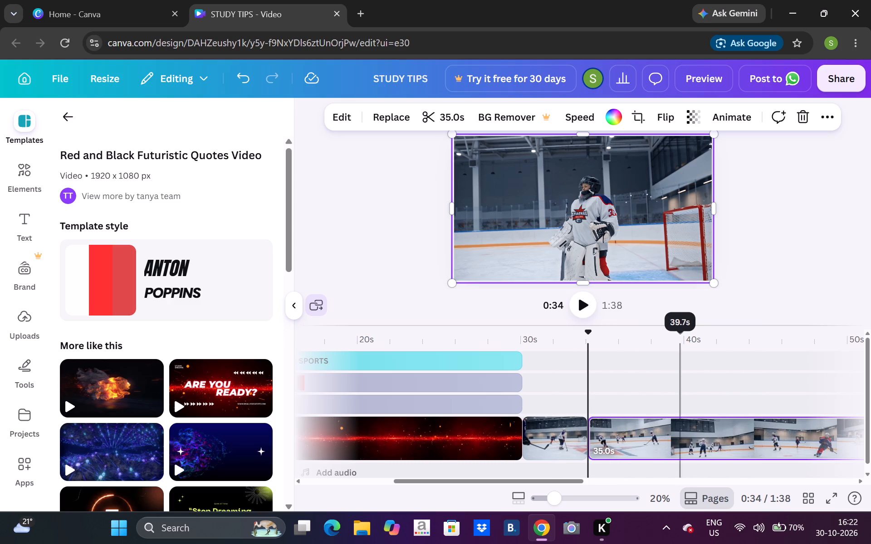
pyautogui.click(685, 325)
pyautogui.tripleClick(685, 325)
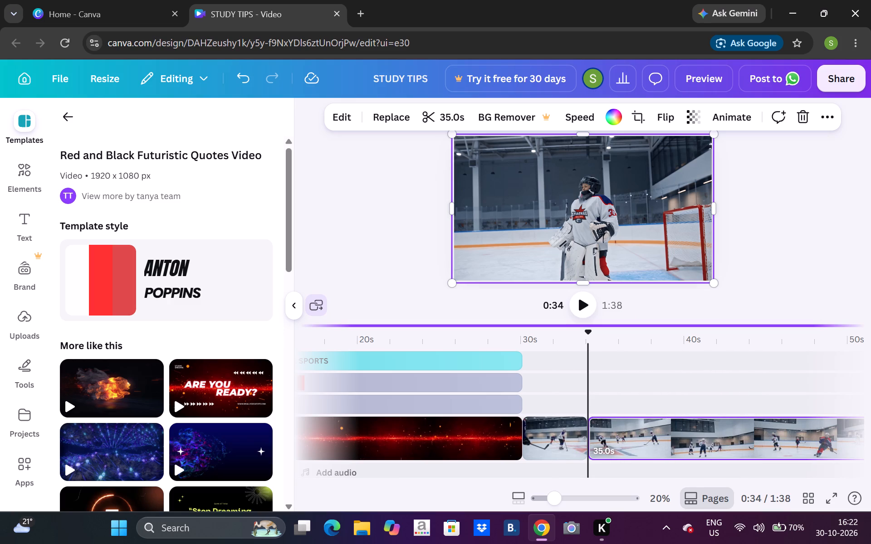
pyautogui.press('Right')
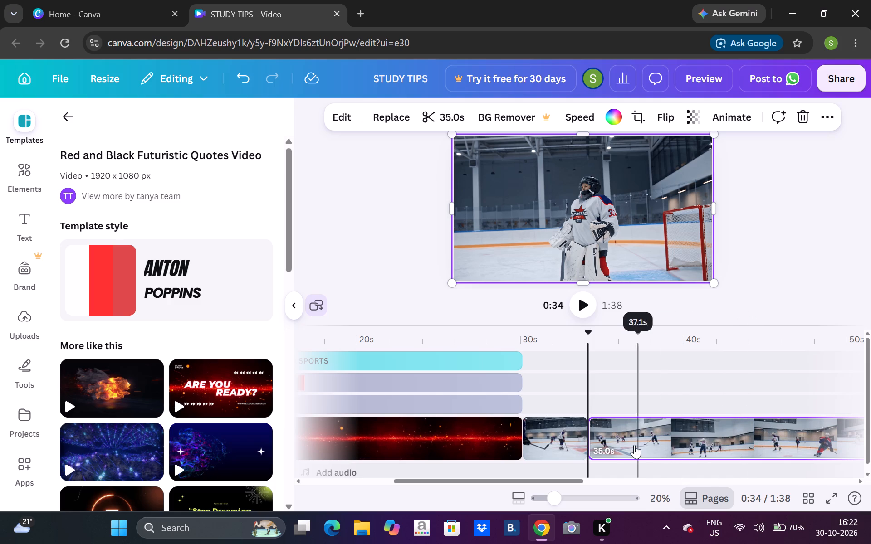
pyautogui.click(631, 443)
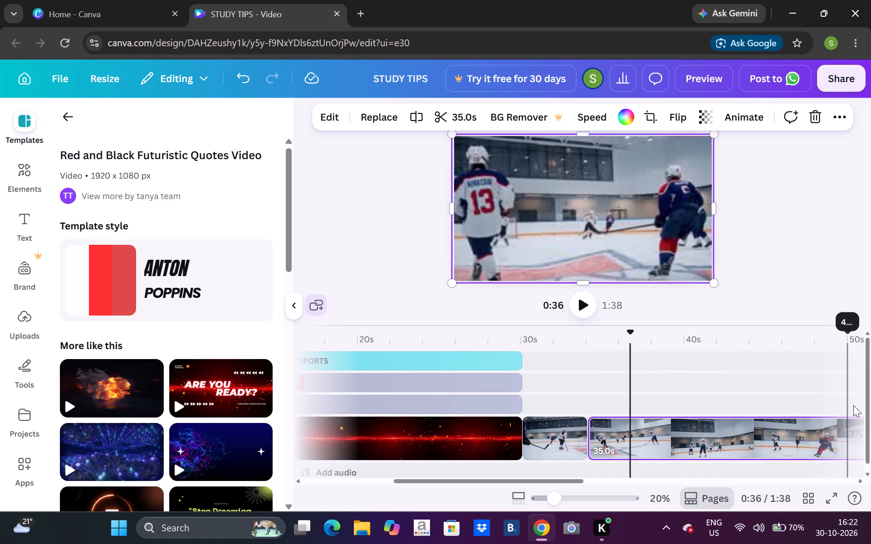
pyautogui.moveTo(842, 414); pyautogui.dragTo(801, 419)
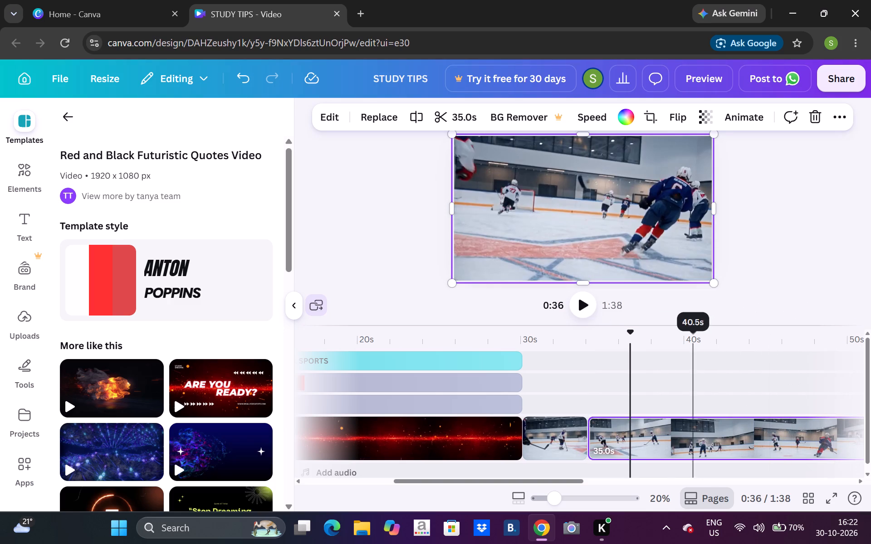
pyautogui.moveTo(631, 332); pyautogui.dragTo(689, 330)
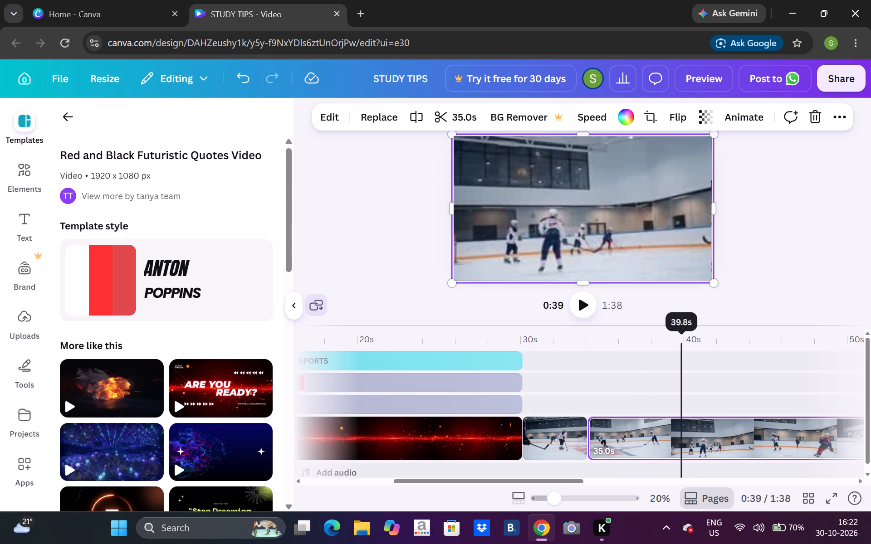
pyautogui.moveTo(689, 330); pyautogui.dragTo(701, 363)
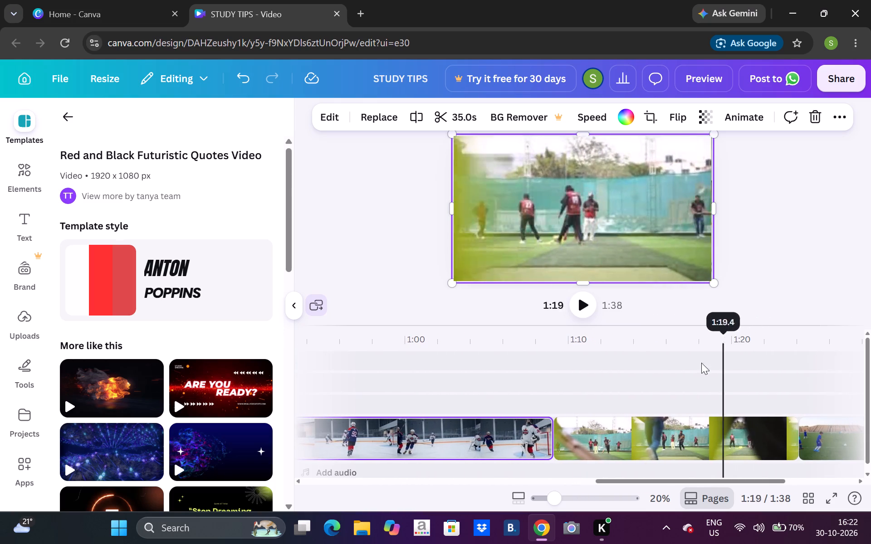
pyautogui.moveTo(701, 363); pyautogui.dragTo(692, 366)
pyautogui.moveTo(689, 366); pyautogui.dragTo(696, 373)
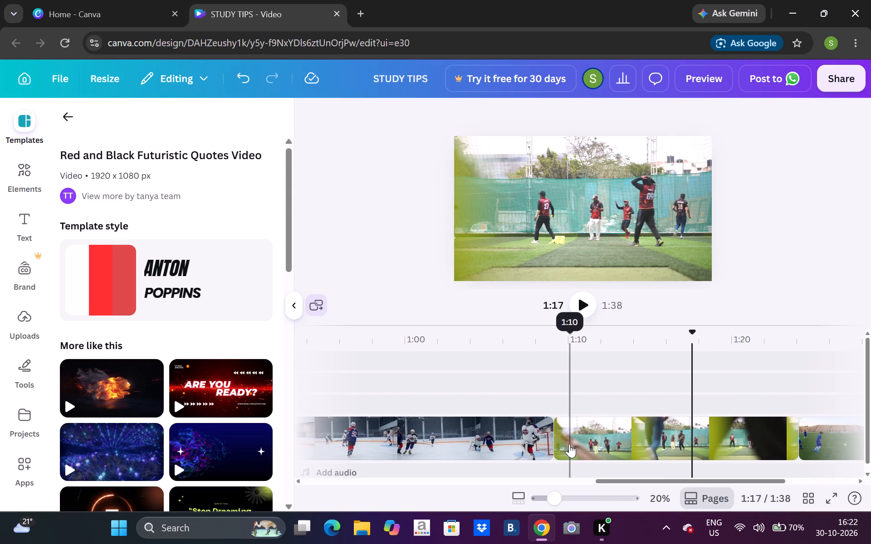
# Trim the start of the cricket clip so that it lasts 13.5 s.
pyautogui.moveTo(562, 437); pyautogui.dragTo(584, 437)
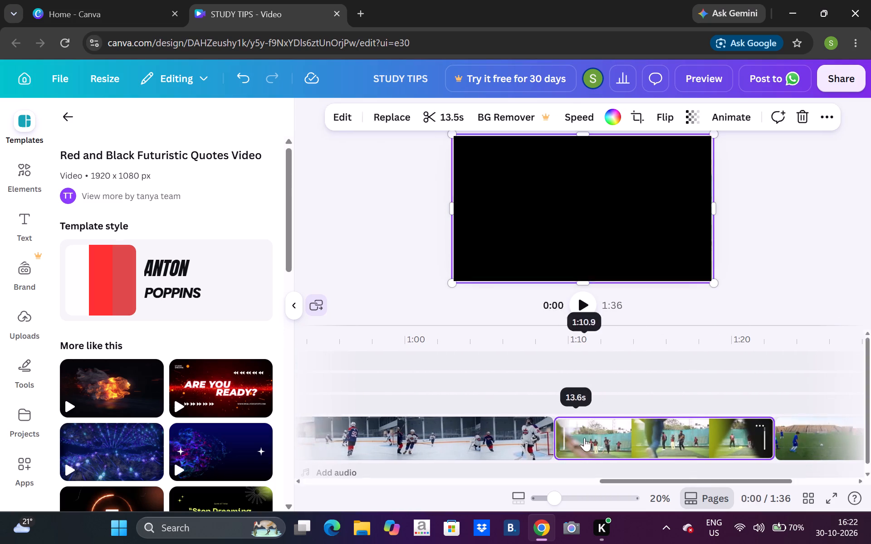
# Split the cricket clip at about 1:19.5, separating a 3.1 s piece at its end.
pyautogui.click(612, 432)
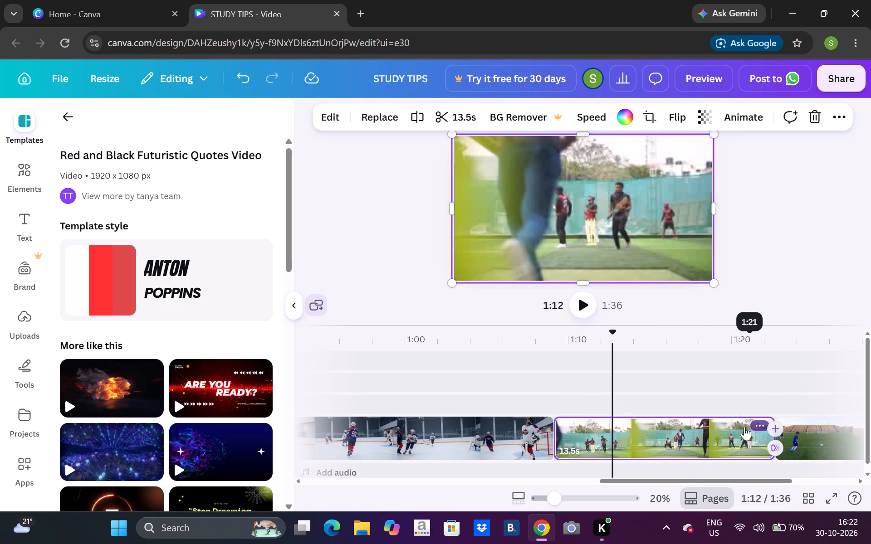
pyautogui.click(724, 436)
pyautogui.click(724, 436)
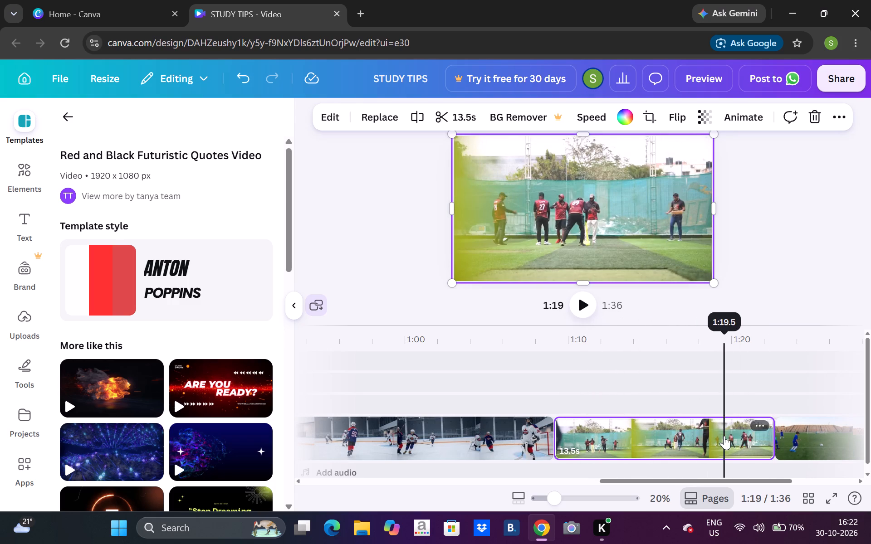
pyautogui.click(724, 436)
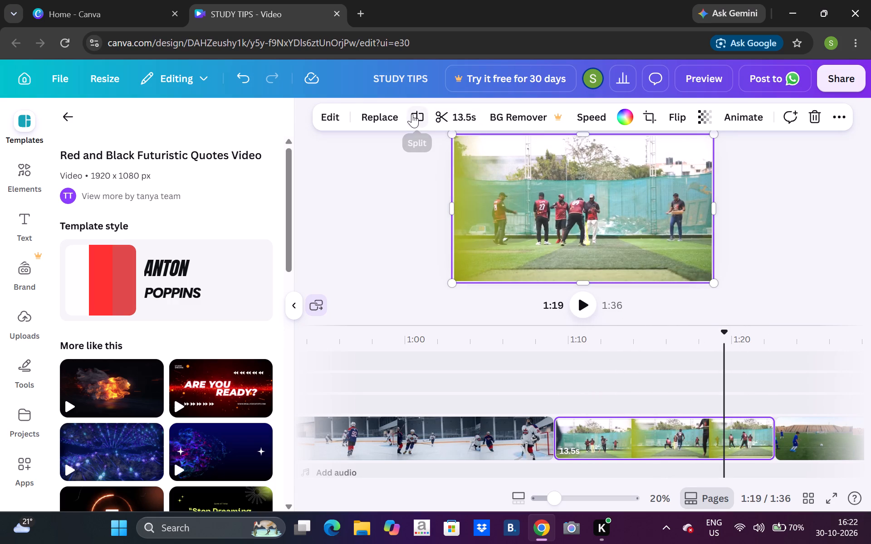
pyautogui.click(412, 114)
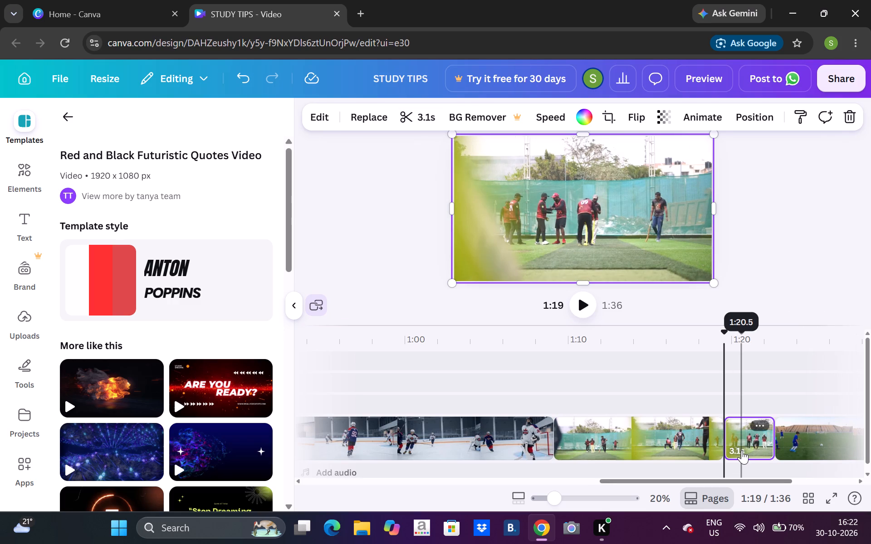
# Move the 3.1 s cricket piece between the short first ice hockey piece and the long second one.
pyautogui.moveTo(742, 450); pyautogui.dragTo(548, 464)
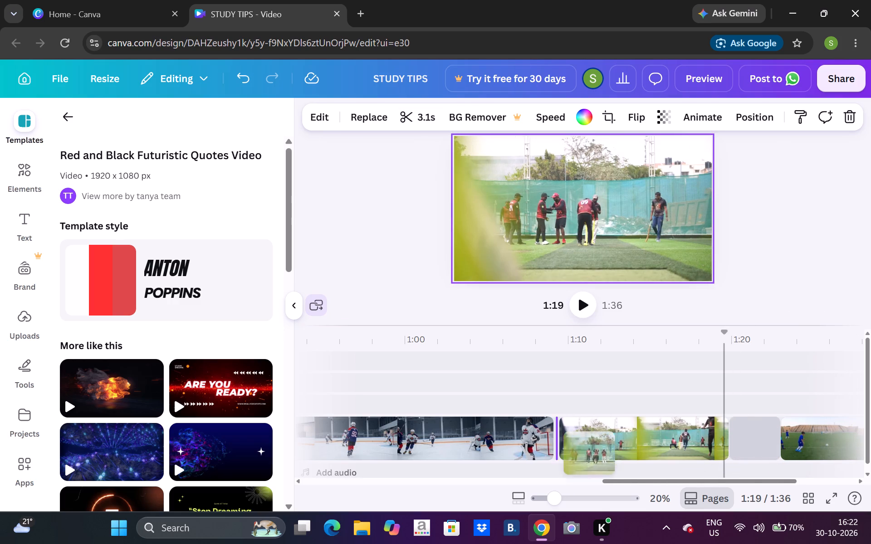
pyautogui.moveTo(548, 464); pyautogui.dragTo(447, 466)
pyautogui.click(447, 466)
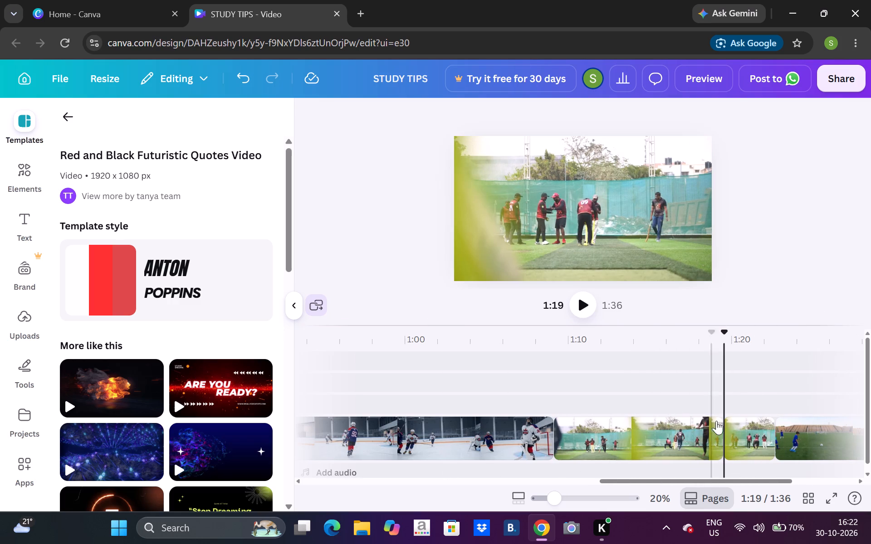
pyautogui.click(740, 426)
pyautogui.moveTo(740, 426); pyautogui.dragTo(554, 436)
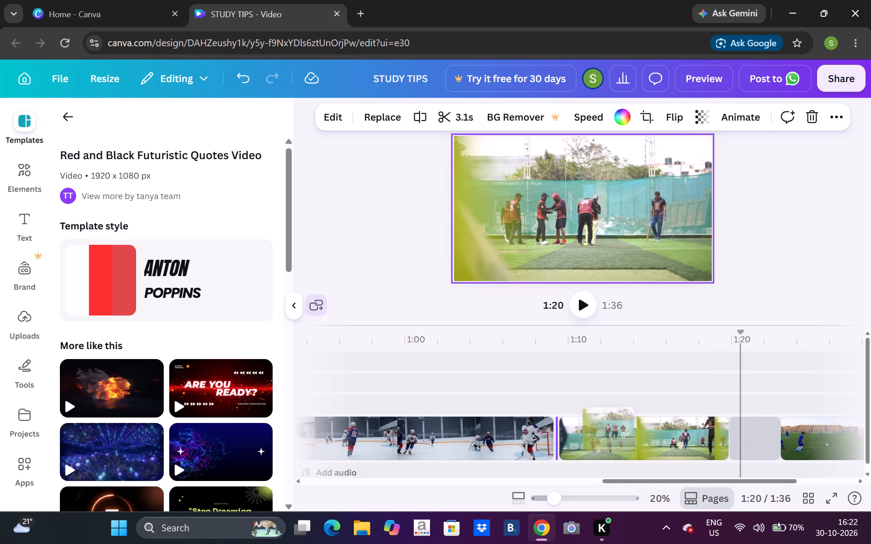
pyautogui.moveTo(554, 436); pyautogui.dragTo(464, 452)
pyautogui.moveTo(464, 452); pyautogui.dragTo(421, 451)
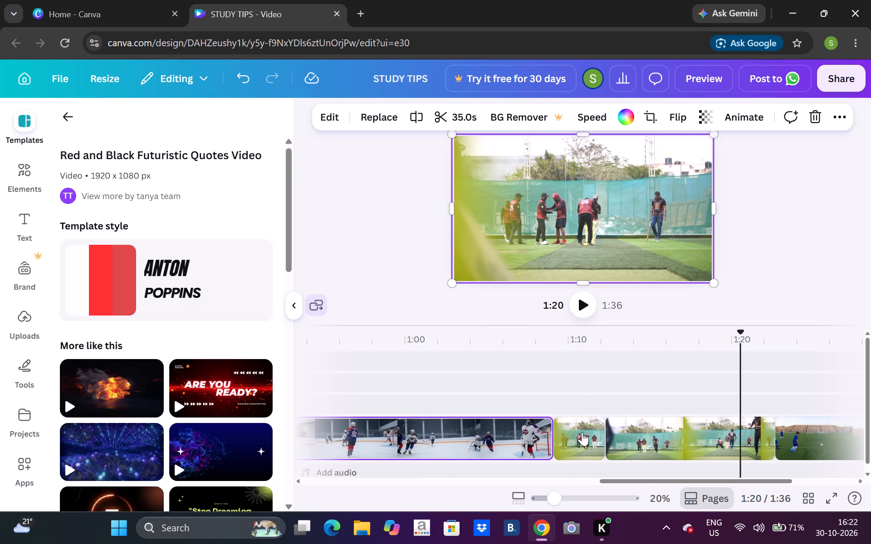
pyautogui.click(581, 432)
pyautogui.moveTo(581, 432); pyautogui.dragTo(362, 437)
pyautogui.click(362, 437)
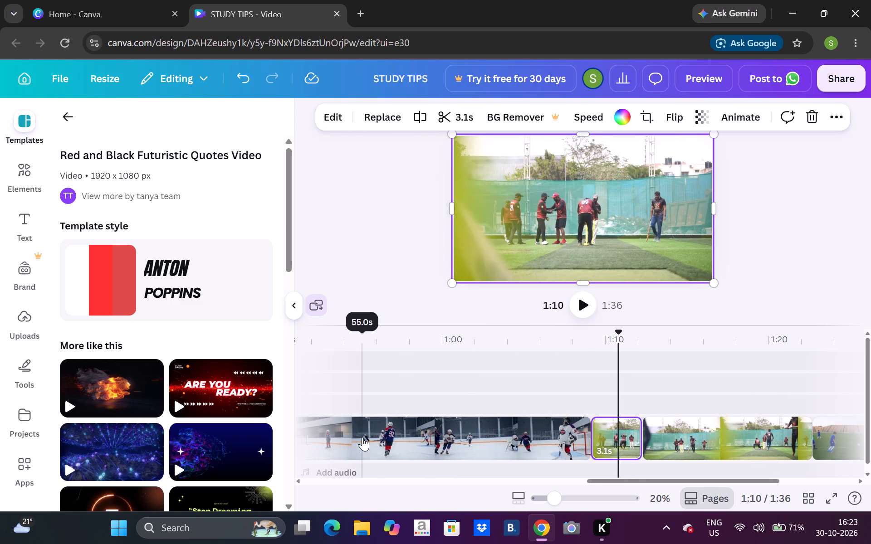
pyautogui.click(615, 436)
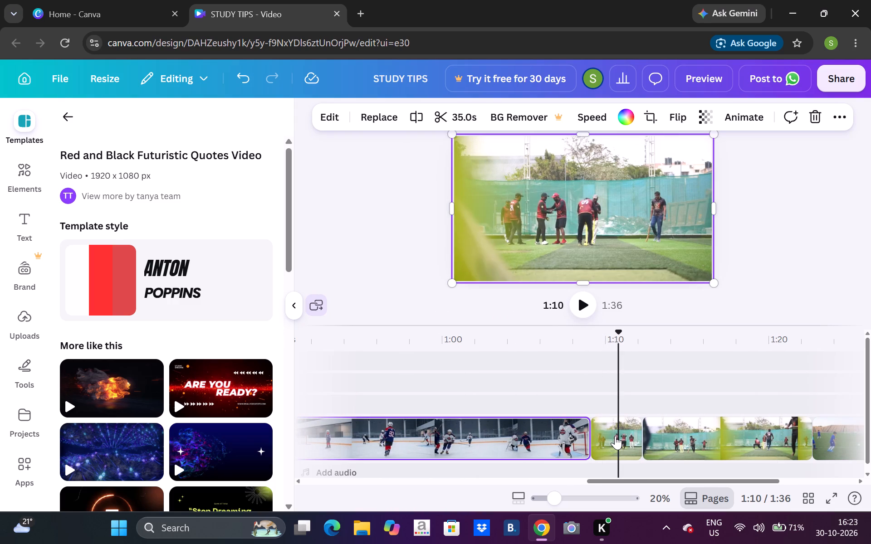
pyautogui.moveTo(615, 436); pyautogui.dragTo(419, 439)
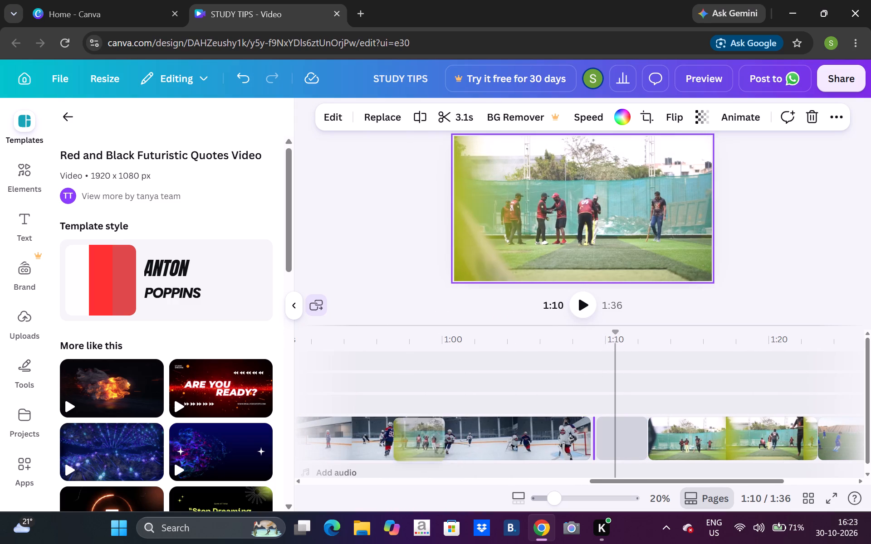
pyautogui.moveTo(419, 439); pyautogui.dragTo(392, 444)
pyautogui.click(392, 444)
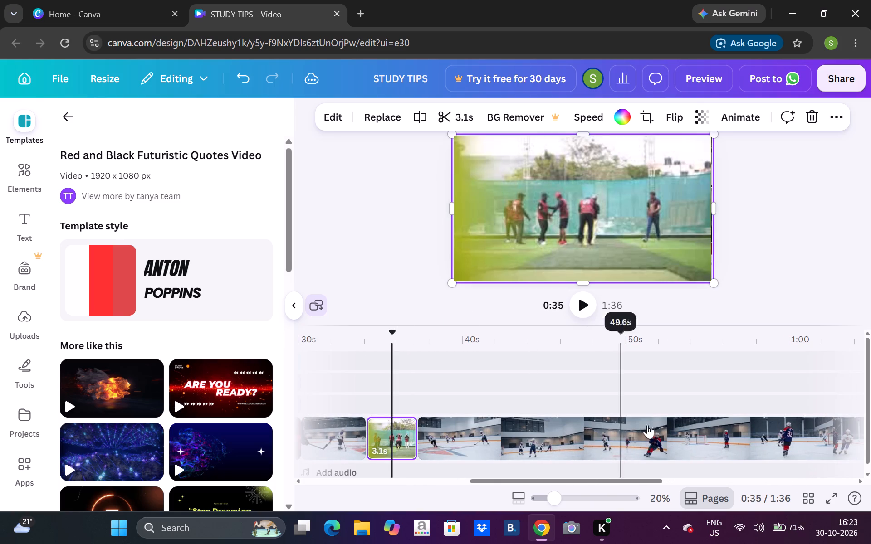
# Step the playhead from the inserted cricket piece through the long ice hockey piece to the next cricket clip to examine the footage.
pyautogui.press('Right')
pyautogui.press('Right')
pyautogui.press('Right')
pyautogui.press('Right')
pyautogui.press('Right')
pyautogui.press('Right')
pyautogui.press('Right')
pyautogui.press('Right')
pyautogui.press('Right')
pyautogui.press('Right')
pyautogui.press('Right')
pyautogui.press('Right')
pyautogui.press('Right')
pyautogui.press('Right')
pyautogui.press('Right')
pyautogui.press('Right')
pyautogui.press('Right')
pyautogui.press('Right')
pyautogui.press('Right')
pyautogui.press('Right')
pyautogui.press('Right')
pyautogui.press('Right')
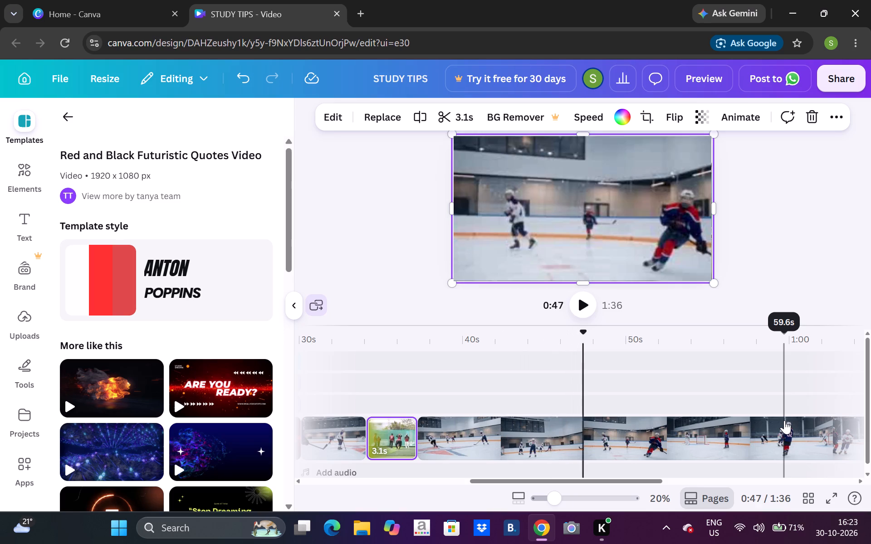
pyautogui.press('Right')
pyautogui.press('Right')
pyautogui.press('Right')
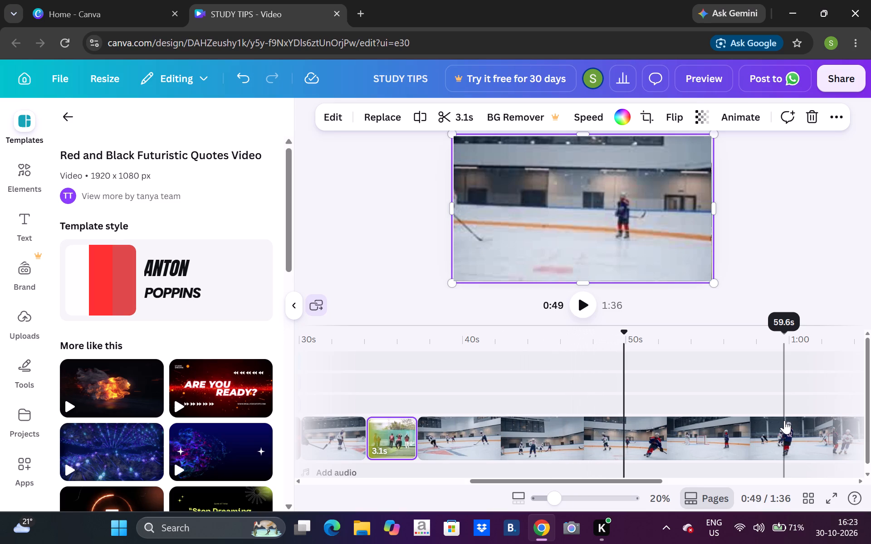
pyautogui.press('Right')
pyautogui.press('Right')
pyautogui.press('Right')
pyautogui.press('Right')
pyautogui.press('Right')
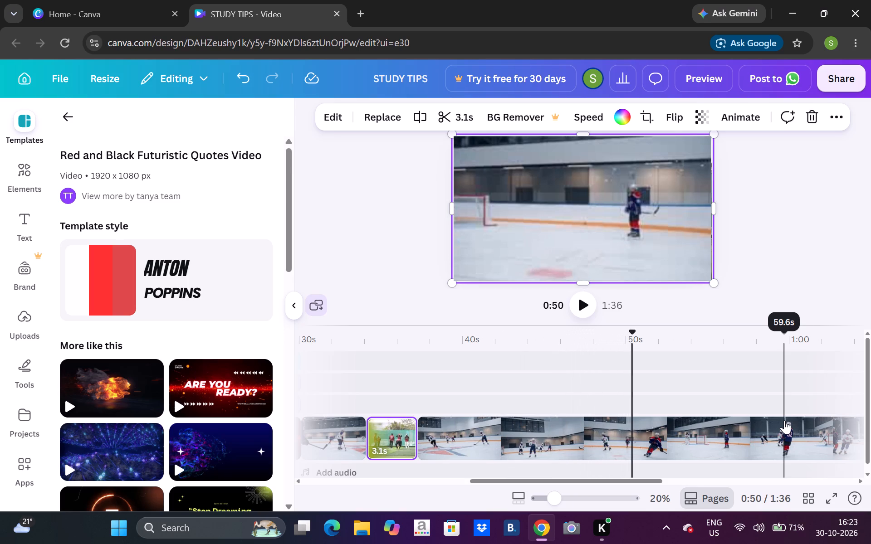
pyautogui.press('Right')
pyautogui.press('Right')
pyautogui.press('Right')
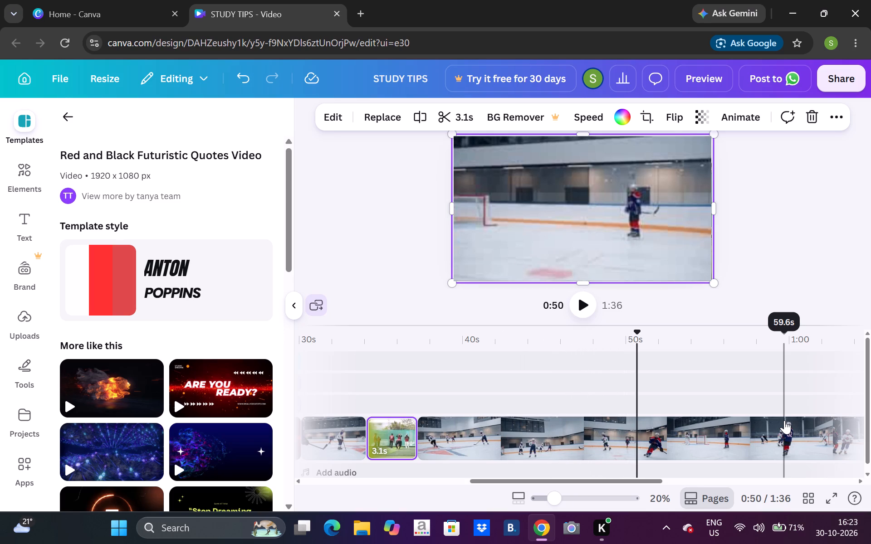
pyautogui.press('Right')
pyautogui.press('Right')
pyautogui.press('Right')
pyautogui.press('Right')
pyautogui.press('Right')
pyautogui.press('Right')
pyautogui.press('Right')
pyautogui.press('Right')
pyautogui.press('Right')
pyautogui.press('Right')
pyautogui.press('Right')
pyautogui.press('Right')
pyautogui.press('Right')
pyautogui.press('Right')
pyautogui.press('Right')
pyautogui.press('Right')
pyautogui.press('Right')
pyautogui.press('Right')
pyautogui.press('Right')
pyautogui.press('Right')
pyautogui.press('Right')
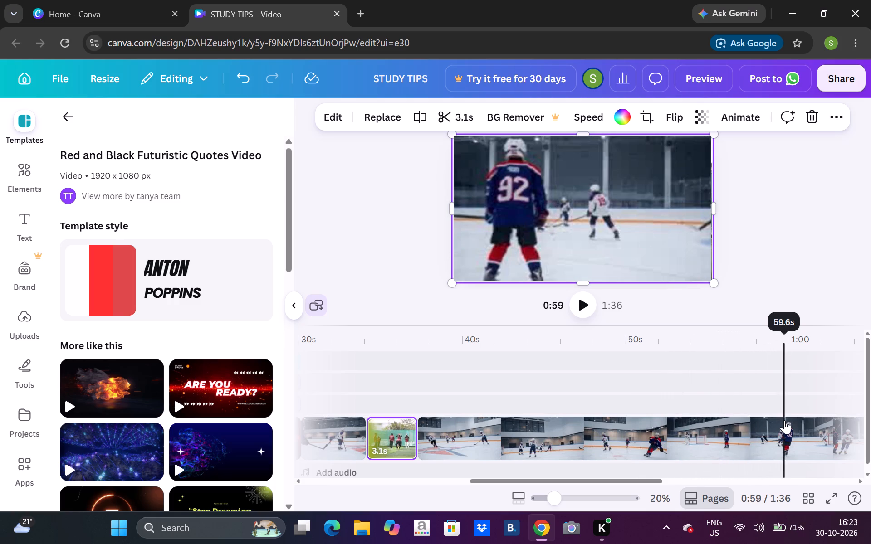
pyautogui.press('Right')
pyautogui.press('Right')
pyautogui.press('Right')
pyautogui.press('Right')
pyautogui.press('Right')
pyautogui.press('Right')
pyautogui.press('Right')
pyautogui.press('Right')
pyautogui.press('Right')
pyautogui.press('Right')
pyautogui.press('Right')
pyautogui.press('Right')
pyautogui.press('Right')
pyautogui.press('Right')
pyautogui.press('Right')
pyautogui.press('Right')
pyautogui.press('Right')
pyautogui.press('Right')
pyautogui.press('Right')
pyautogui.press('Right')
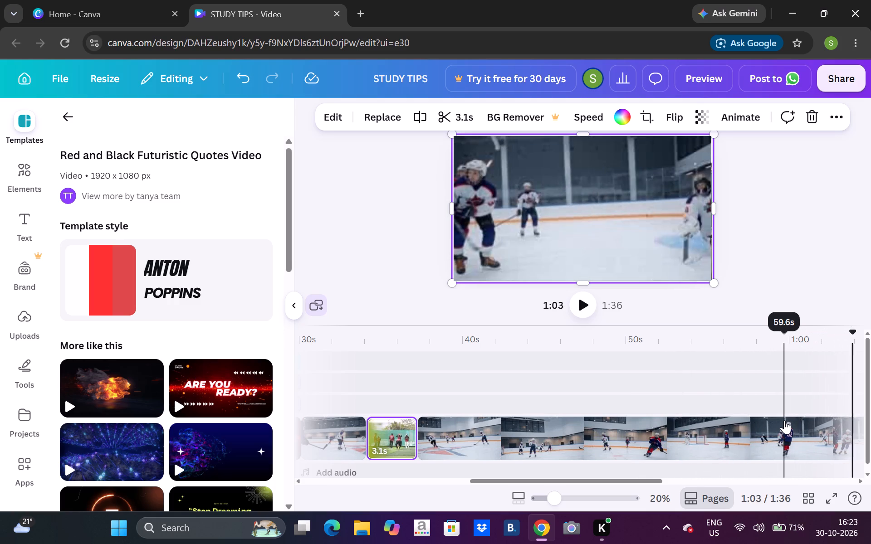
pyautogui.press('Right')
pyautogui.press('Right')
pyautogui.press('Right')
pyautogui.press('Right')
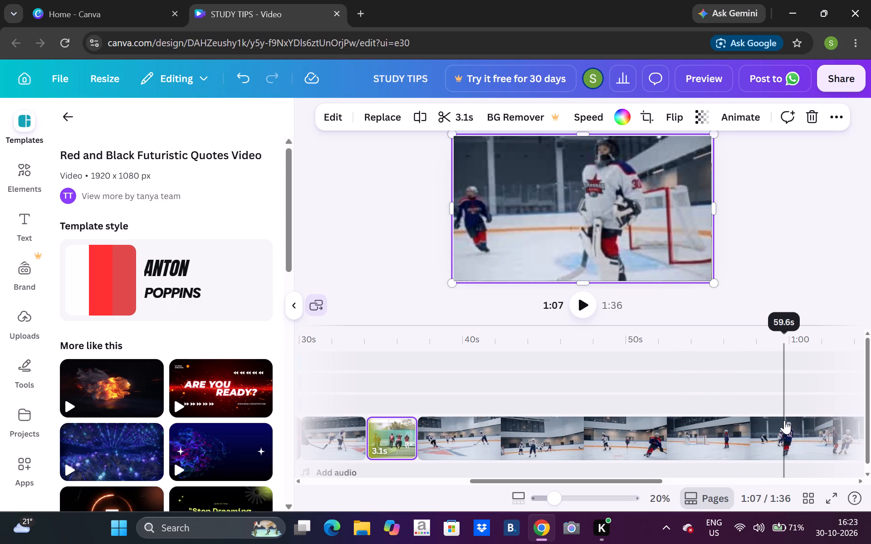
pyautogui.press('Right')
pyautogui.press('Right')
pyautogui.press('Right')
pyautogui.press('Right')
pyautogui.press('Right')
pyautogui.press('Right')
pyautogui.press('Right')
pyautogui.press('Right')
pyautogui.press('Right')
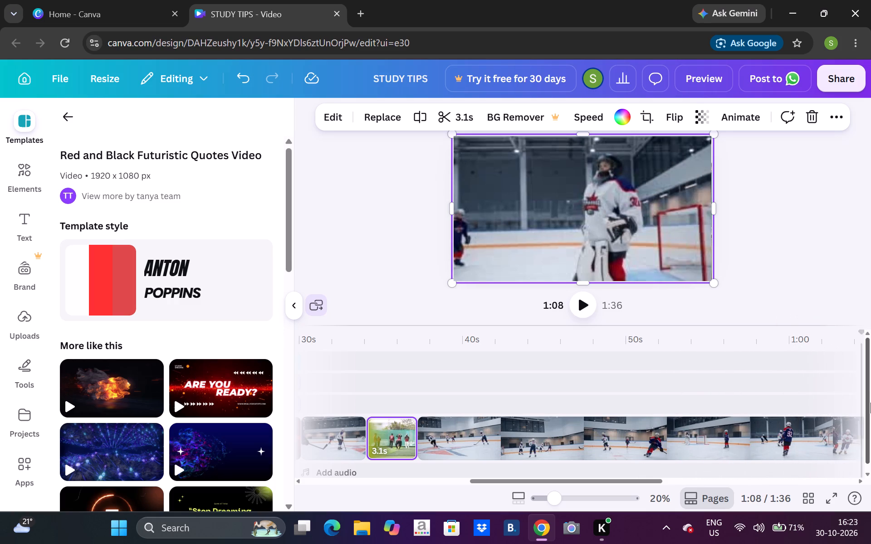
pyautogui.press('Right')
pyautogui.press('Right')
pyautogui.press('Right')
pyautogui.press('Right')
pyautogui.press('Right')
pyautogui.press('Right')
pyautogui.press('Right')
pyautogui.press('Right')
pyautogui.press('Right')
pyautogui.press('Right')
pyautogui.press('Right')
pyautogui.press('Right')
pyautogui.press('Right')
pyautogui.press('Right')
pyautogui.press('Right')
pyautogui.press('Right')
pyautogui.press('Right')
pyautogui.press('Right')
pyautogui.press('Right')
pyautogui.press('Right')
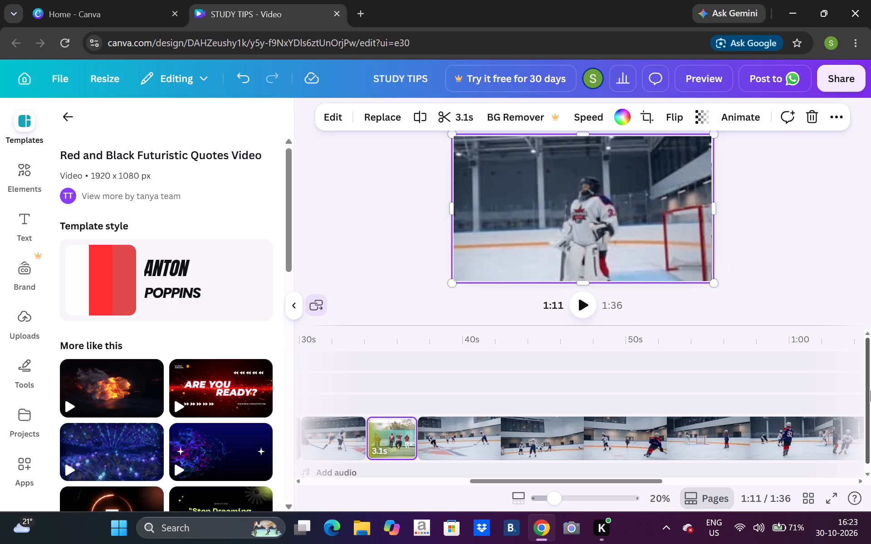
pyautogui.press('Right')
pyautogui.press('Right')
pyautogui.press('Right')
pyautogui.press('Right')
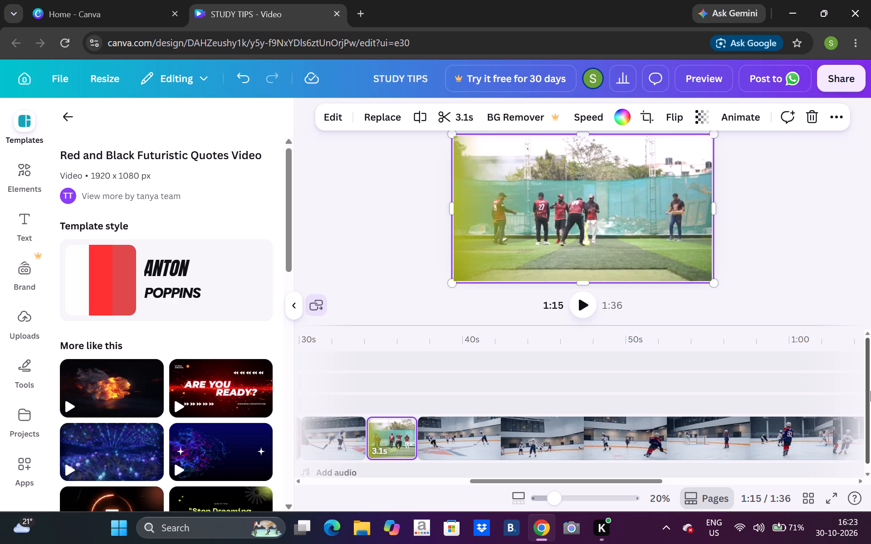
# Play the last cricket clip from about 1:16 to examine its footage.
pyautogui.press('Right')
pyautogui.press('Right')
pyautogui.press('Right')
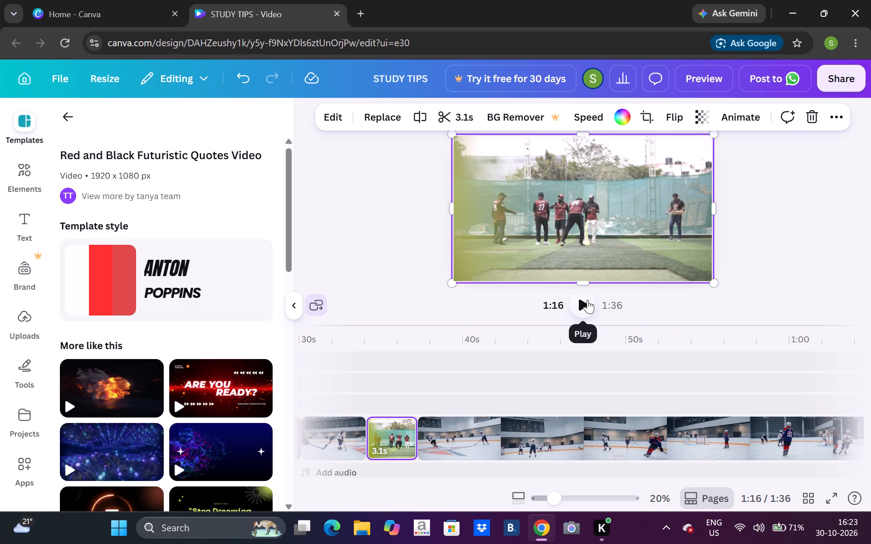
pyautogui.click(587, 300)
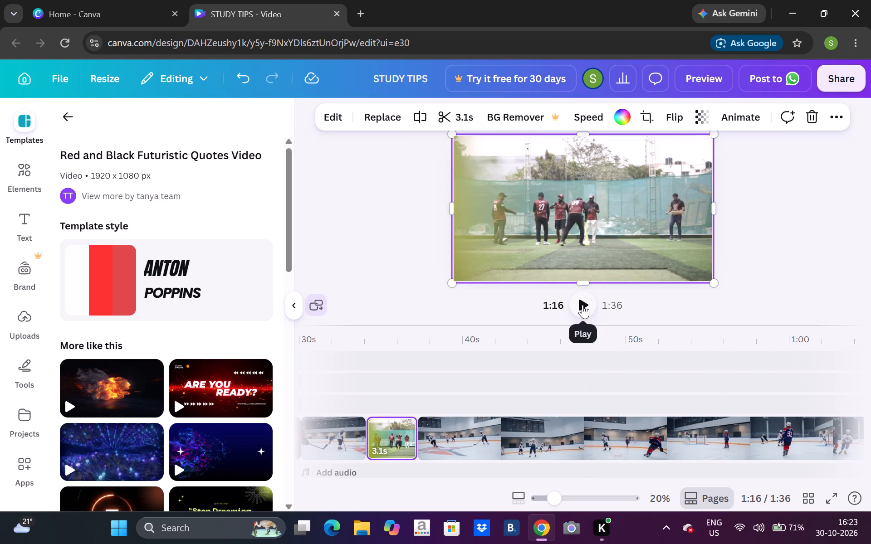
pyautogui.click(582, 305)
pyautogui.click(582, 305)
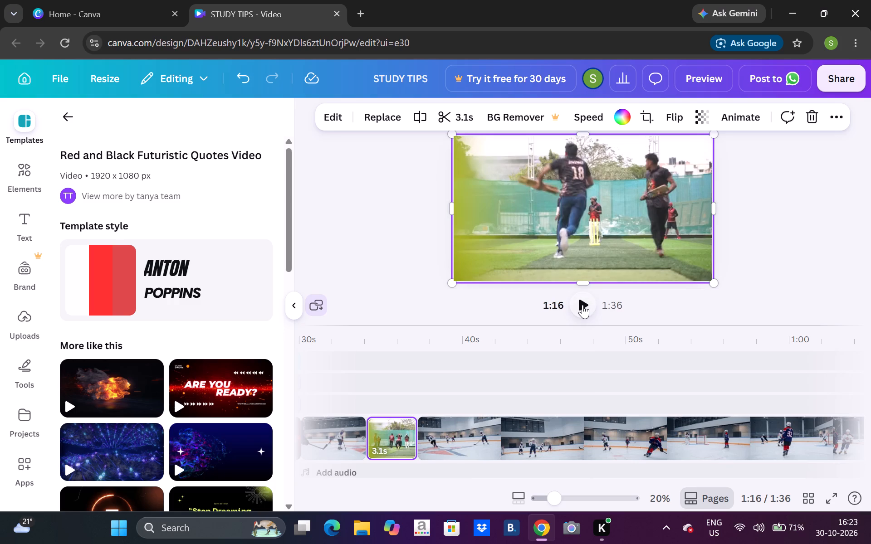
pyautogui.click(582, 305)
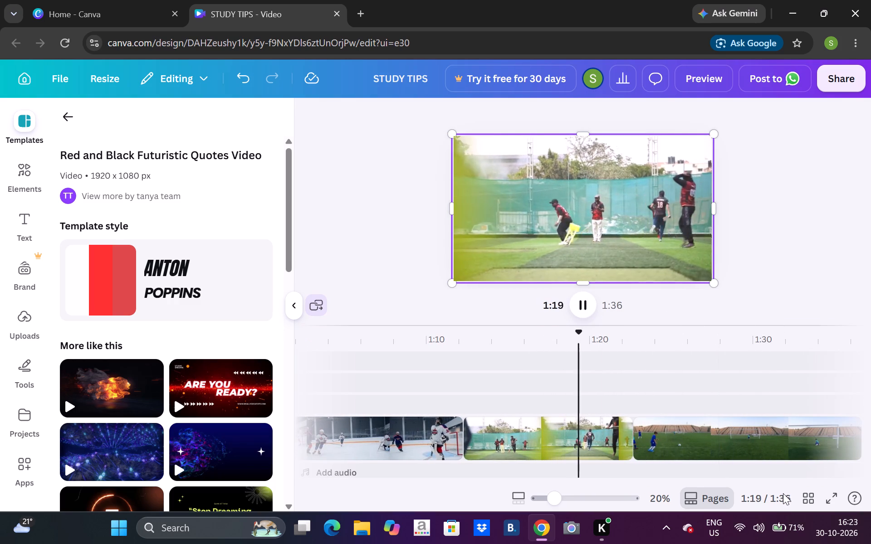
# Split the football clip at about 1:26, separating a 4.0 s piece at its start.
pyautogui.click(699, 432)
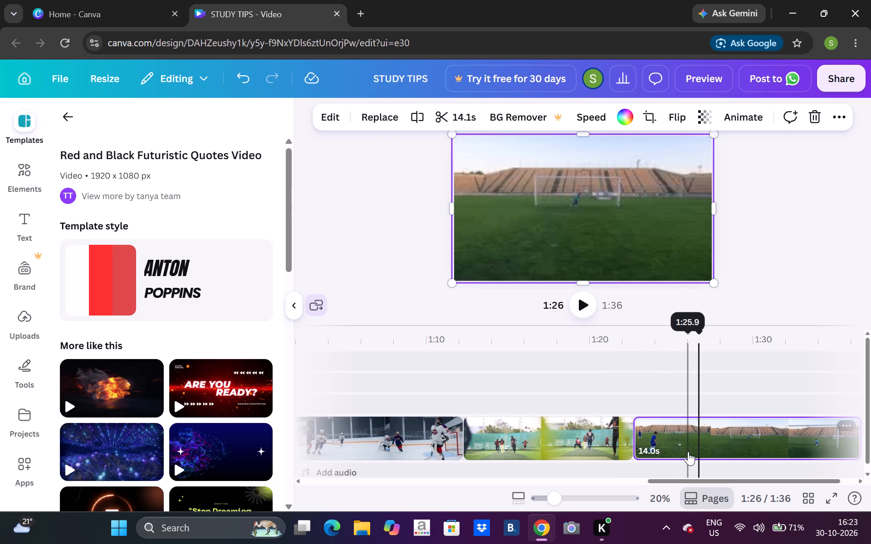
pyautogui.click(416, 120)
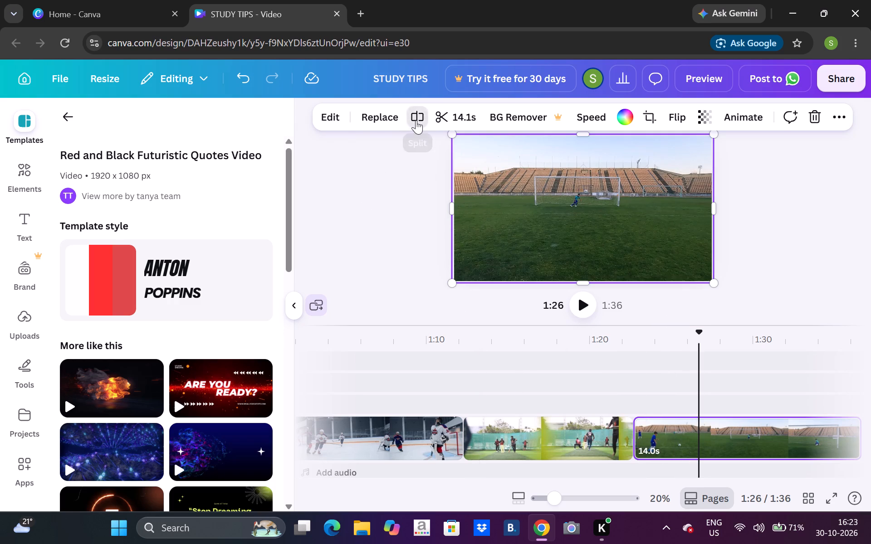
# Move the 4.0 s football piece between the red "1 SPORTS" page and the short first ice hockey piece.
pyautogui.click(664, 437)
pyautogui.moveTo(664, 437); pyautogui.dragTo(383, 439)
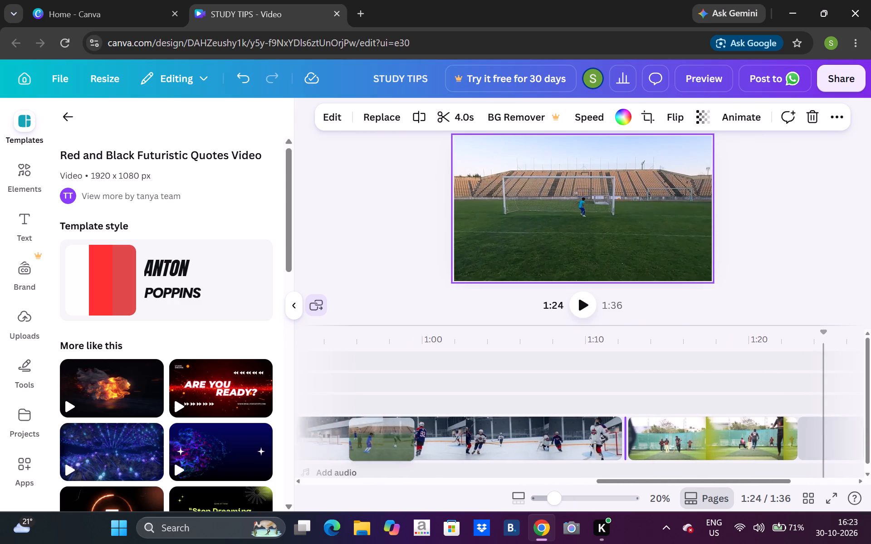
pyautogui.moveTo(383, 439); pyautogui.dragTo(390, 442)
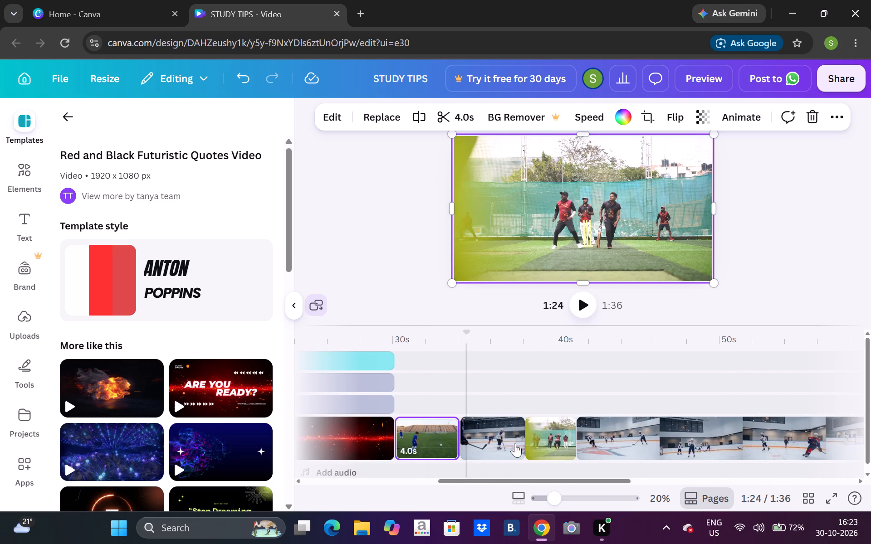
# Play the sequence from the moved football piece at 0:31 into the long ice hockey piece to review the clip order.
pyautogui.click(417, 447)
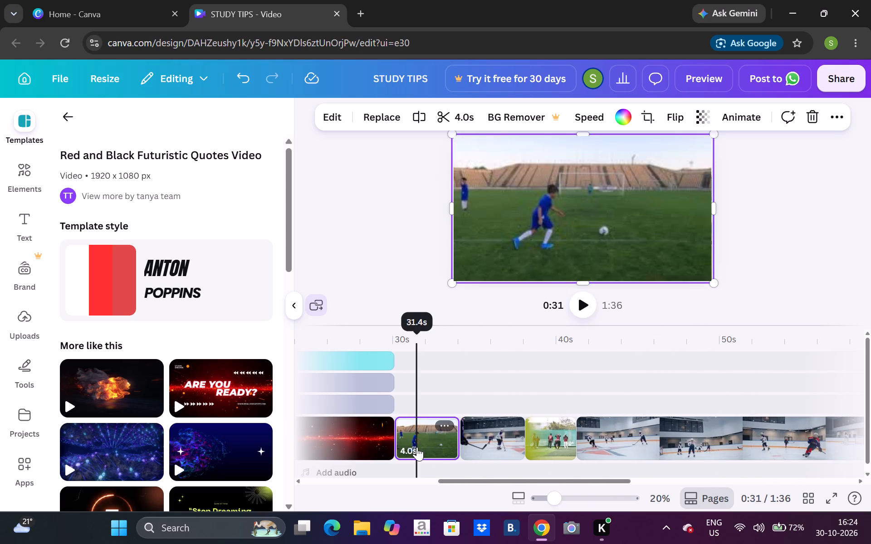
pyautogui.click(594, 304)
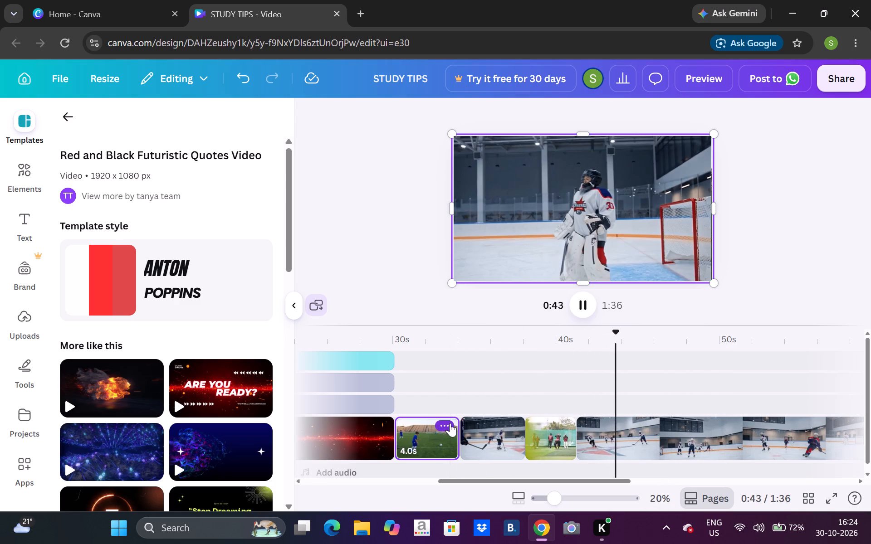
pyautogui.click(516, 388)
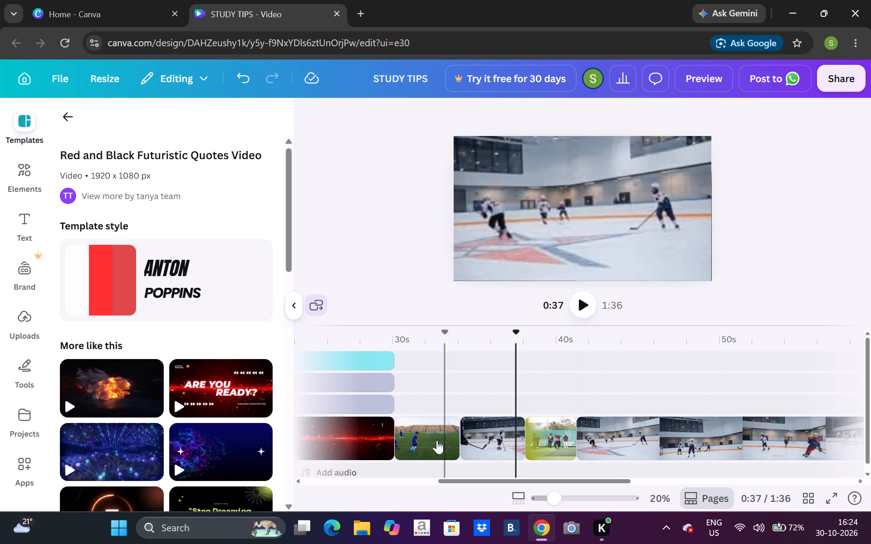
# Apply the Rise animation to the short first ice hockey piece, on both enter and exit at medium speed.
pyautogui.click(462, 448)
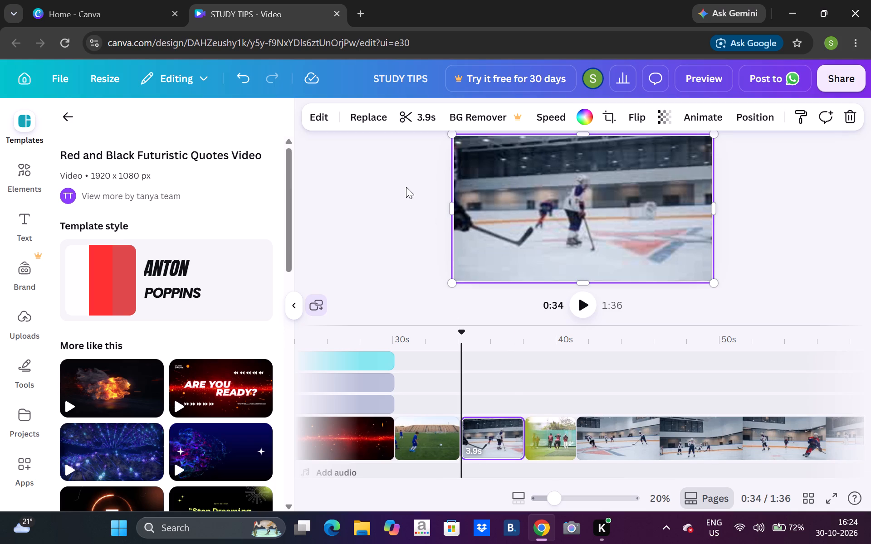
pyautogui.click(693, 114)
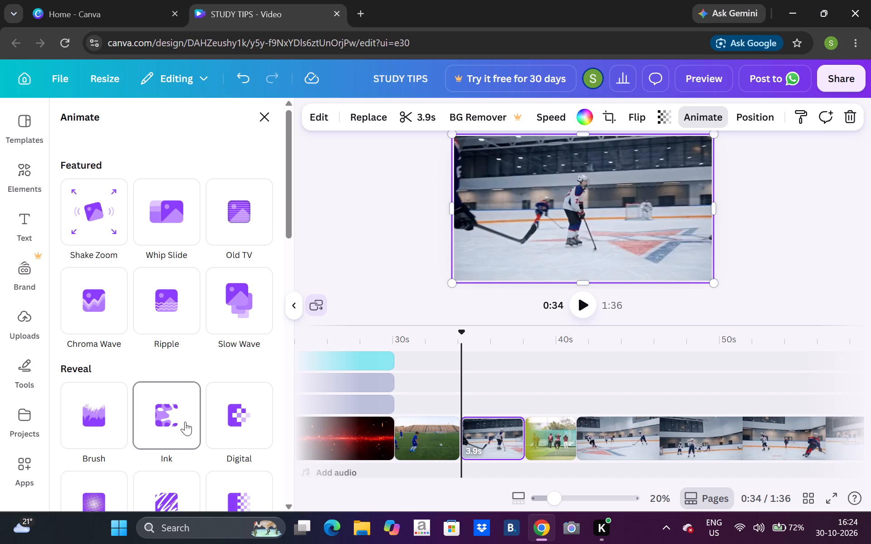
pyautogui.press('Down')
pyautogui.click(289, 374)
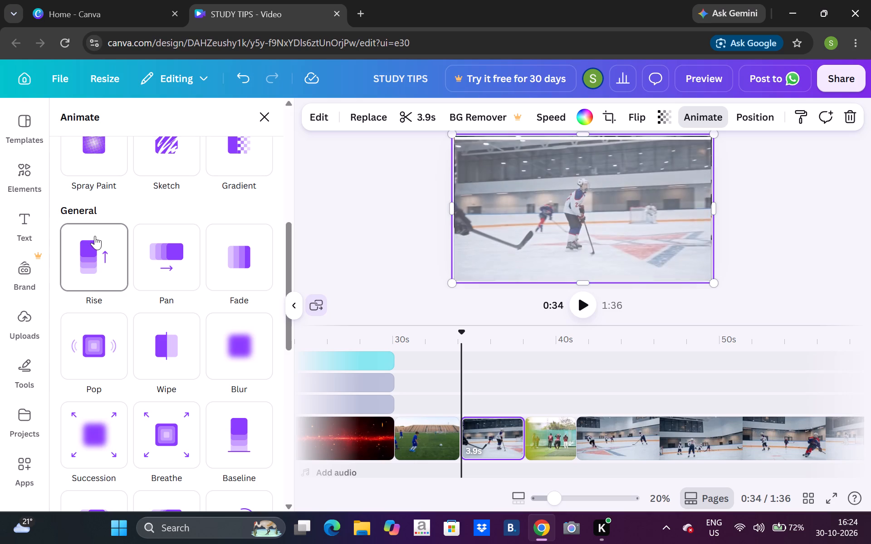
pyautogui.click(95, 236)
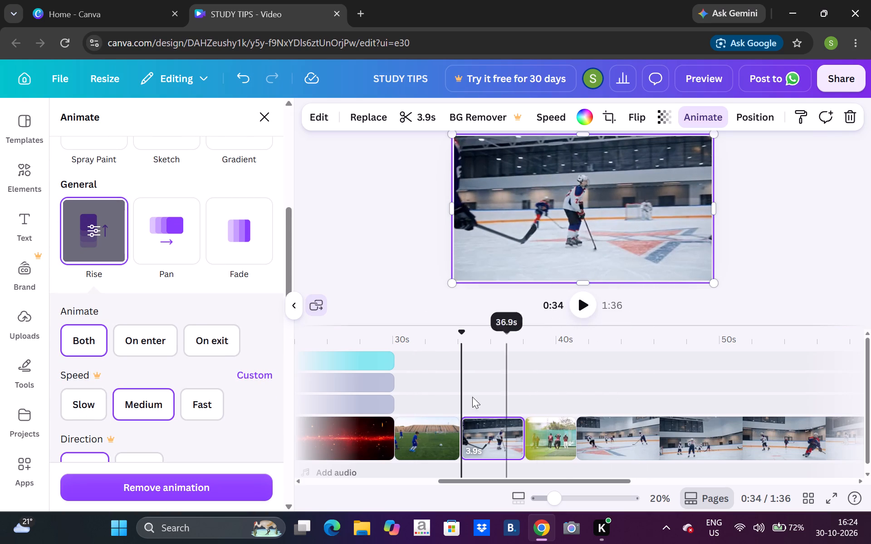
# Apply the Slow Wave animation to the 4.0 s football piece, on both enter and exit.
pyautogui.moveTo(394, 422); pyautogui.dragTo(408, 432)
pyautogui.click(408, 432)
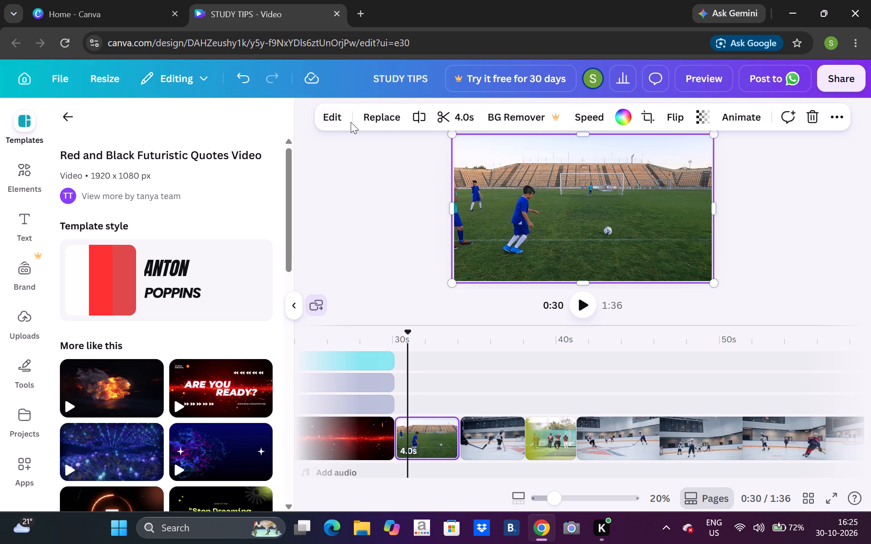
pyautogui.click(731, 120)
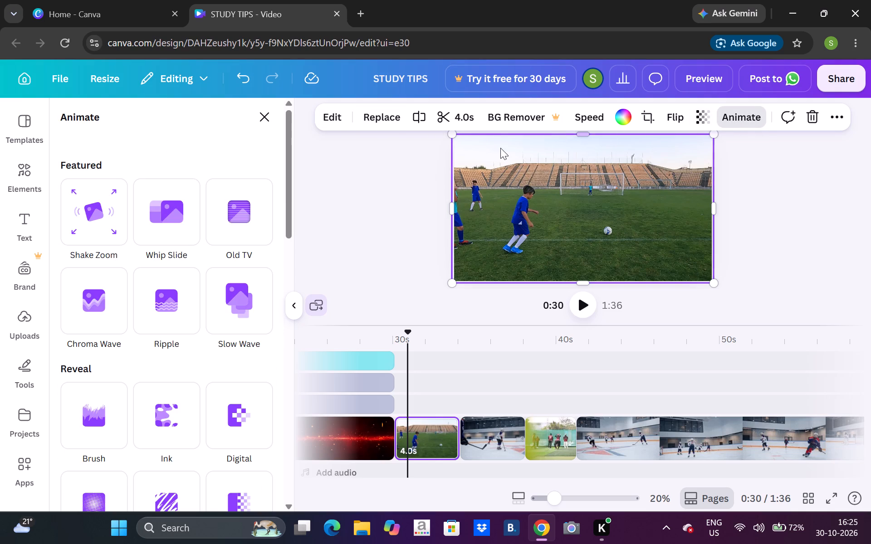
pyautogui.click(235, 285)
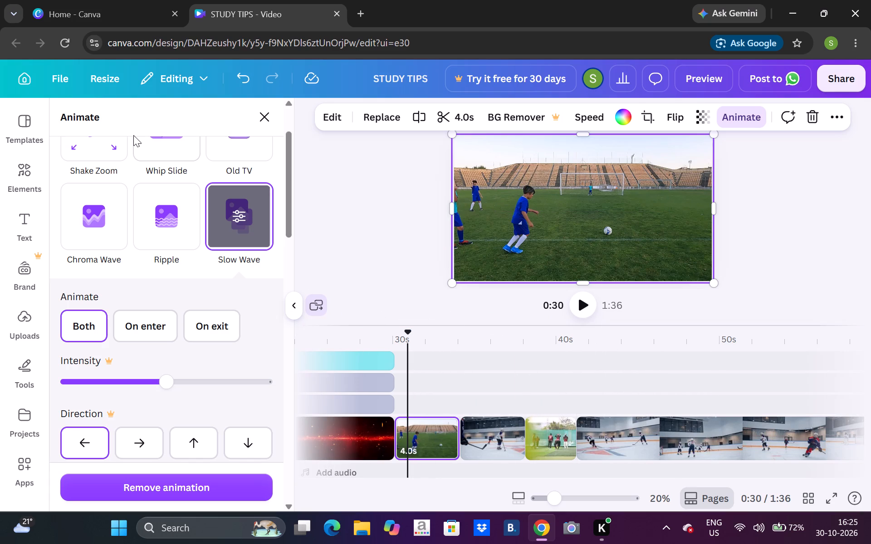
pyautogui.click(256, 129)
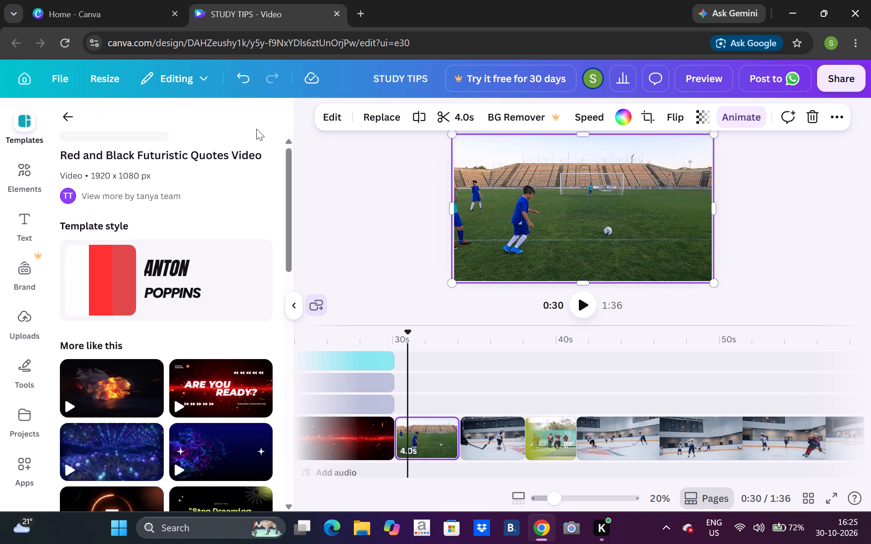
pyautogui.click(256, 129)
pyautogui.click(410, 212)
# Add a heading over the 4.0 s football piece reading "Sports Helps To Develop pysically and mentally fit".
pyautogui.click(22, 222)
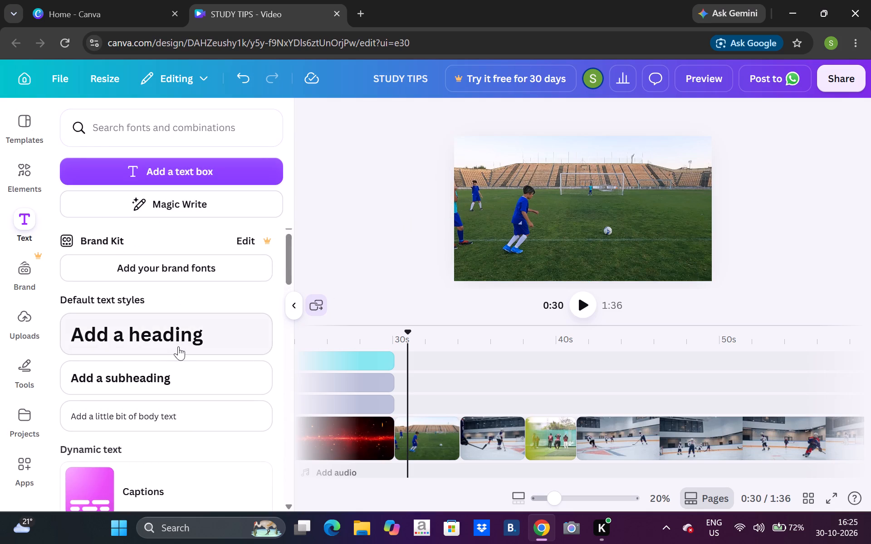
pyautogui.click(178, 346)
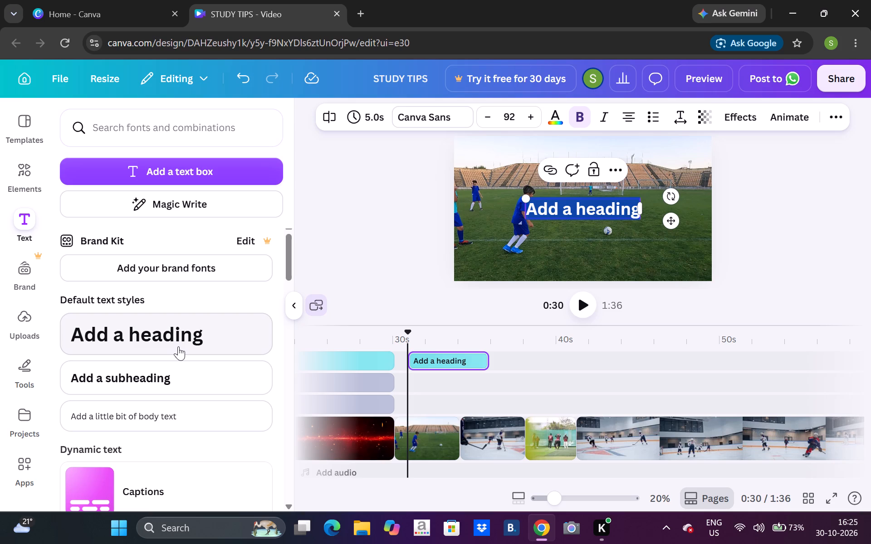
pyautogui.hotkey('shift', 's')
pyautogui.write('pot')
pyautogui.press('s')
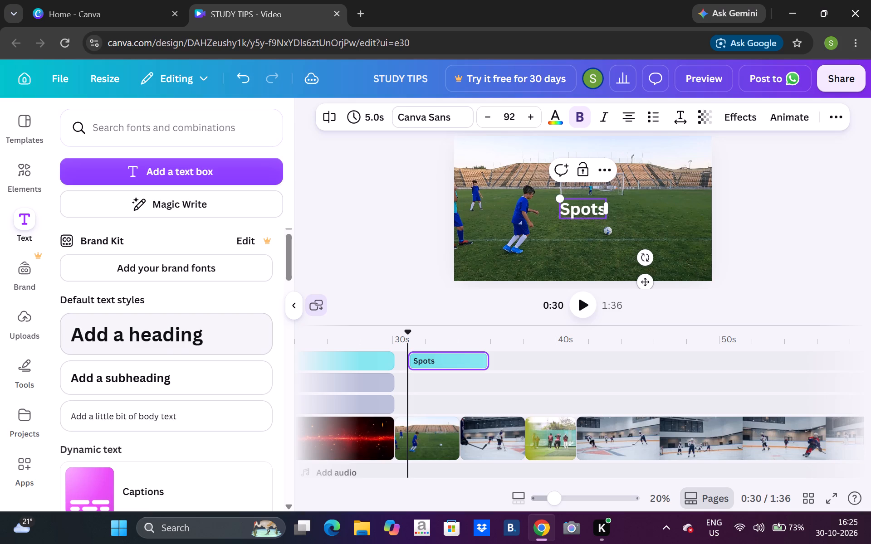
pyautogui.press('BackSpace')
pyautogui.press('BackSpace')
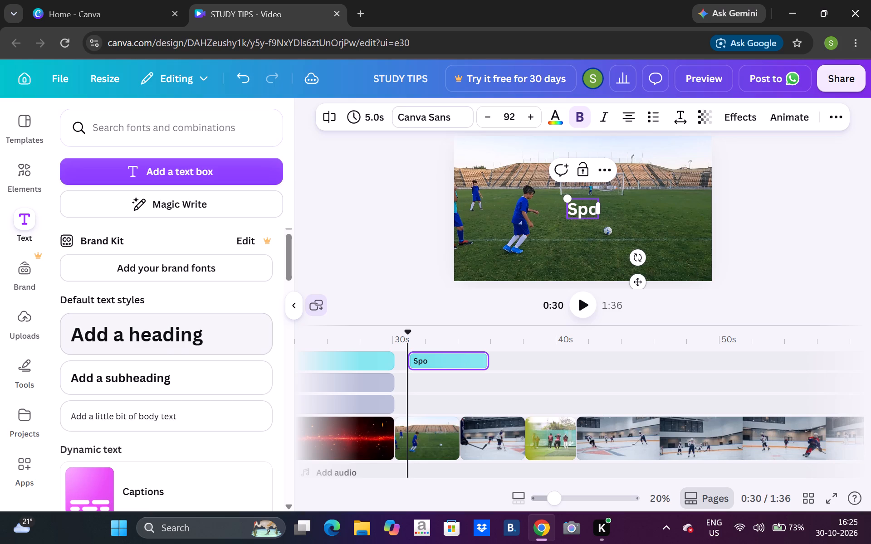
pyautogui.write('rts')
pyautogui.press('space')
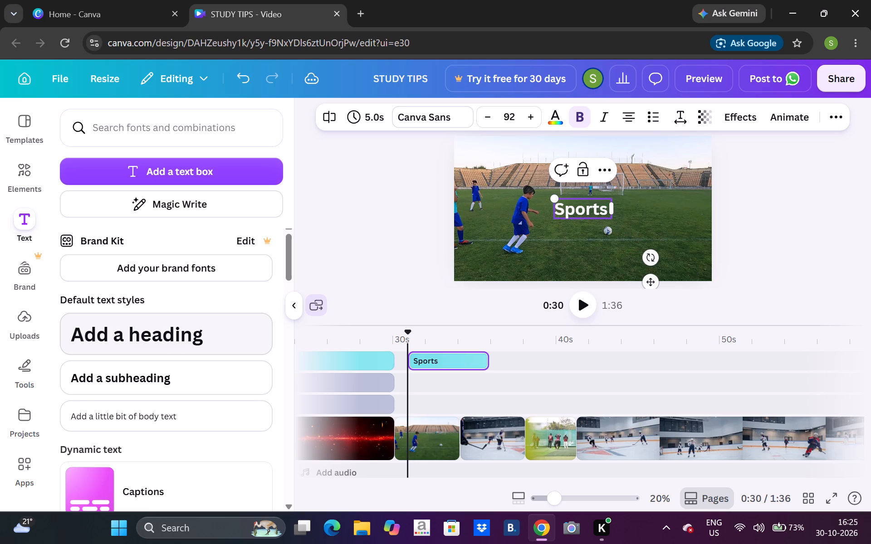
pyautogui.write('HE')
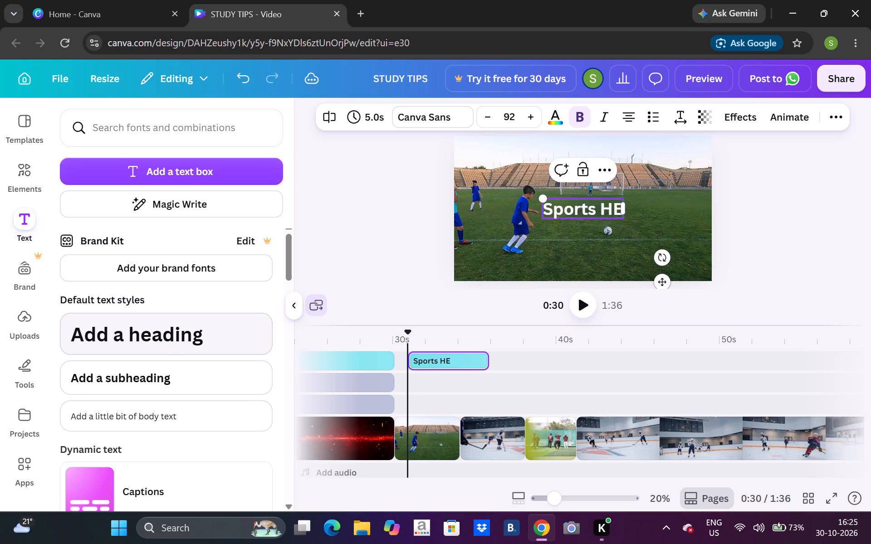
pyautogui.press('BackSpace')
pyautogui.write('elps')
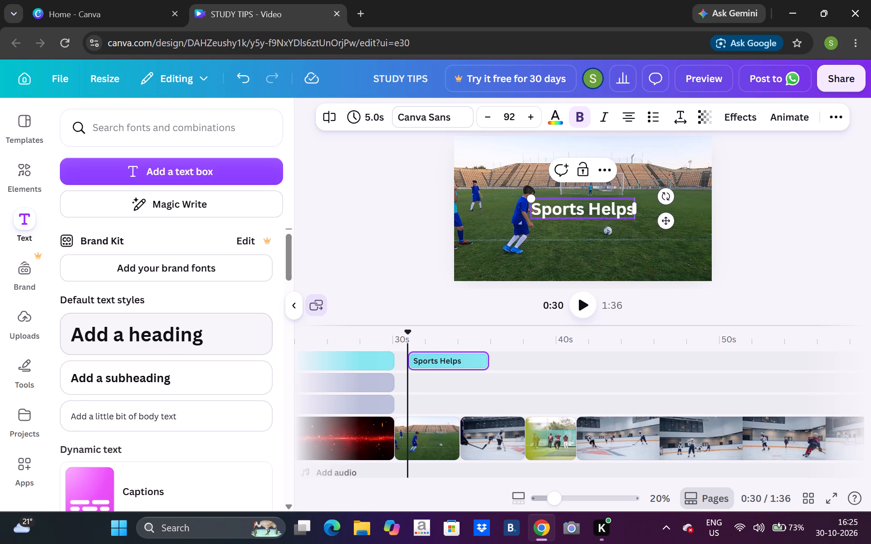
pyautogui.press('space')
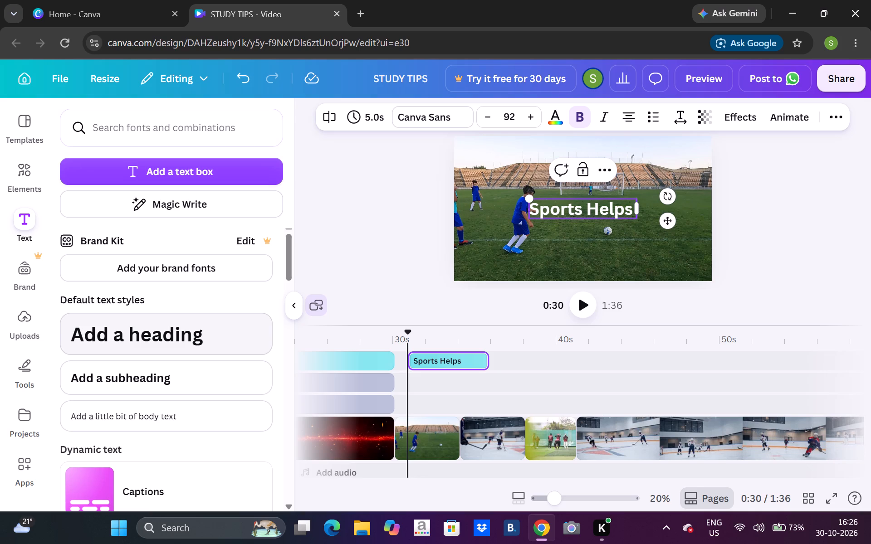
pyautogui.write('TO')
pyautogui.press('space')
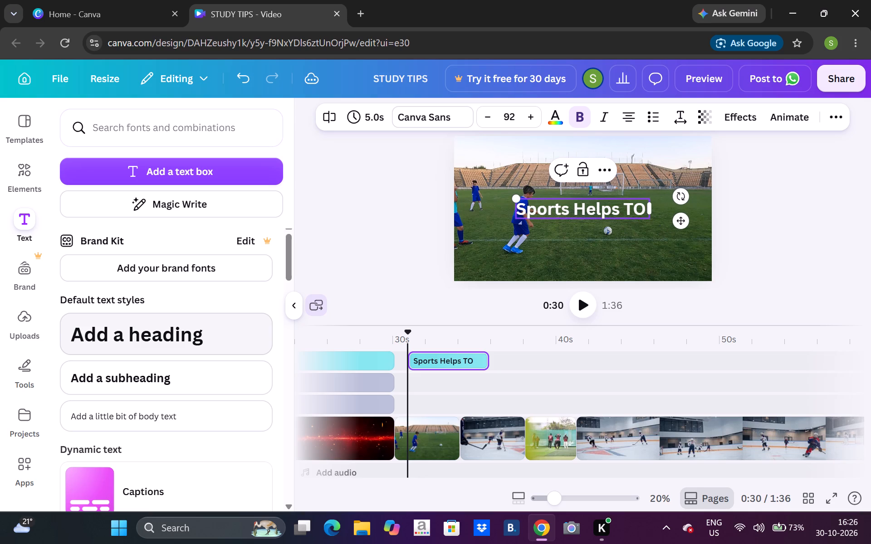
pyautogui.press('BackSpace')
pyautogui.press('BackSpace')
pyautogui.press('o')
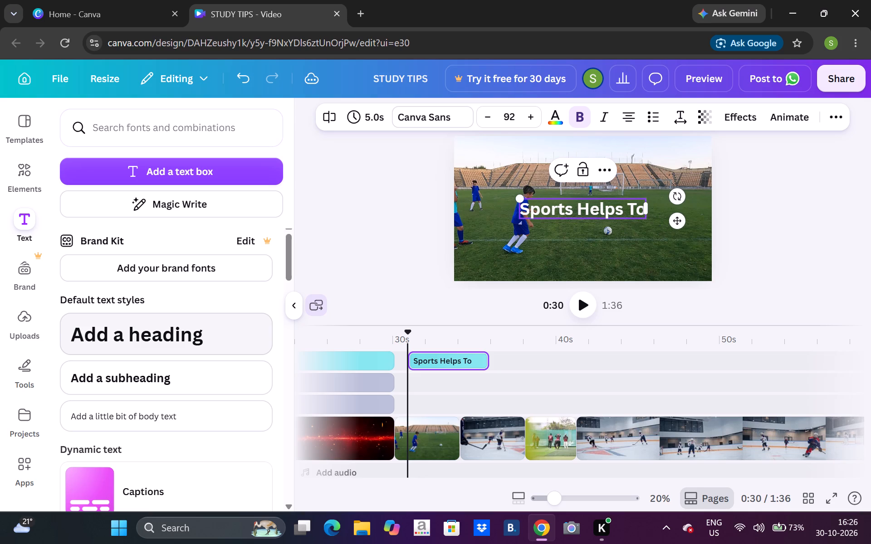
pyautogui.press('space')
pyautogui.write('Dev')
pyautogui.write('elop')
pyautogui.press('space')
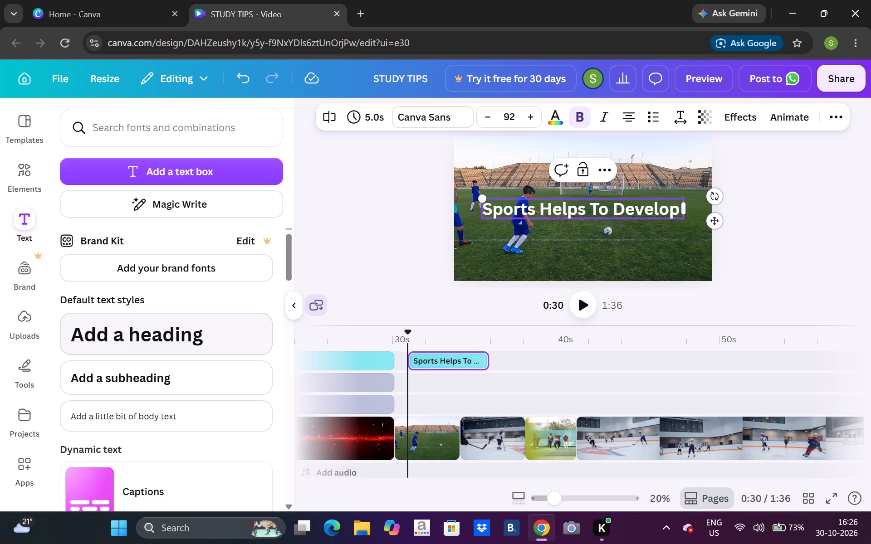
pyautogui.write('pys')
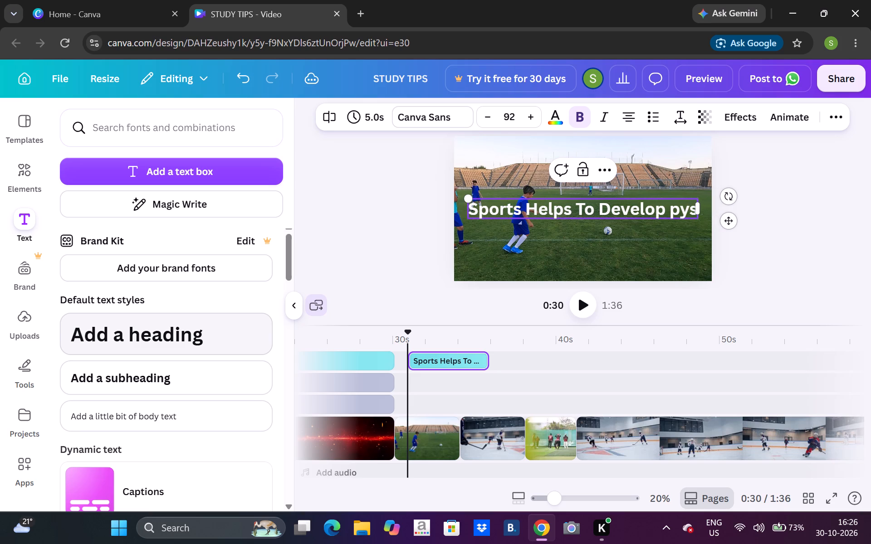
pyautogui.write('icallu')
pyautogui.press('BackSpace')
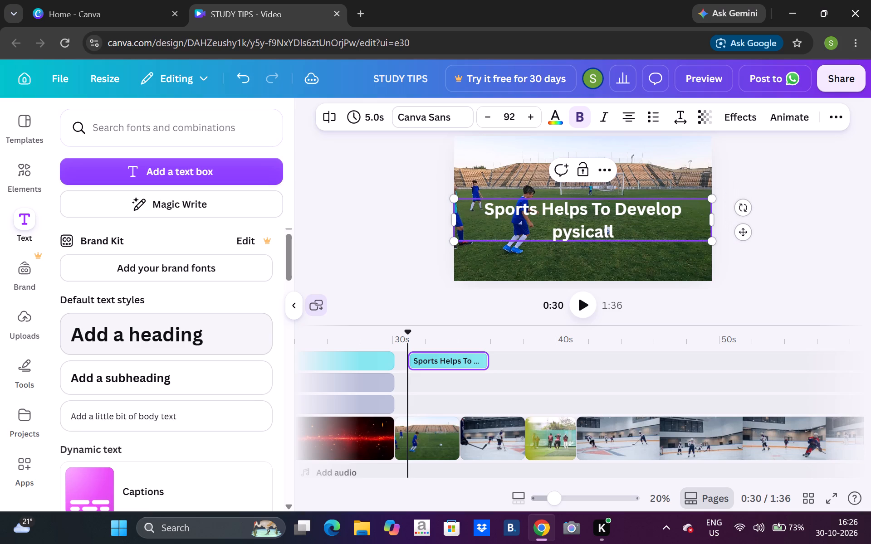
pyautogui.press('y')
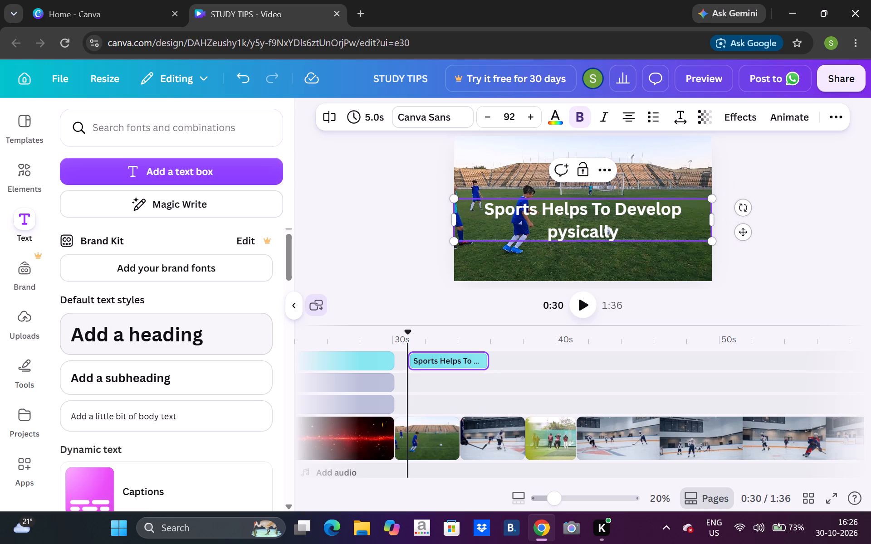
pyautogui.press('space')
pyautogui.write('and mentally fit')
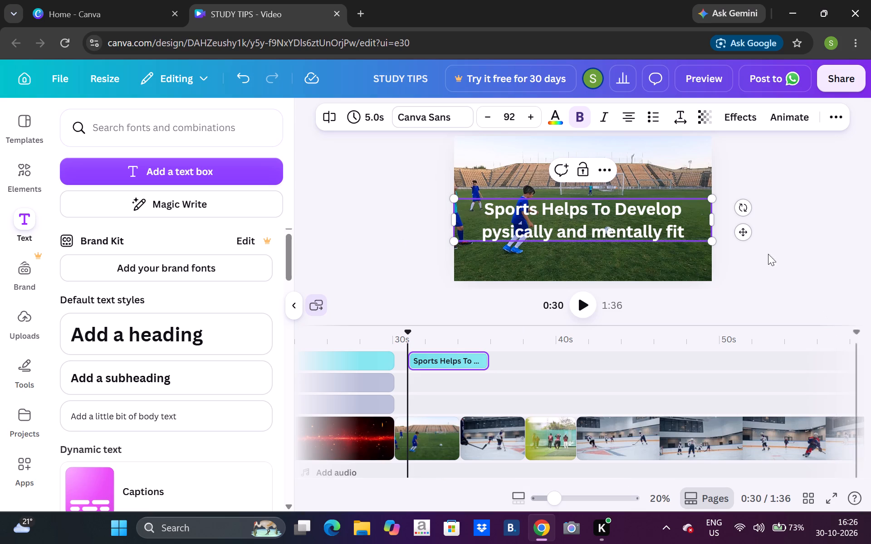
# Apply the Typewriter animation to the new sports caption, on enter only.
pyautogui.click(794, 116)
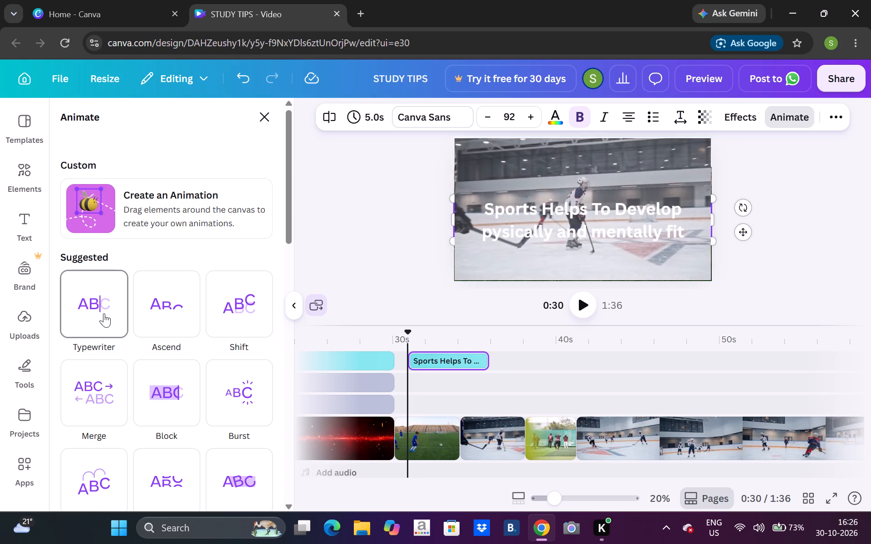
pyautogui.click(104, 313)
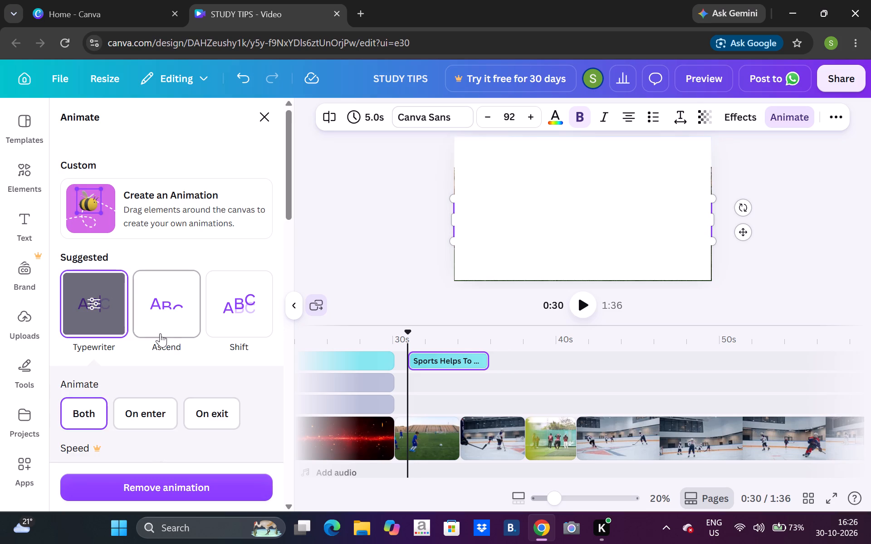
pyautogui.click(163, 408)
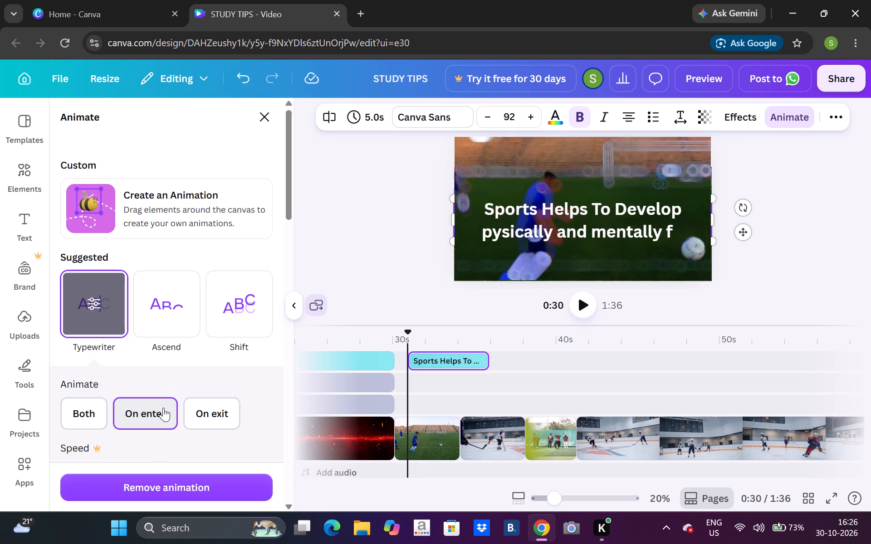
pyautogui.click(356, 205)
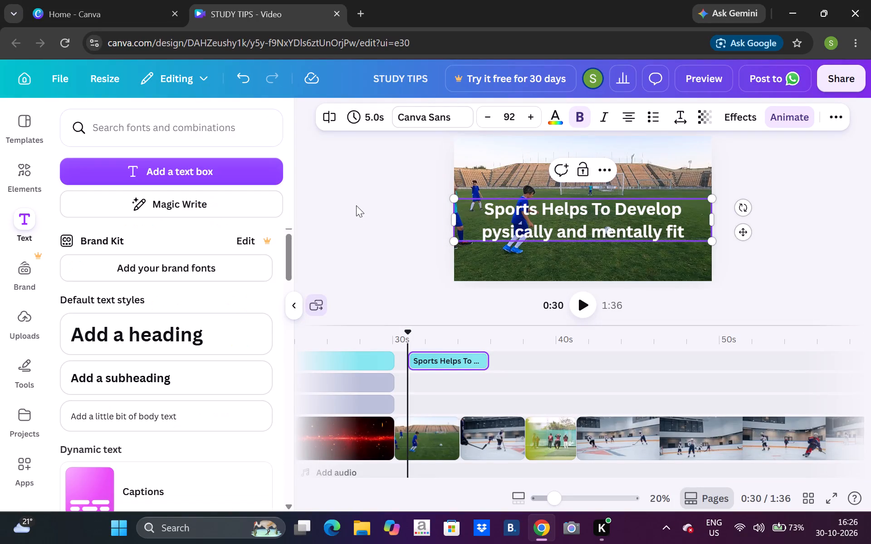
# Change the sports caption's font to Antonio, trying Anton first.
pyautogui.click(444, 355)
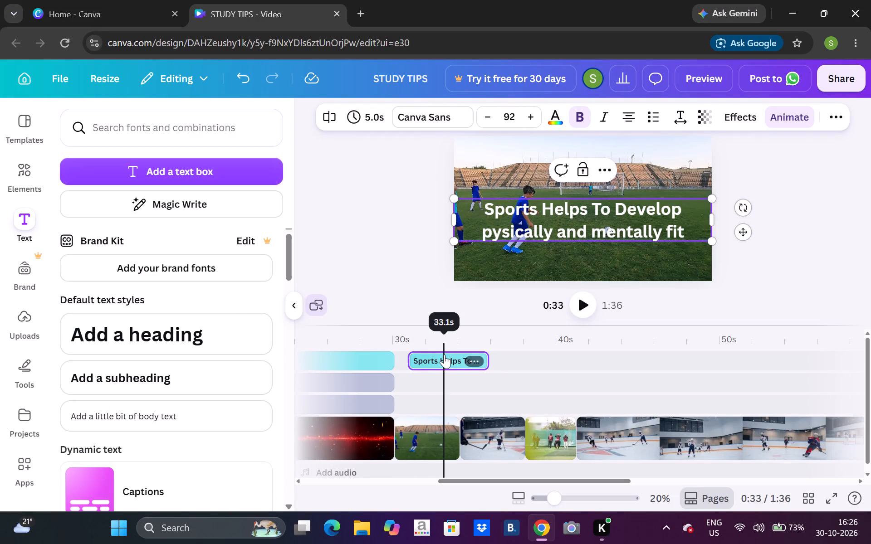
pyautogui.click(420, 359)
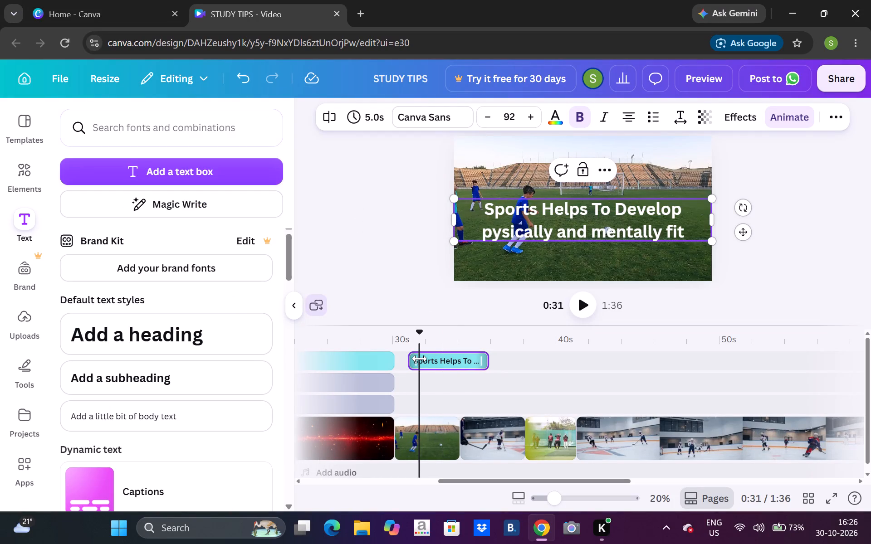
pyautogui.click(458, 117)
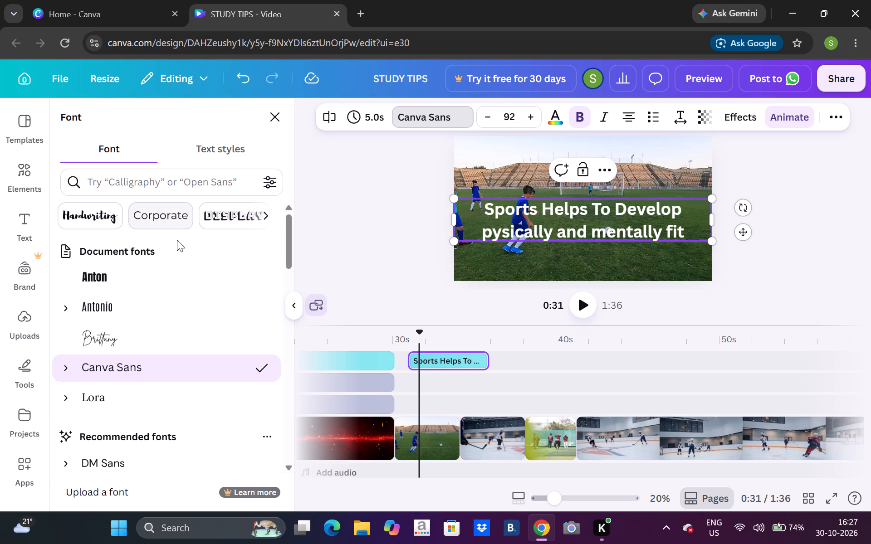
pyautogui.click(142, 278)
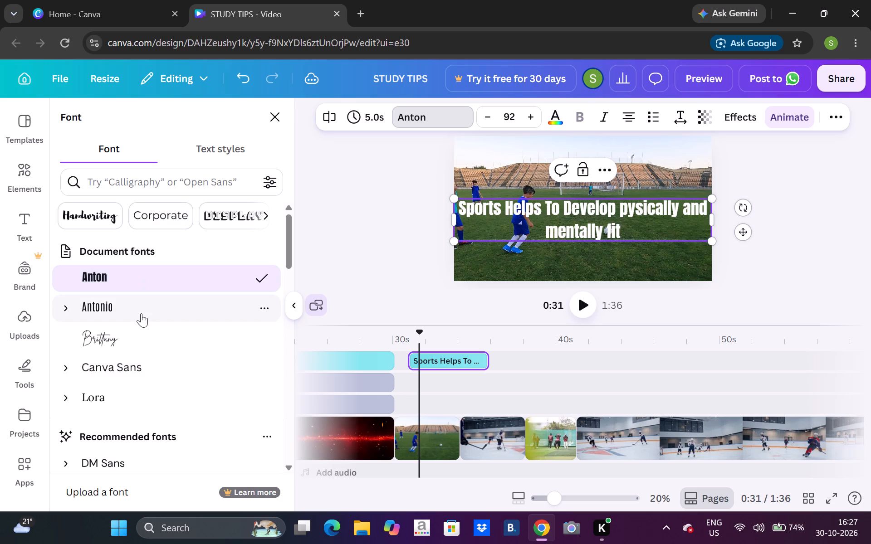
pyautogui.click(141, 313)
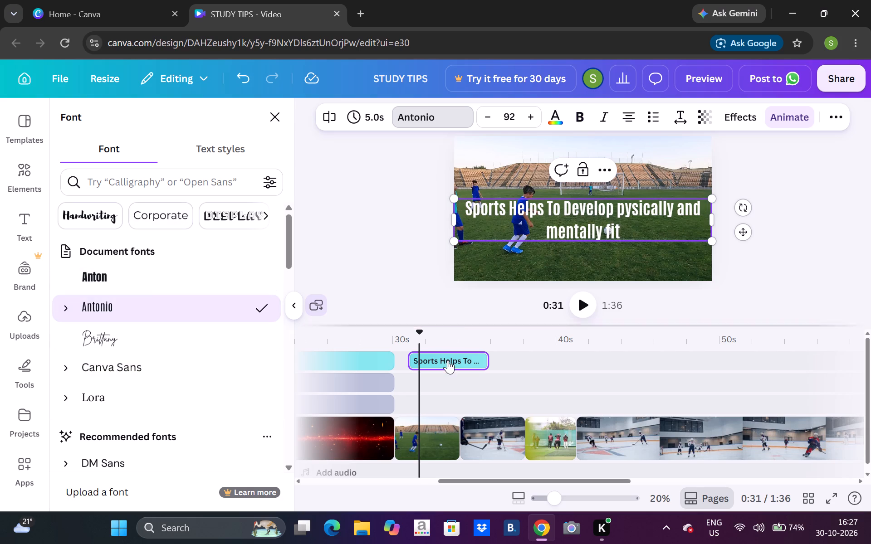
# Remove the Slow Wave animation from the 4.0 s football piece.
pyautogui.click(421, 428)
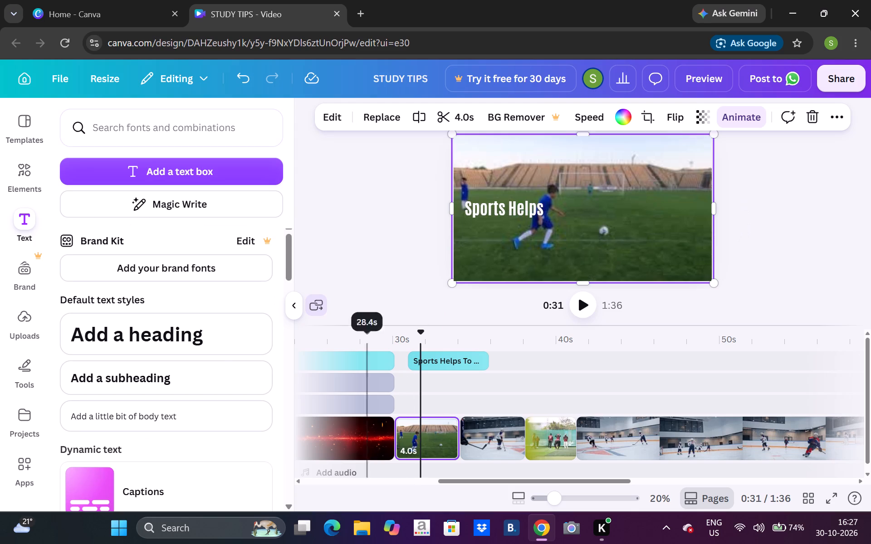
pyautogui.click(733, 112)
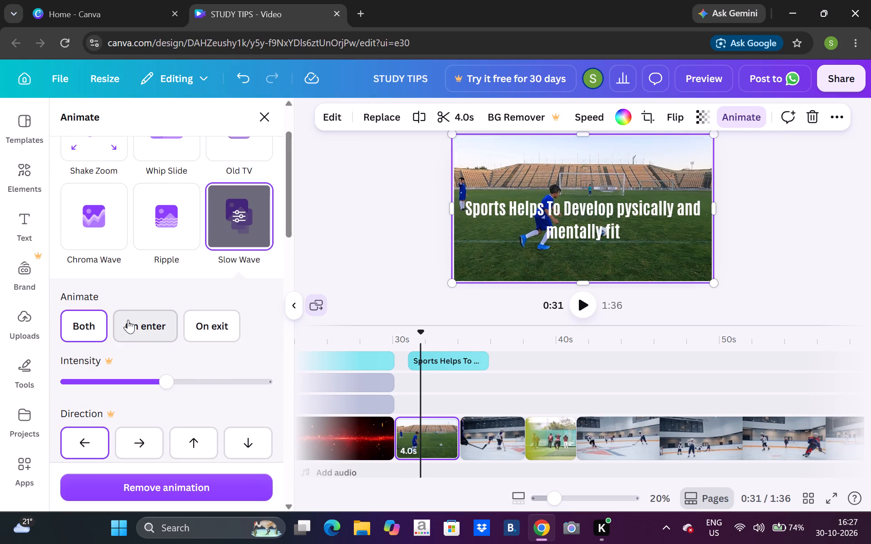
pyautogui.click(152, 322)
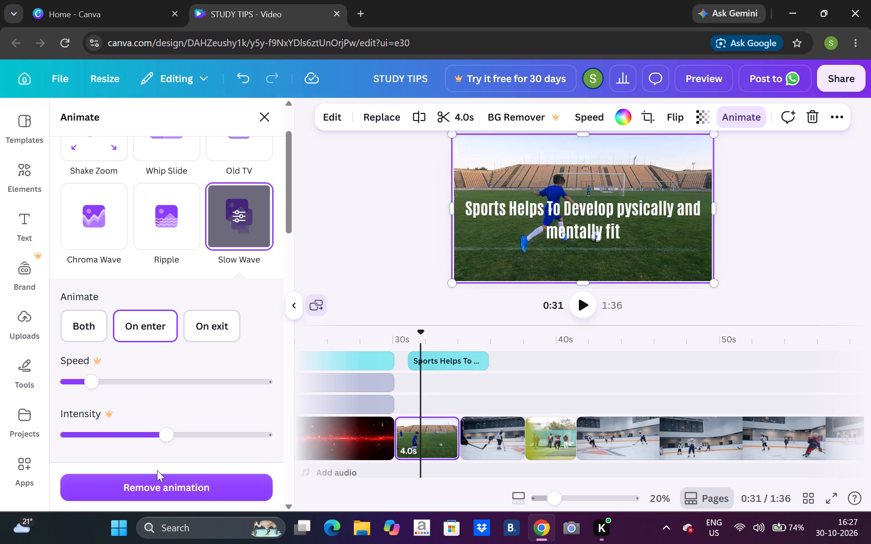
pyautogui.click(159, 488)
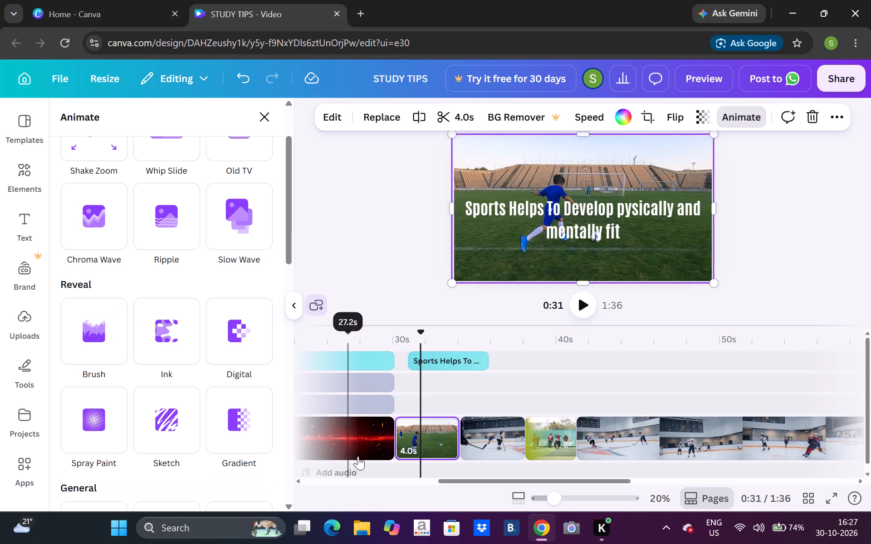
# Extend the "Sports Helps To Develop" caption's duration on the timeline to 6.7 s.
pyautogui.click(462, 360)
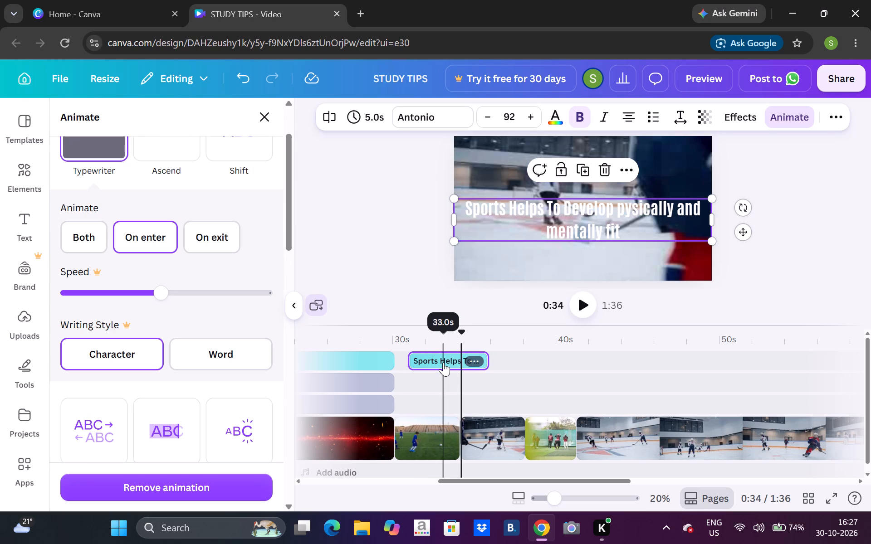
pyautogui.click(443, 362)
pyautogui.moveTo(481, 362); pyautogui.dragTo(502, 372)
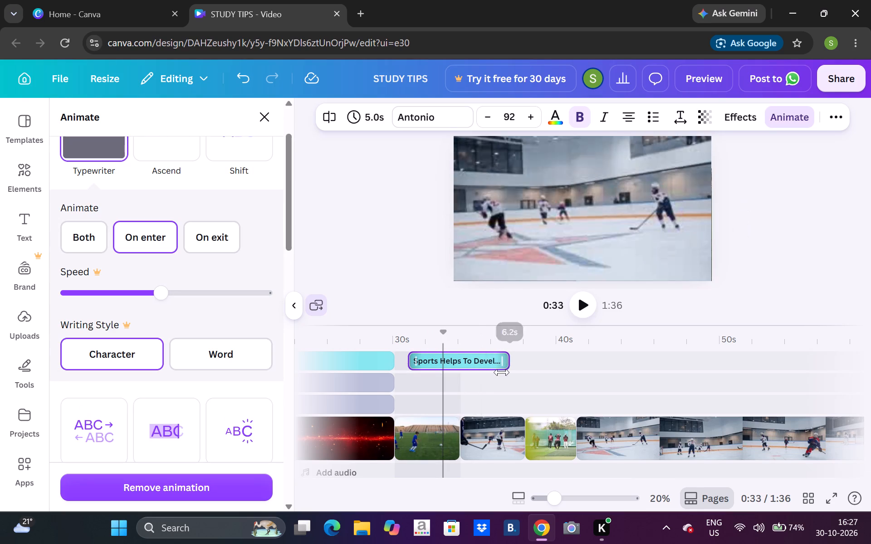
pyautogui.moveTo(502, 372); pyautogui.dragTo(509, 379)
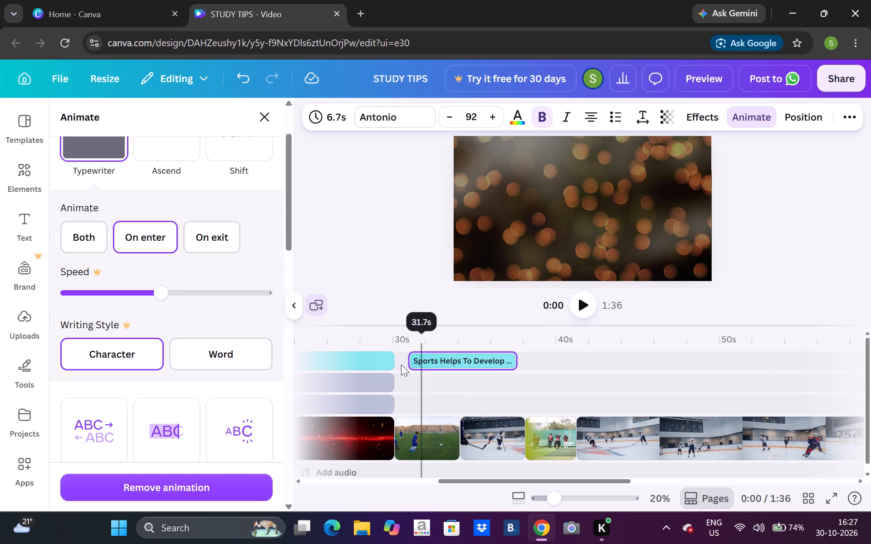
# Play the opening "Welcome to STUDY TIPS" intro from 0:00 to review it.
pyautogui.click(306, 332)
pyautogui.click(306, 332)
pyautogui.tripleClick(306, 332)
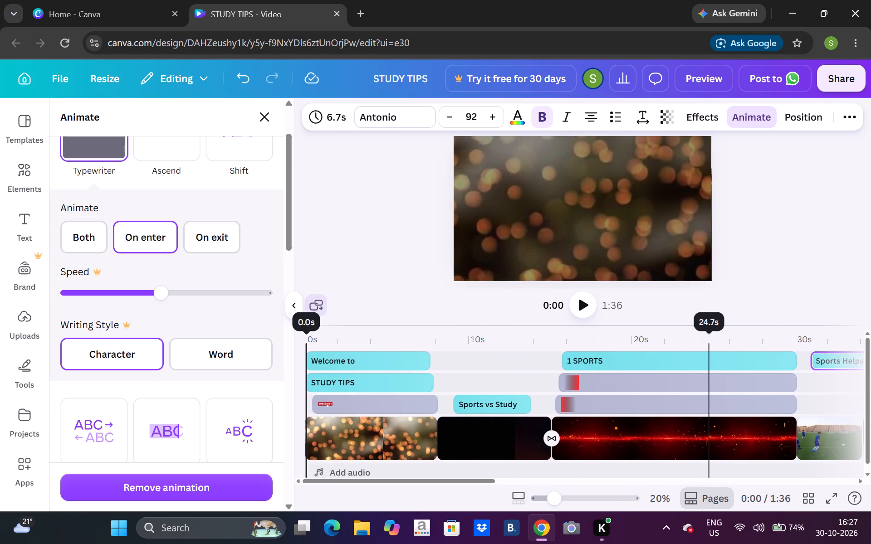
pyautogui.click(306, 332)
pyautogui.click(582, 310)
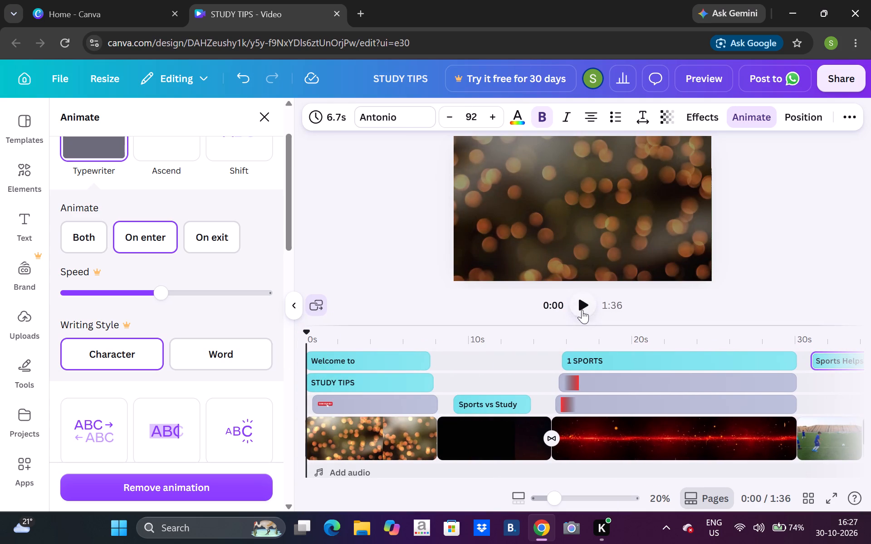
pyautogui.click(583, 307)
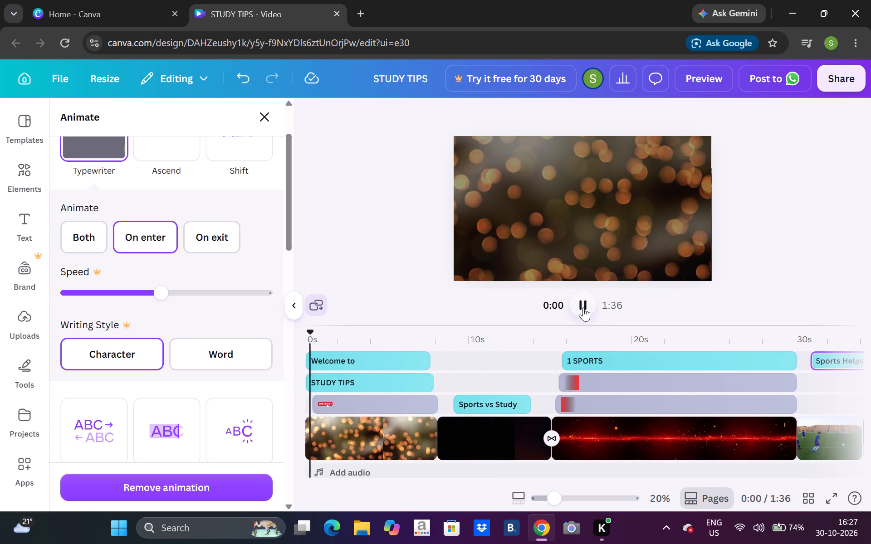
pyautogui.click(288, 379)
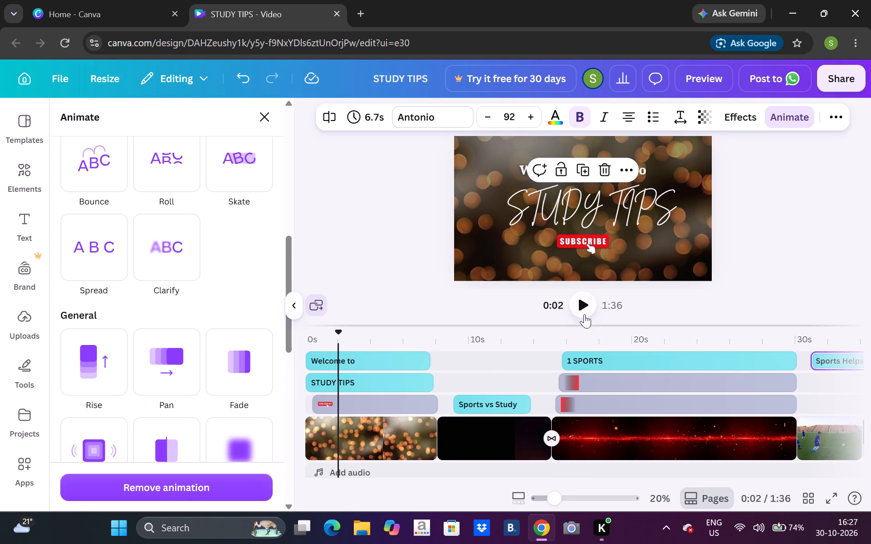
# Play the video from 0:02 to 0:40 to review the intro, titles, sports page and first sports caption.
pyautogui.click(584, 314)
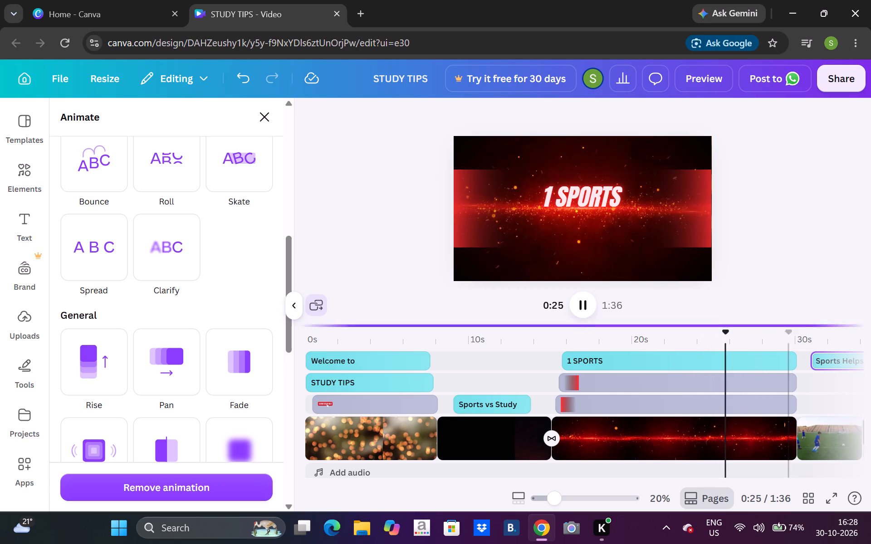
pyautogui.click(768, 325)
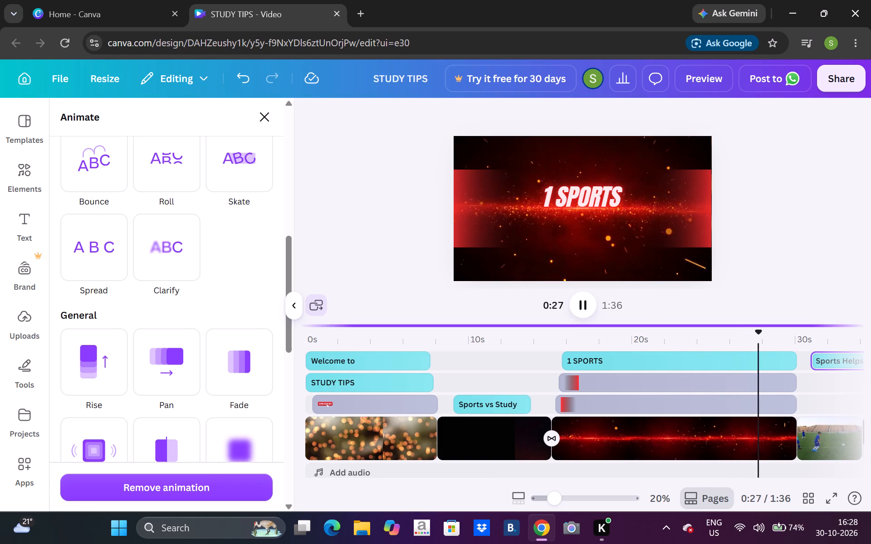
pyautogui.moveTo(768, 325); pyautogui.dragTo(841, 321)
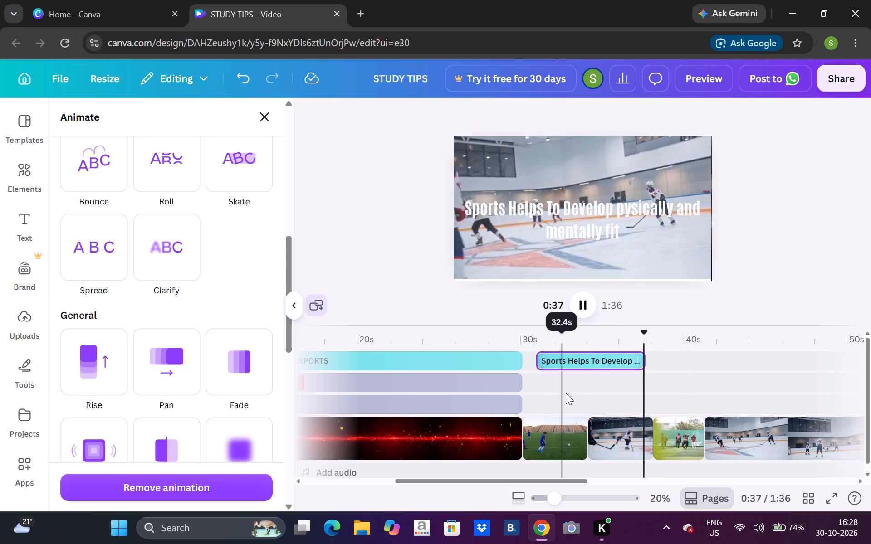
pyautogui.click(578, 301)
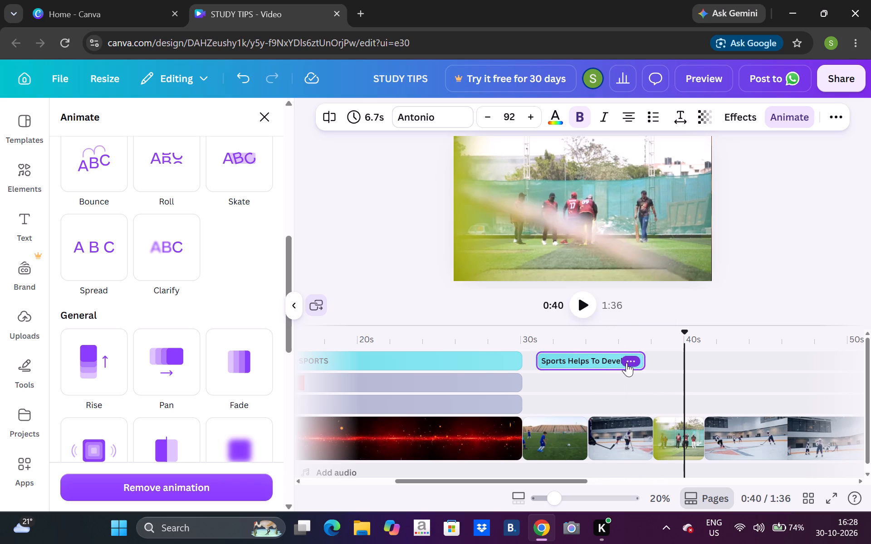
# Duplicate the "Sports Helps To Develop" caption on the timeline.
pyautogui.click(626, 363)
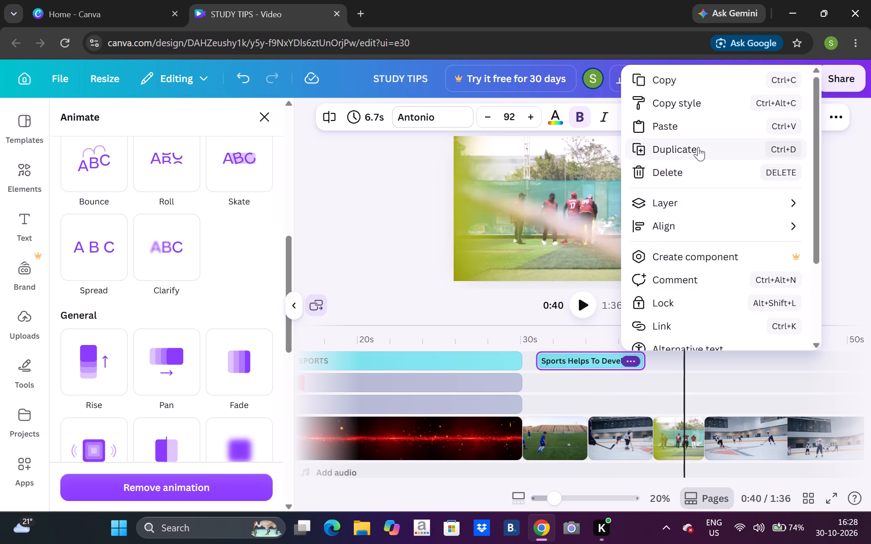
pyautogui.click(698, 147)
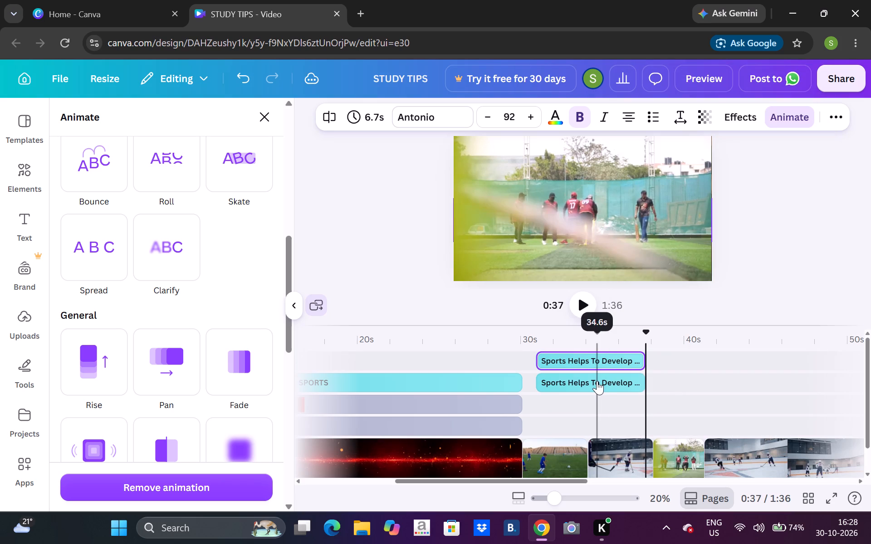
pyautogui.moveTo(597, 381); pyautogui.dragTo(682, 382, button='right')
pyautogui.click(665, 417)
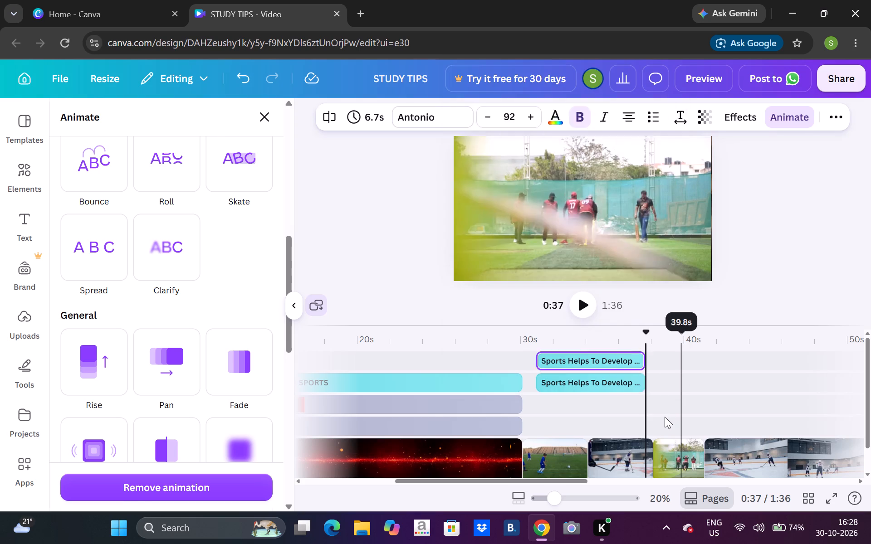
# Extend the duplicated sports caption's duration on the timeline to 12.0 s.
pyautogui.click(639, 380)
pyautogui.moveTo(639, 380); pyautogui.dragTo(725, 376)
# Move the 12.0 s duplicate caption along the timeline to start at about 38 s, over the cricket clip.
pyautogui.click(546, 380)
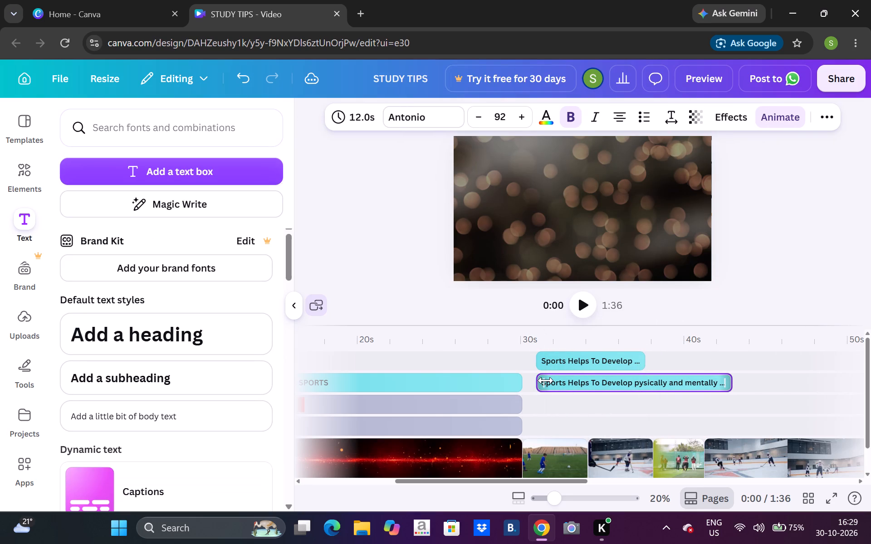
pyautogui.click(610, 380)
pyautogui.click(641, 380)
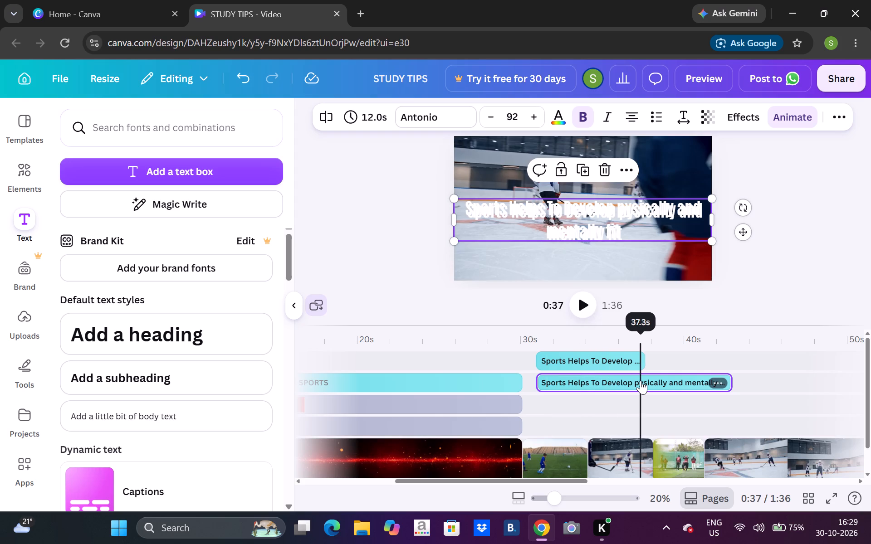
pyautogui.click(543, 382)
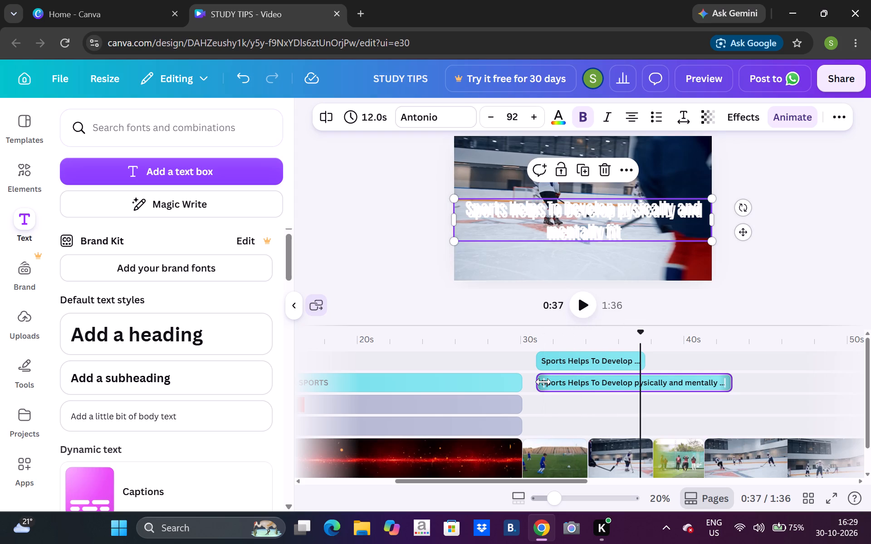
pyautogui.moveTo(596, 382); pyautogui.dragTo(663, 374)
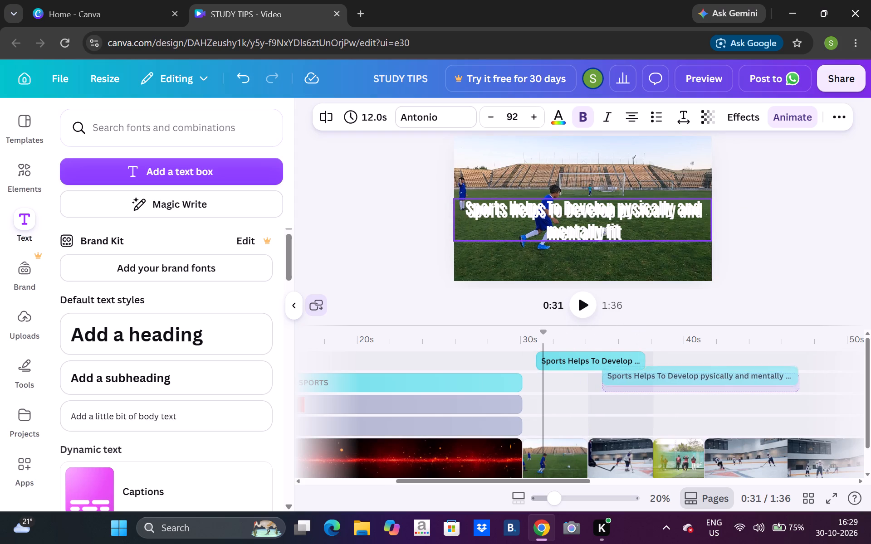
pyautogui.moveTo(663, 374); pyautogui.dragTo(714, 407)
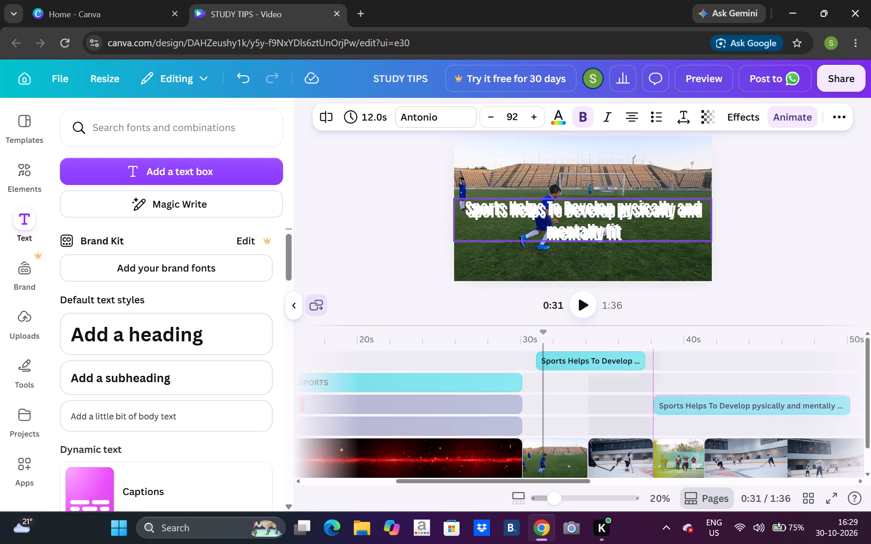
pyautogui.moveTo(714, 407); pyautogui.dragTo(715, 421)
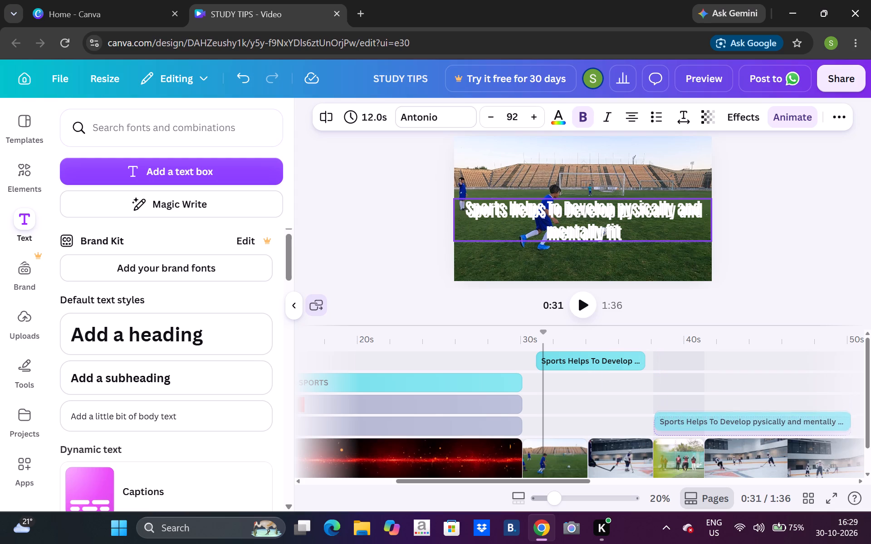
pyautogui.moveTo(715, 421); pyautogui.dragTo(710, 427)
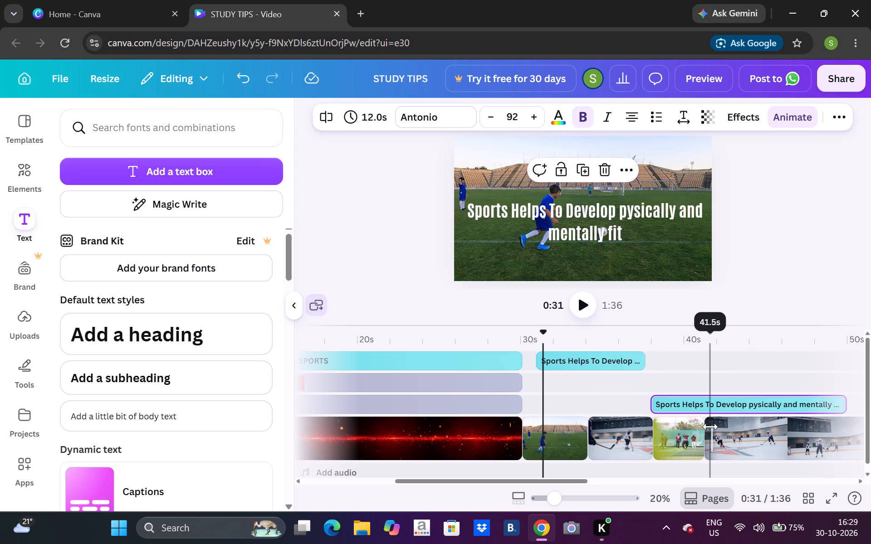
# Delete the duplicate caption's wording after "Sports H" over the cricket clip.
pyautogui.click(671, 398)
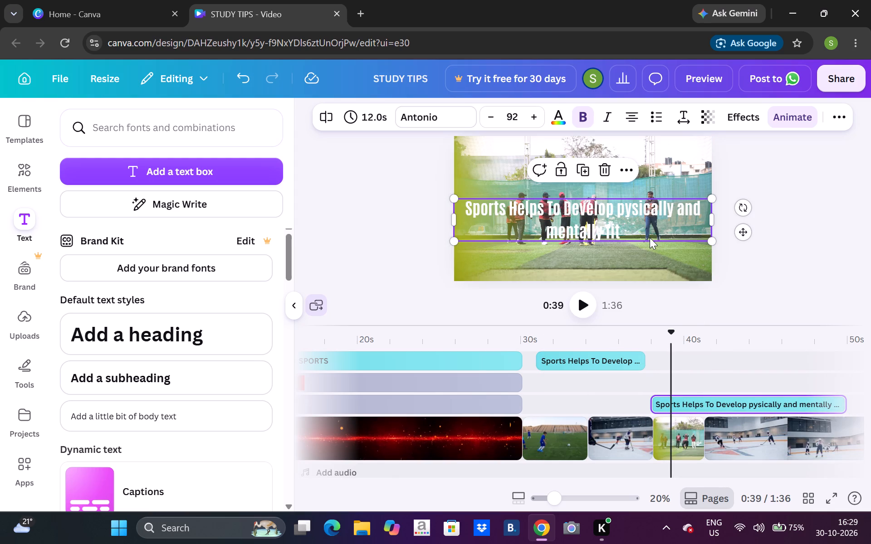
pyautogui.doubleClick(705, 406)
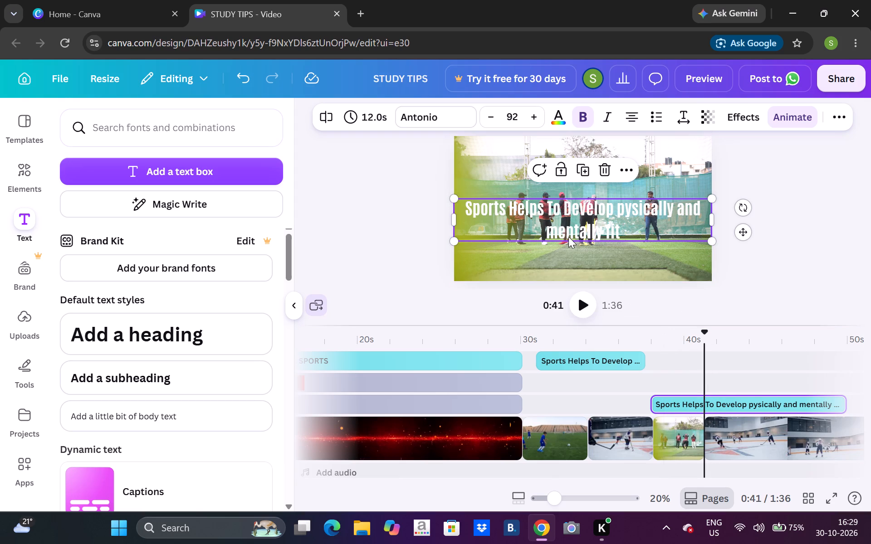
pyautogui.doubleClick(569, 237)
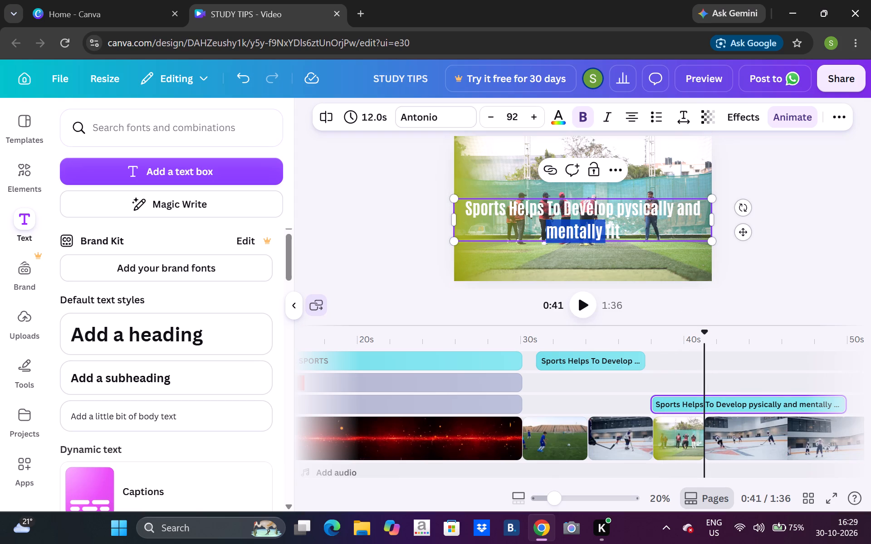
pyautogui.doubleClick(481, 219)
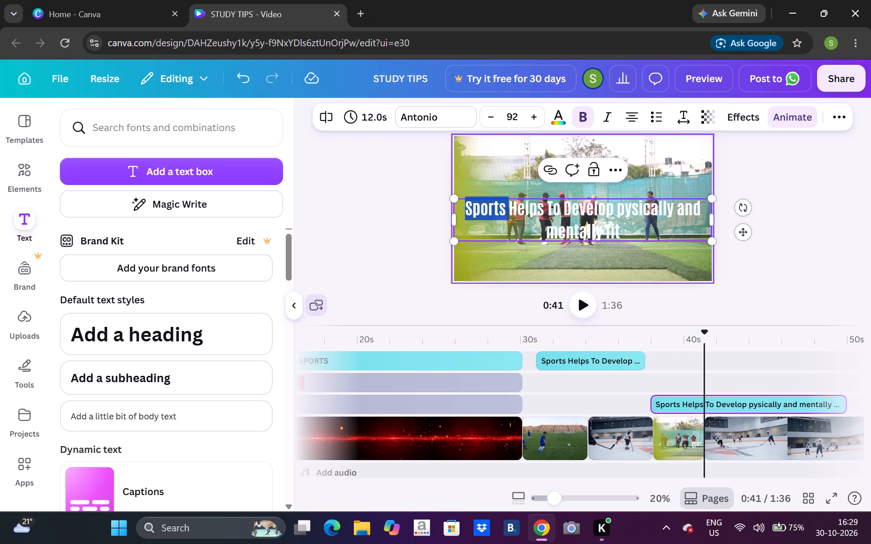
pyautogui.moveTo(515, 207); pyautogui.dragTo(678, 234)
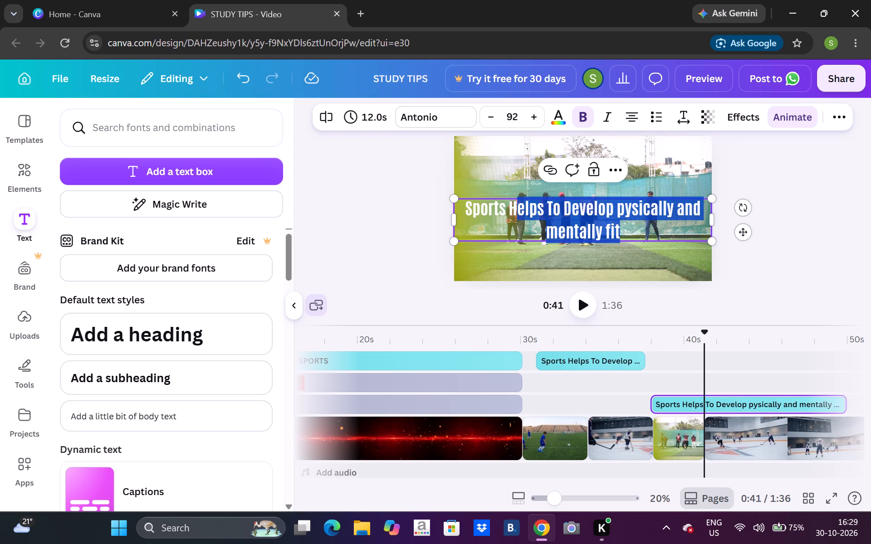
pyautogui.press('BackSpace')
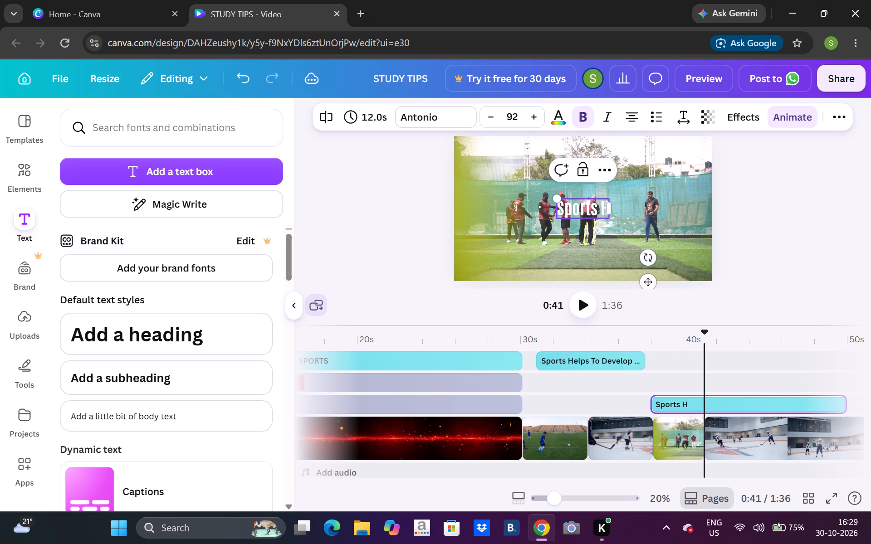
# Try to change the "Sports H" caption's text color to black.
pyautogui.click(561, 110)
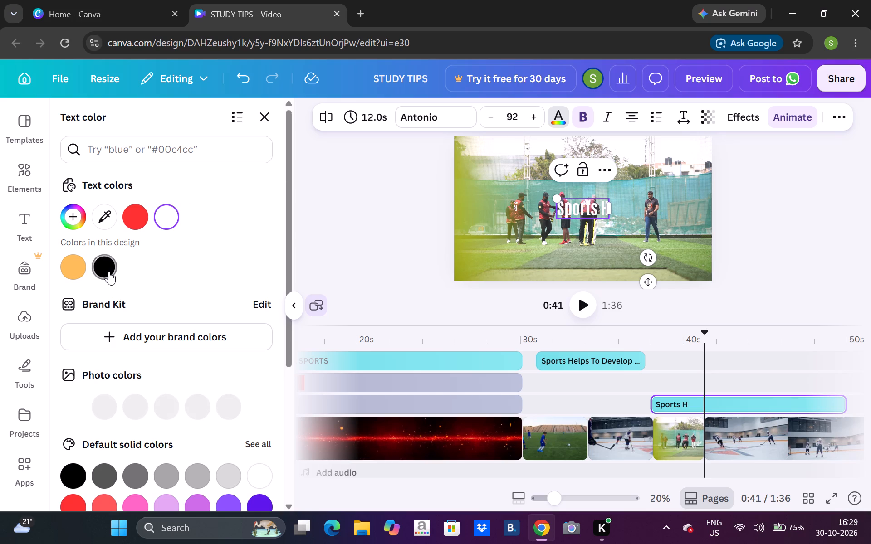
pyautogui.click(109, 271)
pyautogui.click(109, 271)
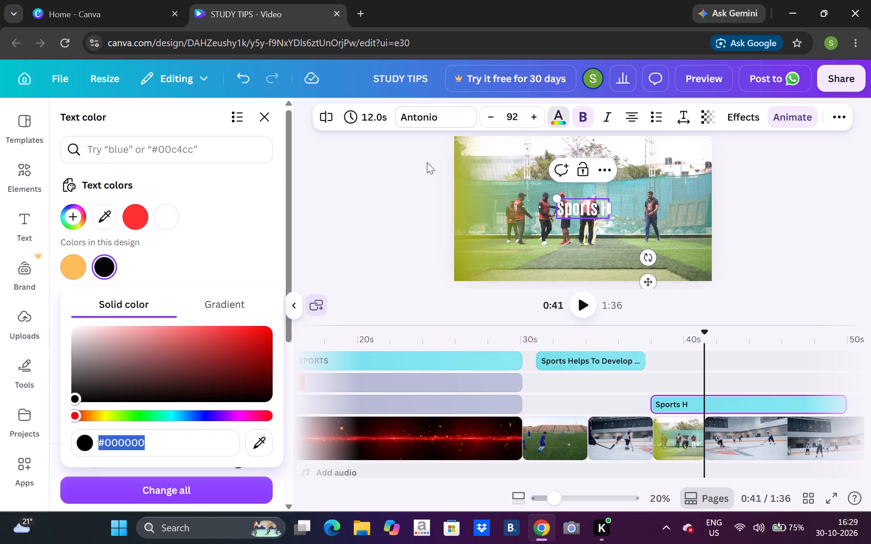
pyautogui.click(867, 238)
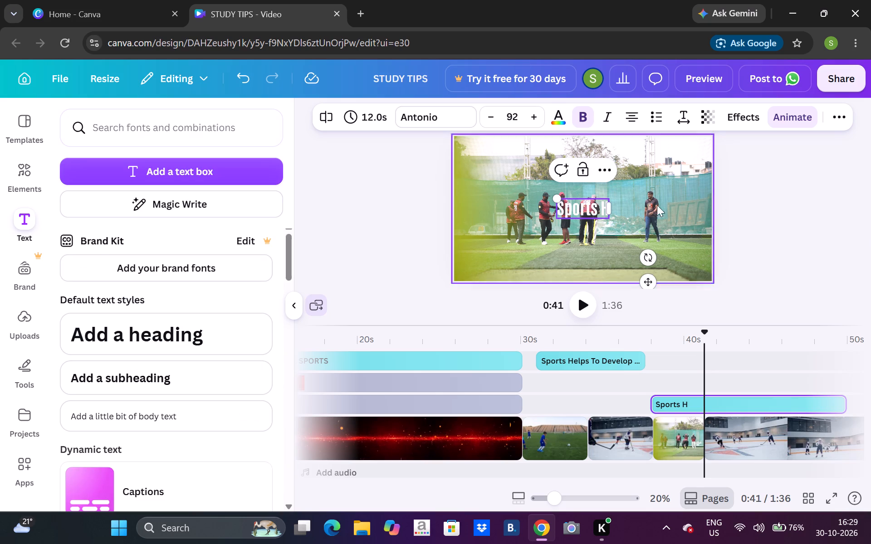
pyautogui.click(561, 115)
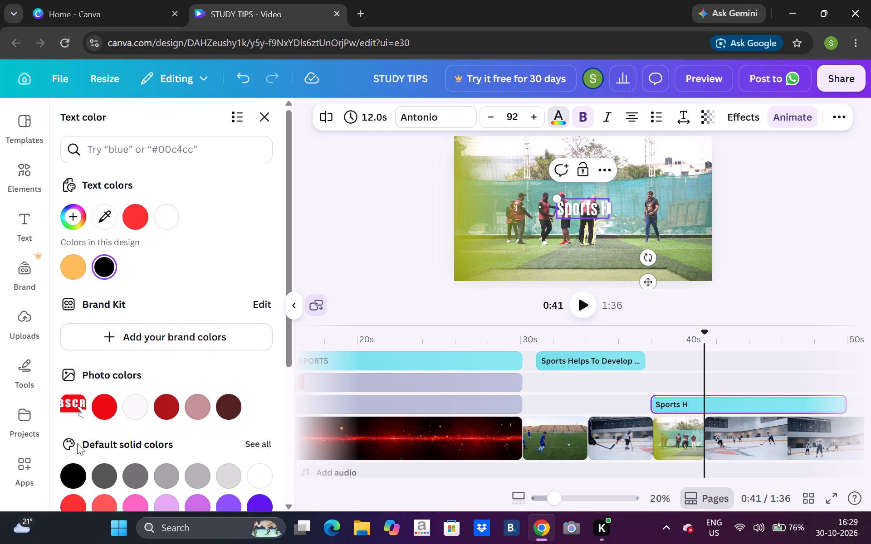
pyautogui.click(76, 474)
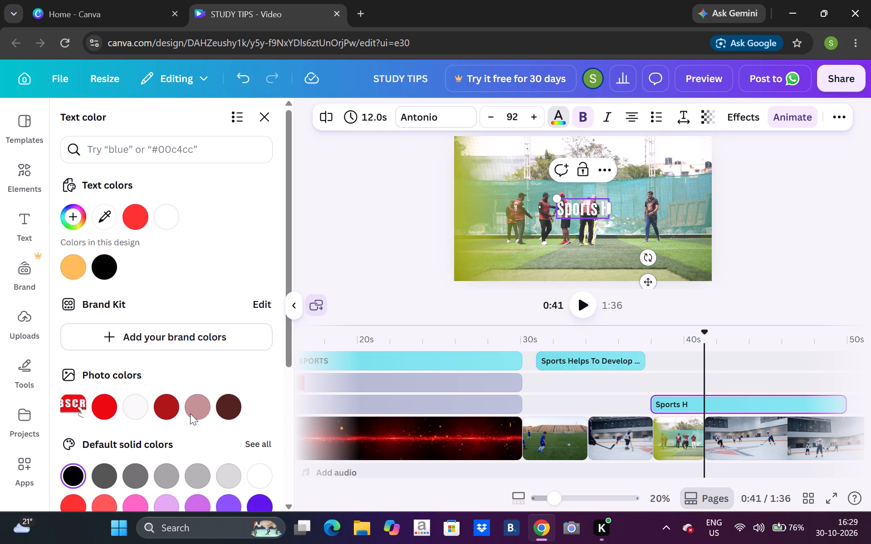
# Clear the remaining "Sports H" text from the duplicate caption, keeping its text box.
pyautogui.doubleClick(584, 200)
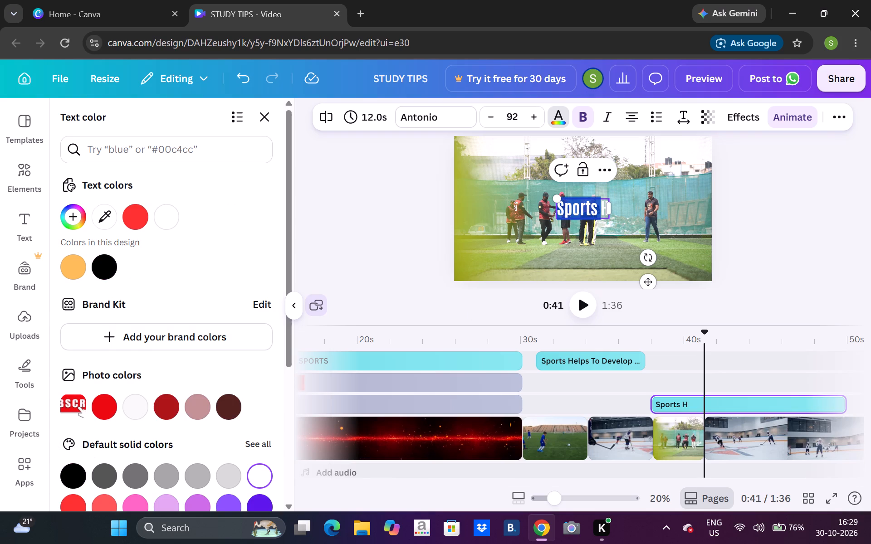
pyautogui.press('BackSpace')
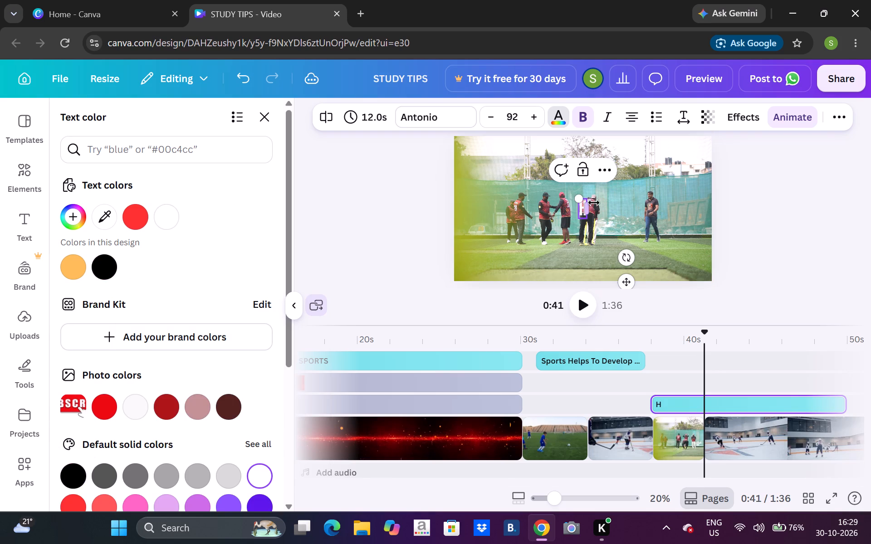
pyautogui.click(582, 207)
pyautogui.press('BackSpace')
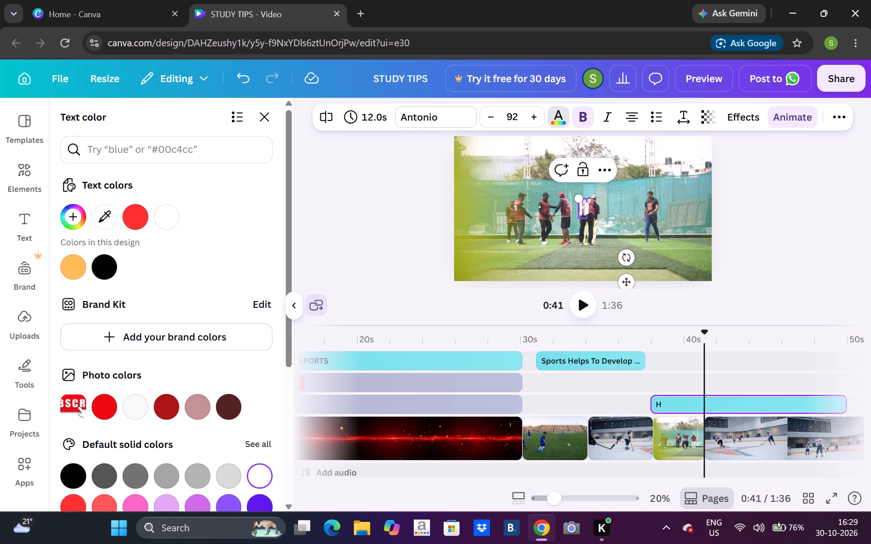
pyautogui.doubleClick(582, 207)
pyautogui.press('BackSpace')
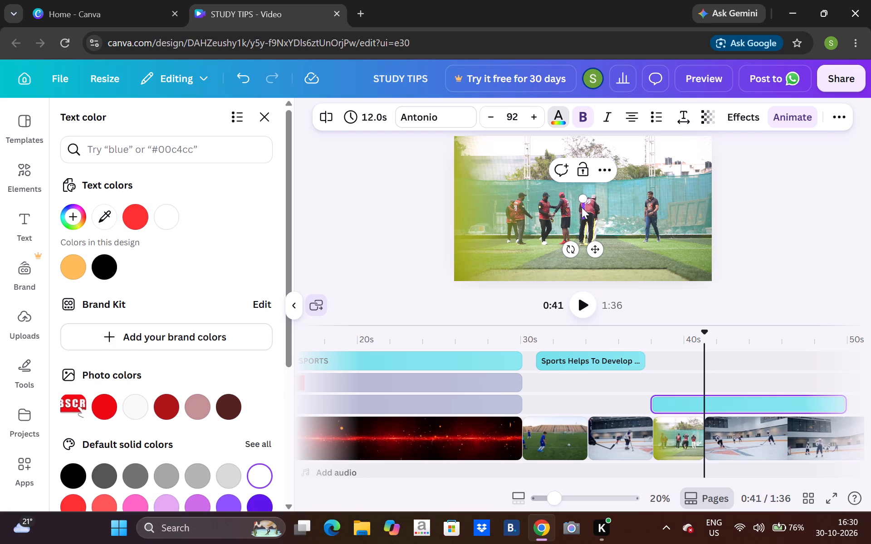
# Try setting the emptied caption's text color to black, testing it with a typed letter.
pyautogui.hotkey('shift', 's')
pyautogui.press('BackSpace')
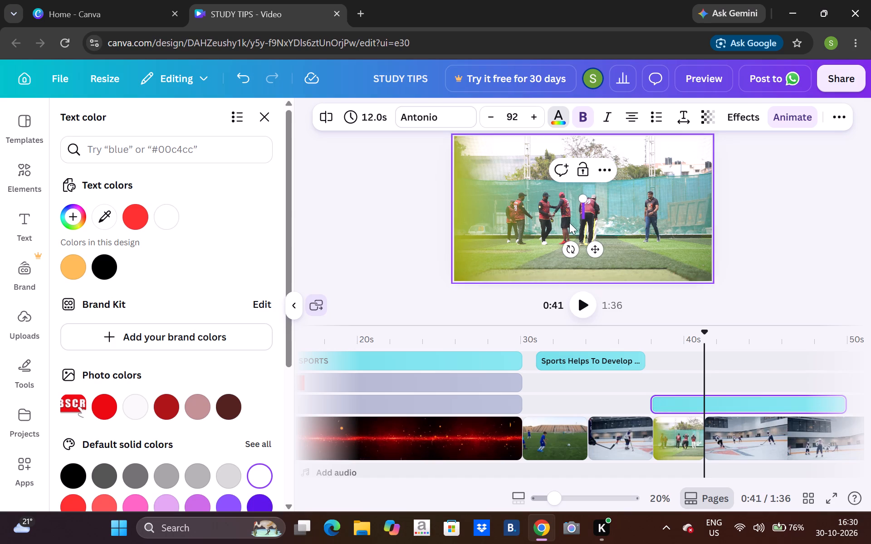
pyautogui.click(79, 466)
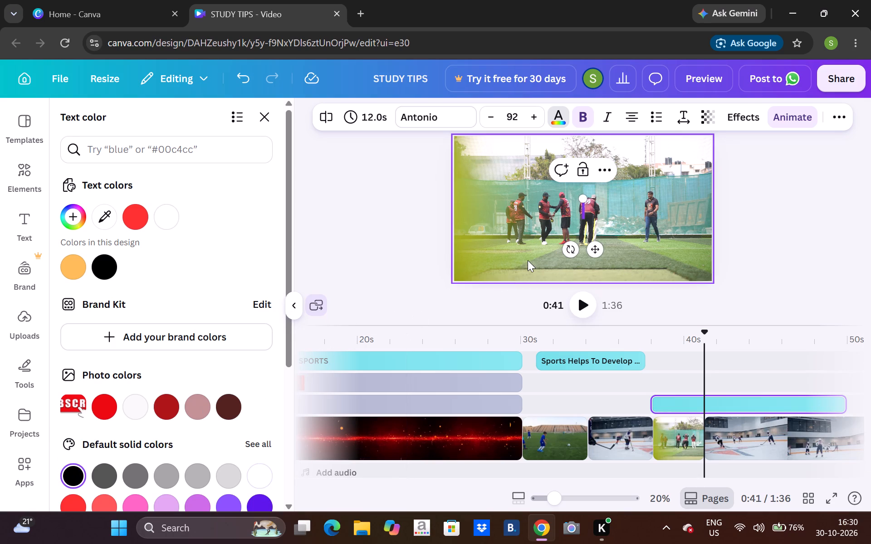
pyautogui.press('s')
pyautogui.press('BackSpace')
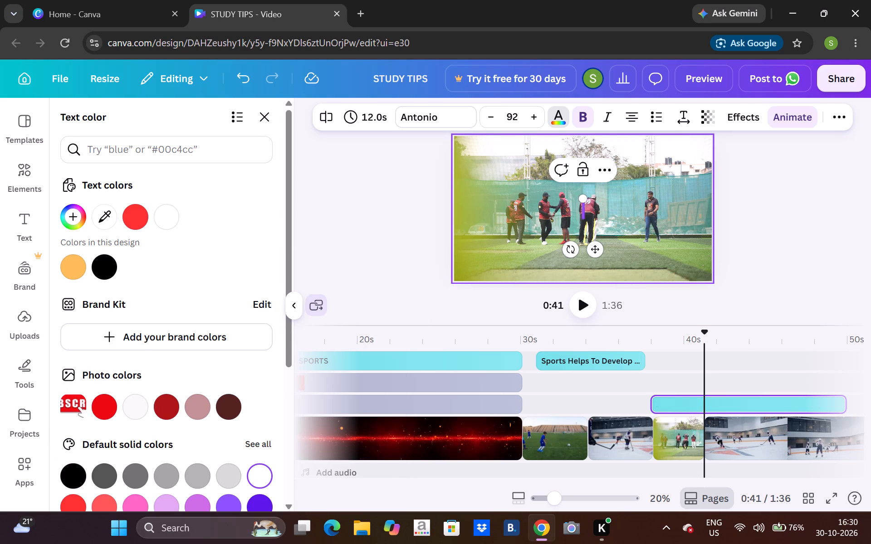
# Write "Sports help to develop the coardination" as the first line of the emptied caption over the cricket clip.
pyautogui.hotkey('shift', 's')
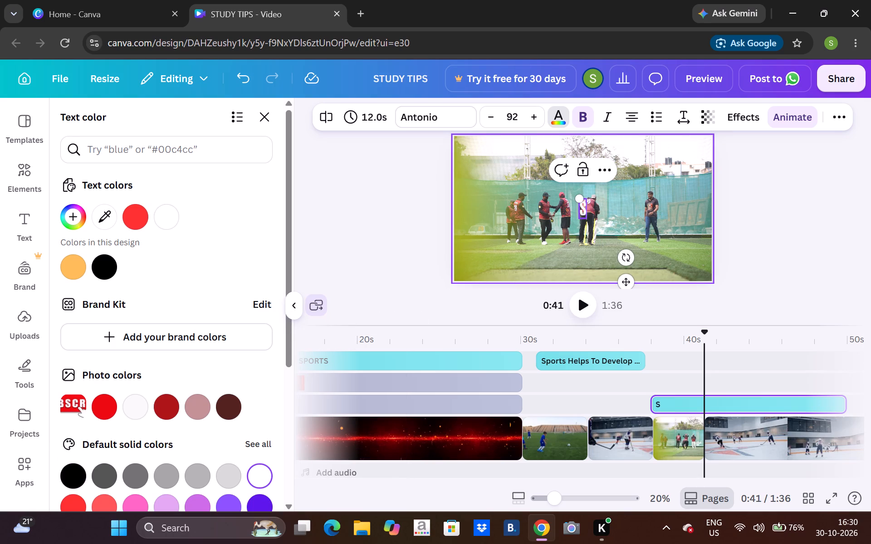
pyautogui.write('ports help')
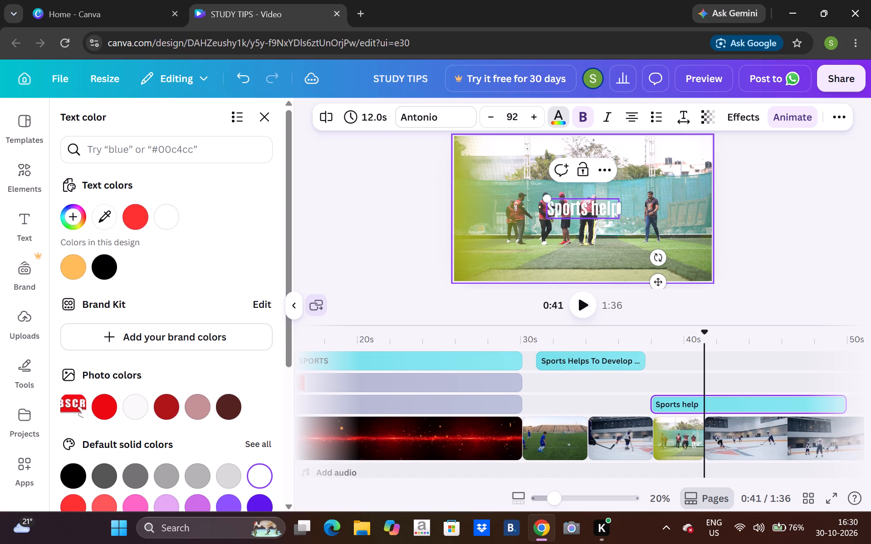
pyautogui.press('space')
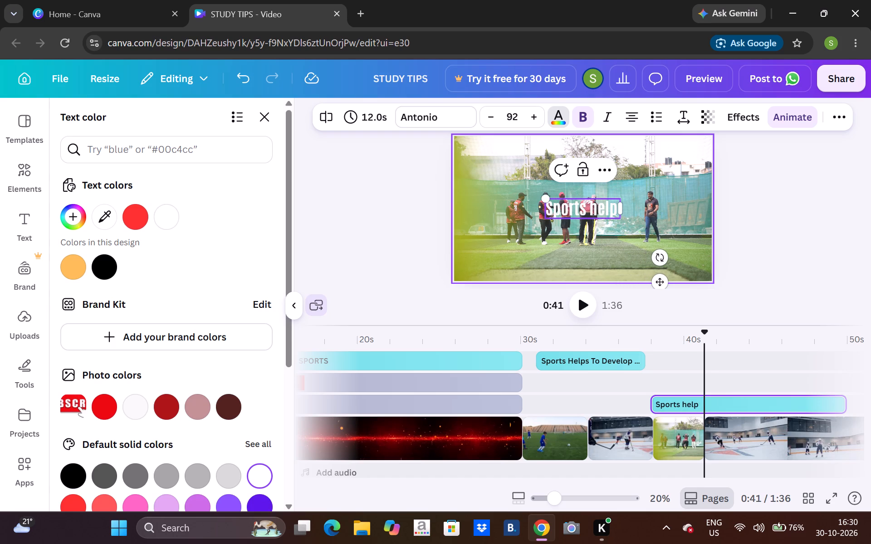
pyautogui.write('to develop')
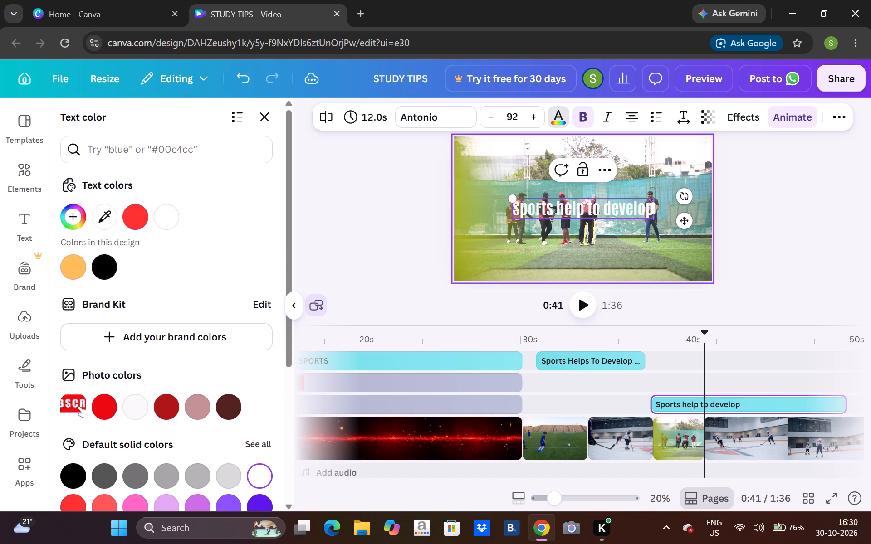
pyautogui.press('space')
pyautogui.write('the')
pyautogui.press('space')
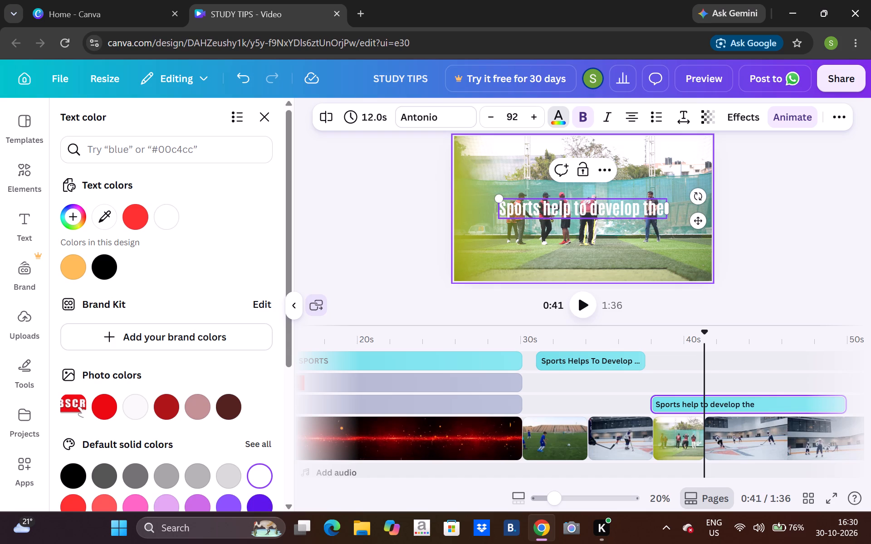
pyautogui.press('c')
pyautogui.write('oarding')
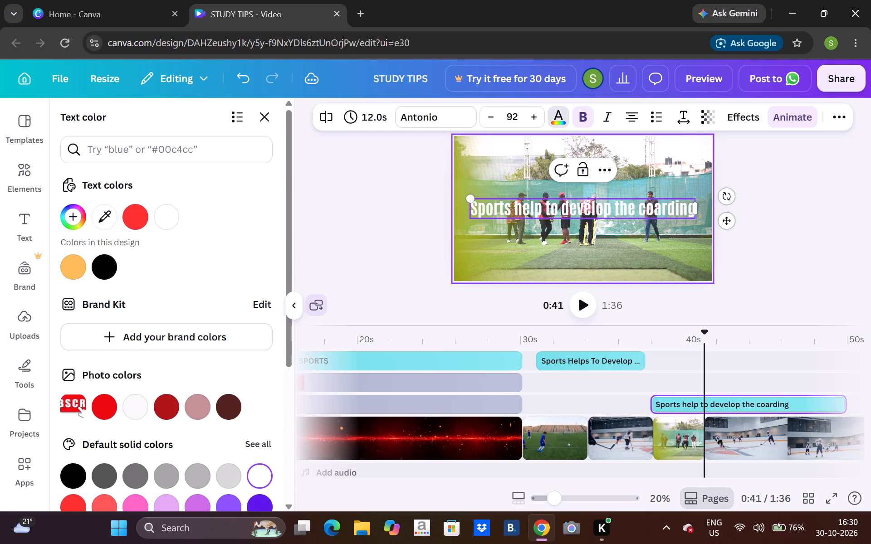
pyautogui.press('BackSpace')
pyautogui.press('BackSpace')
pyautogui.press('BackSpace')
pyautogui.press('i')
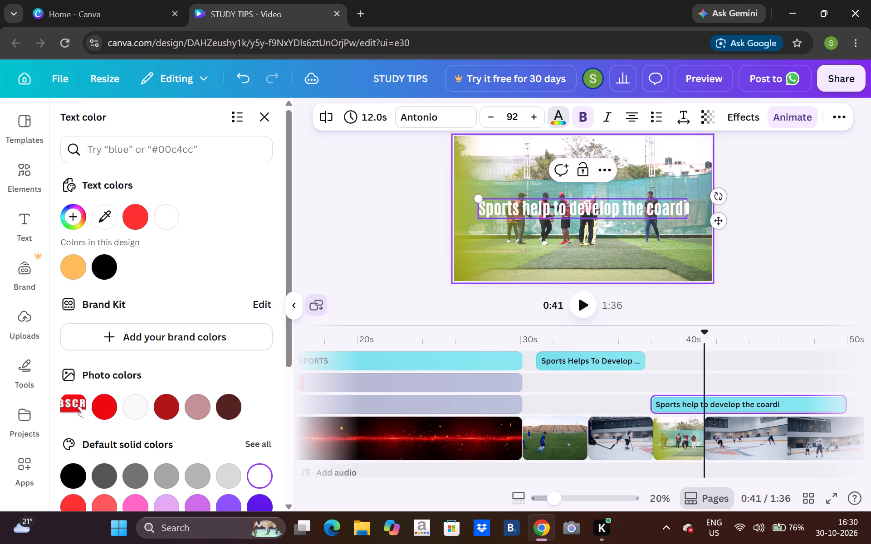
pyautogui.write('nation')
# Add a second caption line reading "among the player".
pyautogui.press('Return')
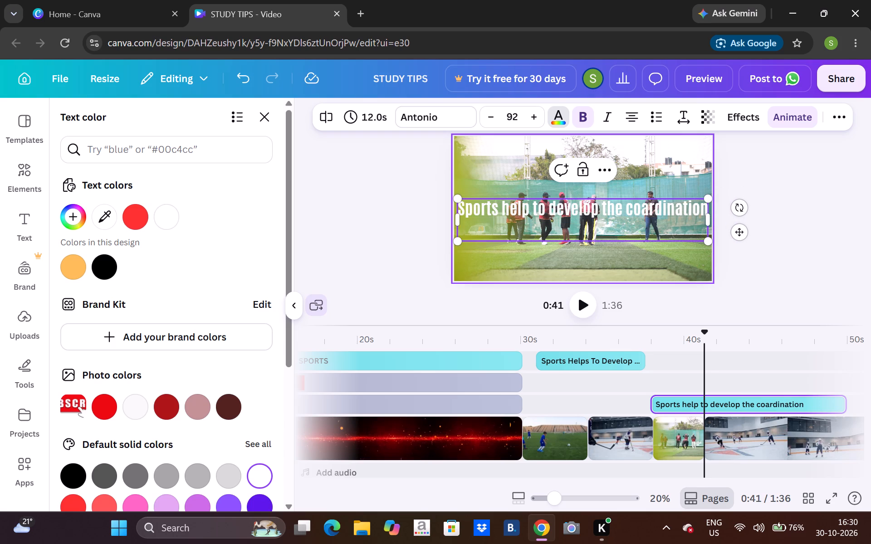
pyautogui.write('among')
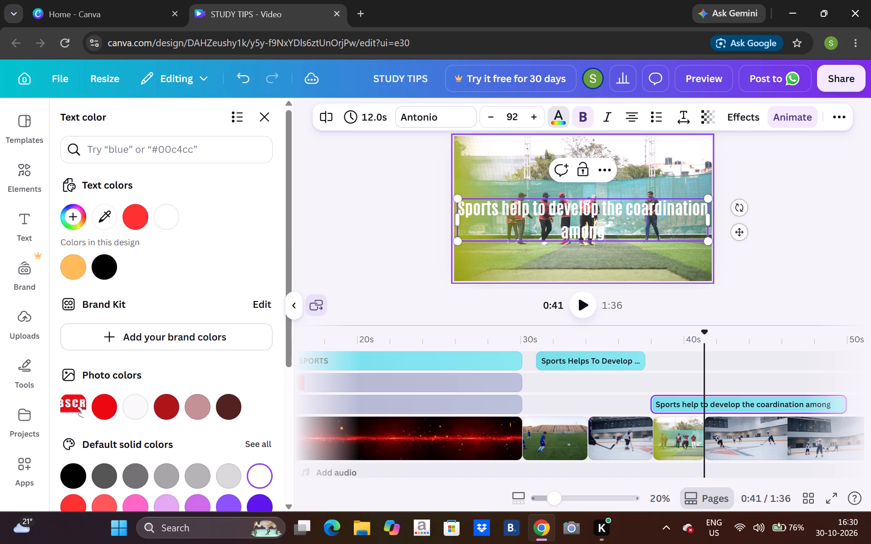
pyautogui.press('space')
pyautogui.write('the')
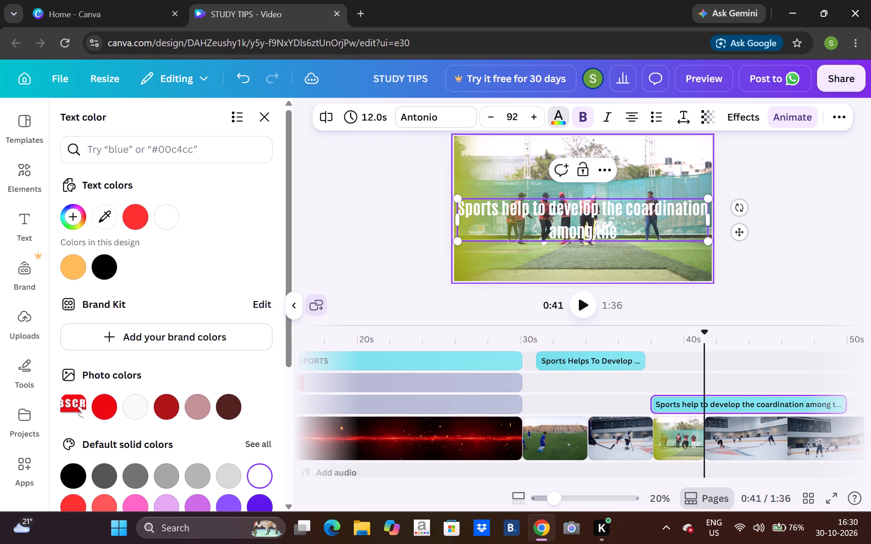
pyautogui.press('space')
pyautogui.write('player')
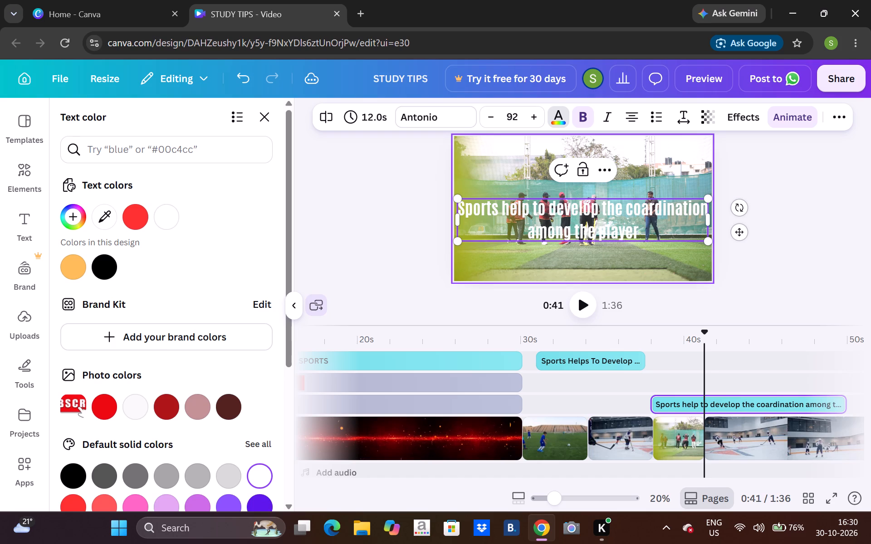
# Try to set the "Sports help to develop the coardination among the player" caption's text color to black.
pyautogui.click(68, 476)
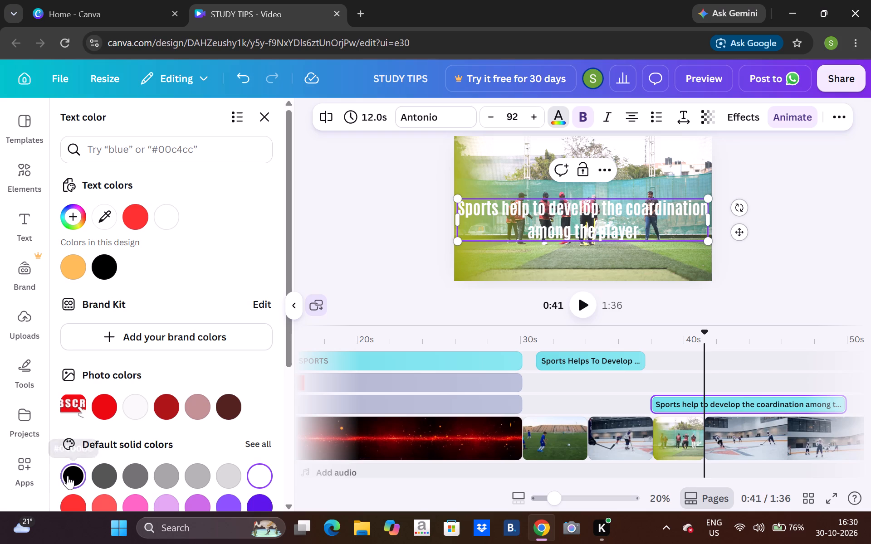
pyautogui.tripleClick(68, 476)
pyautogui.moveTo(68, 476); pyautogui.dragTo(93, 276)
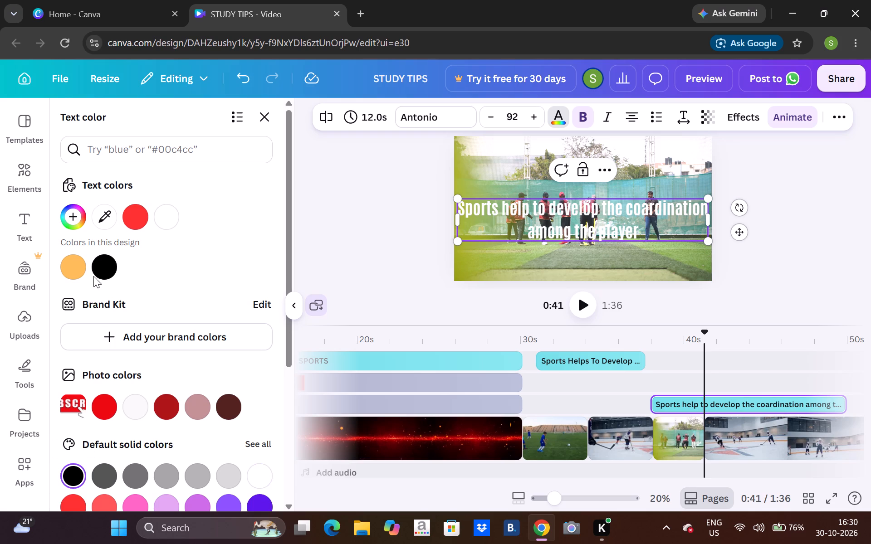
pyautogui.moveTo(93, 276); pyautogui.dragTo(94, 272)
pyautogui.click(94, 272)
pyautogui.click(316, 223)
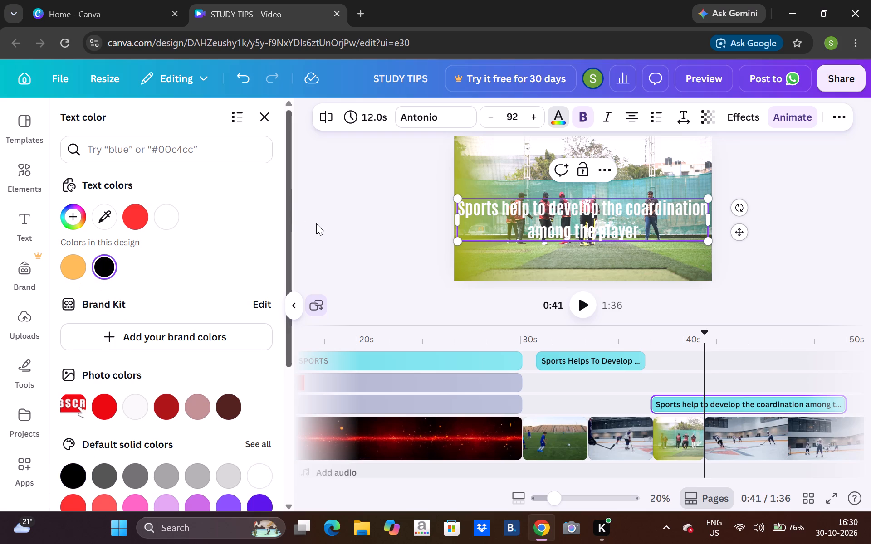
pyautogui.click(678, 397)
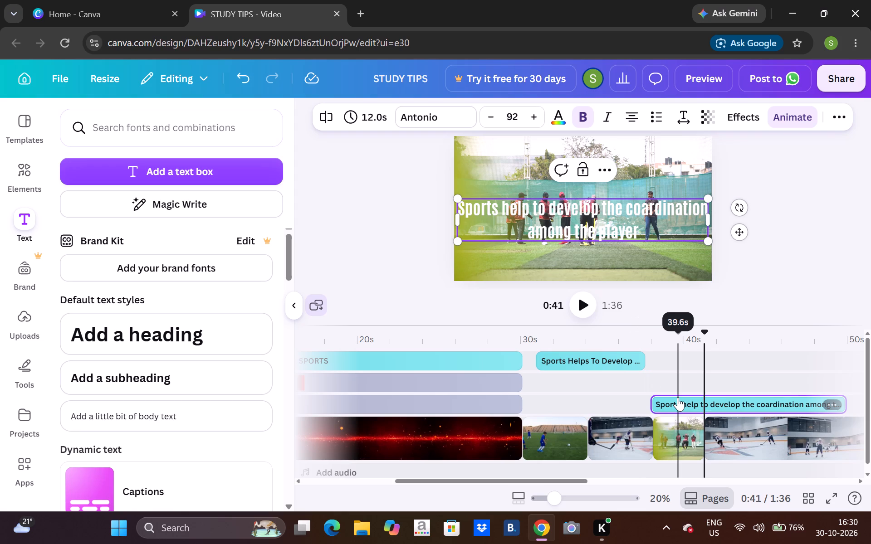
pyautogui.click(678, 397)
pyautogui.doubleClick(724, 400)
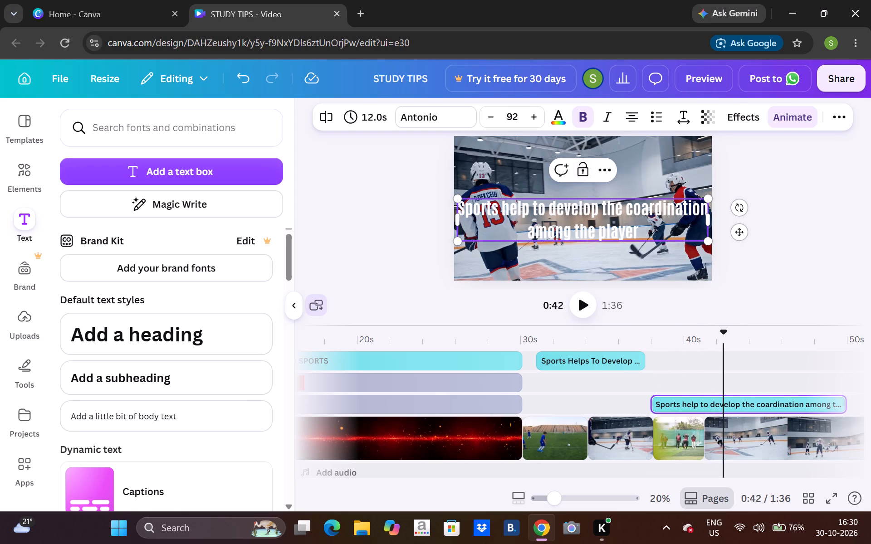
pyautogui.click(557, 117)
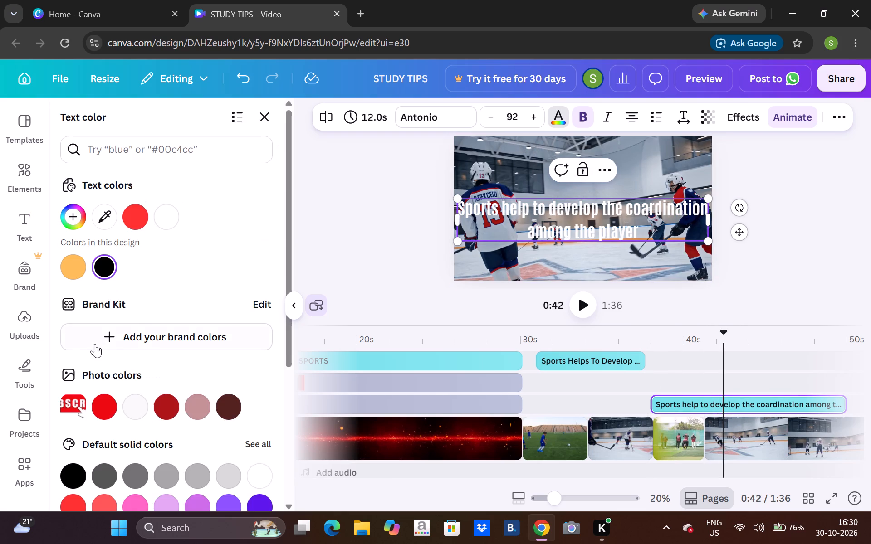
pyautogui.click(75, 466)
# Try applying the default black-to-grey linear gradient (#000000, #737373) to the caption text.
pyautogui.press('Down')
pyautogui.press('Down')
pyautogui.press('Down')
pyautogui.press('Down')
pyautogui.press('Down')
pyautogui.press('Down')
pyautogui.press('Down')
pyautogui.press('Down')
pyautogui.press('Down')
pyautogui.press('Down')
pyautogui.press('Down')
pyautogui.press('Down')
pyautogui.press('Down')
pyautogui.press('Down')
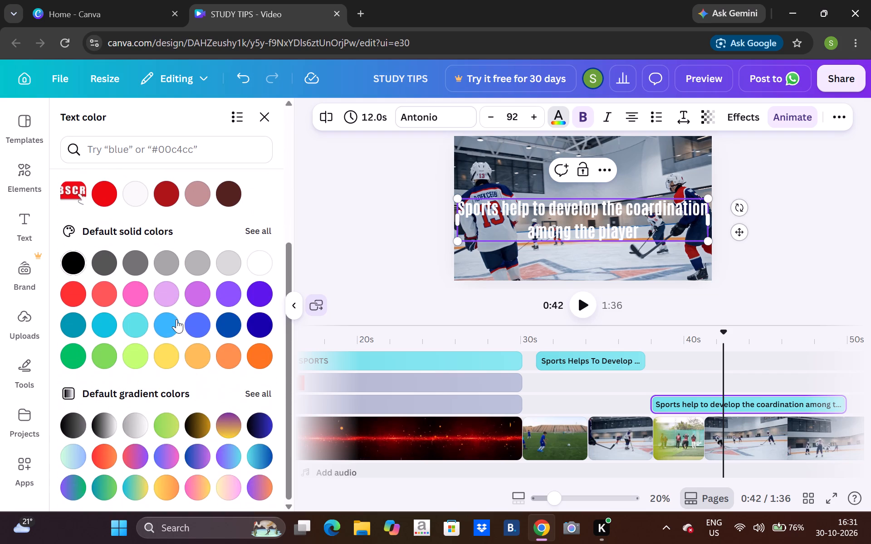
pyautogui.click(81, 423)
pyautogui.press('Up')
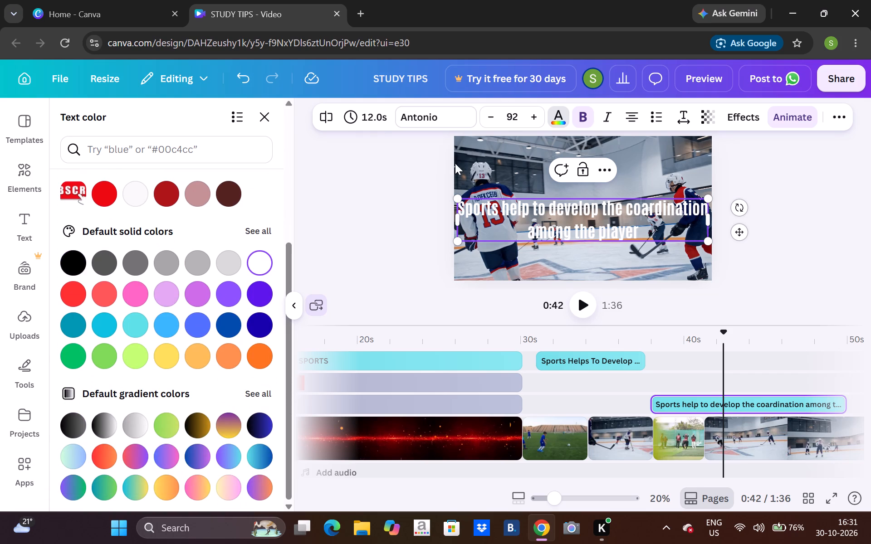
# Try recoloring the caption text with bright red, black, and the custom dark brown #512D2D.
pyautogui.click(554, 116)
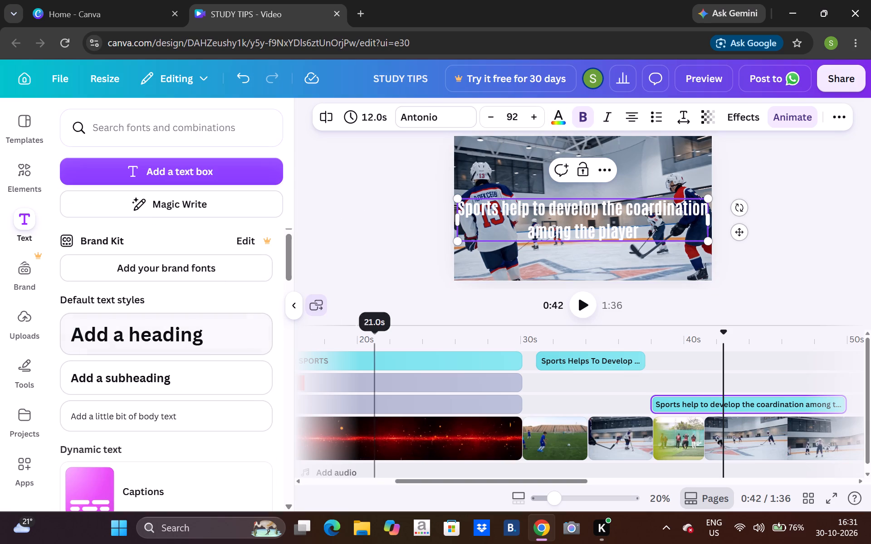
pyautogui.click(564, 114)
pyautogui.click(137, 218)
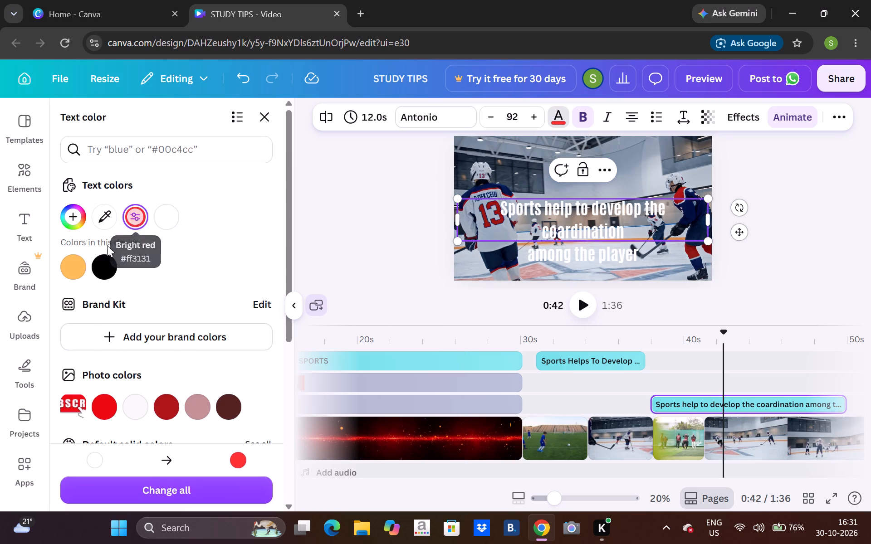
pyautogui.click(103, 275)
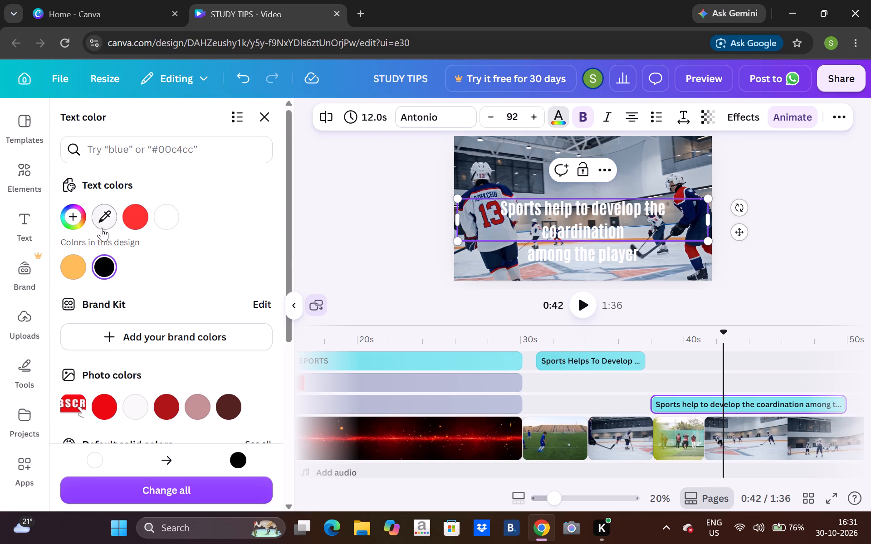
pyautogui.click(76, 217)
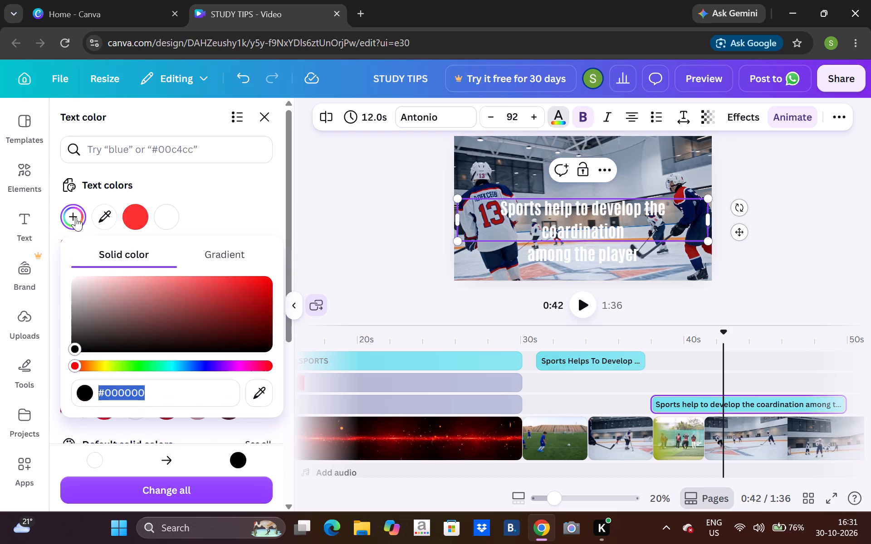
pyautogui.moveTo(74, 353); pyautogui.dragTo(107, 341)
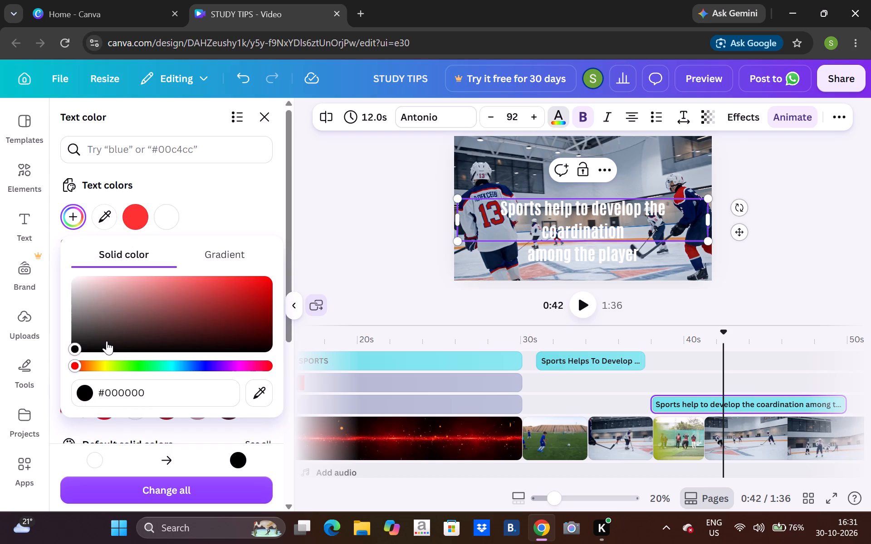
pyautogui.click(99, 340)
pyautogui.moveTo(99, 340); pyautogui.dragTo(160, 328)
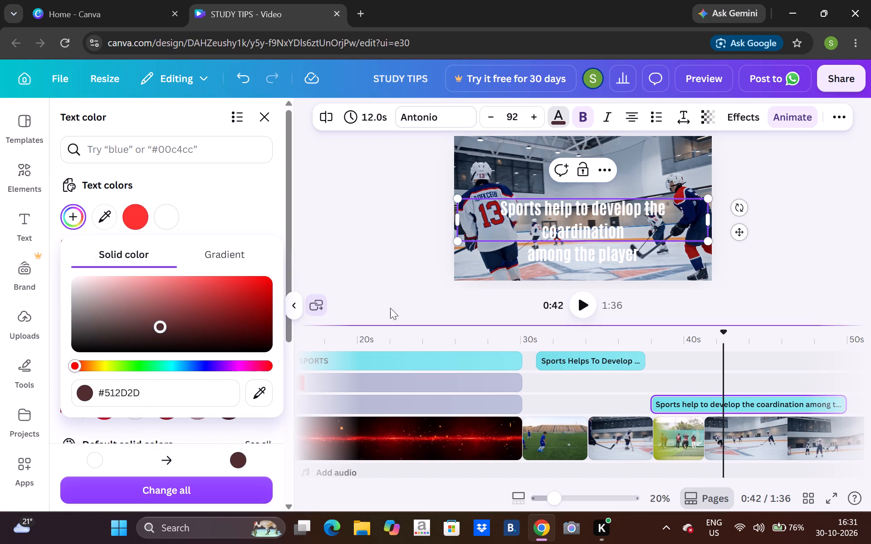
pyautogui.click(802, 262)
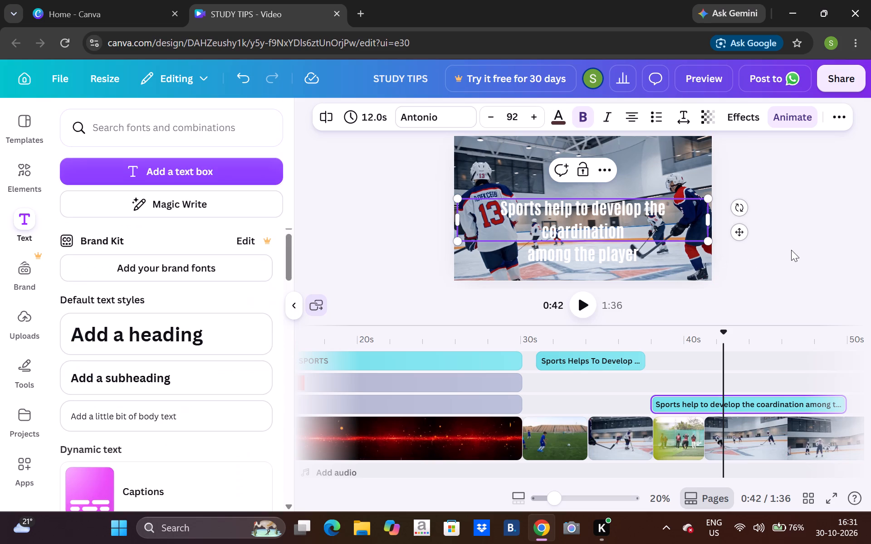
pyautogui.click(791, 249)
# Highlight the caption's wording across both lines and recolor it, applying black to all matching white text and finishing with dark grey.
pyautogui.click(634, 227)
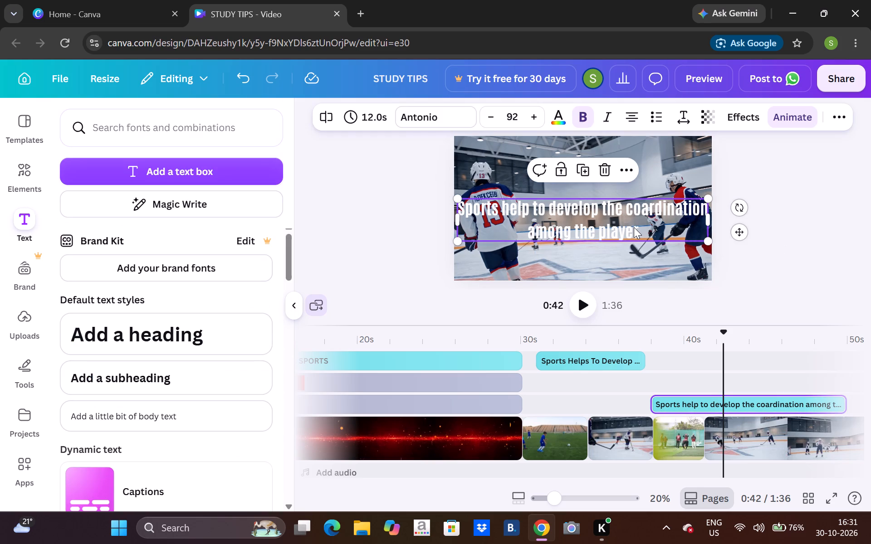
pyautogui.doubleClick(634, 227)
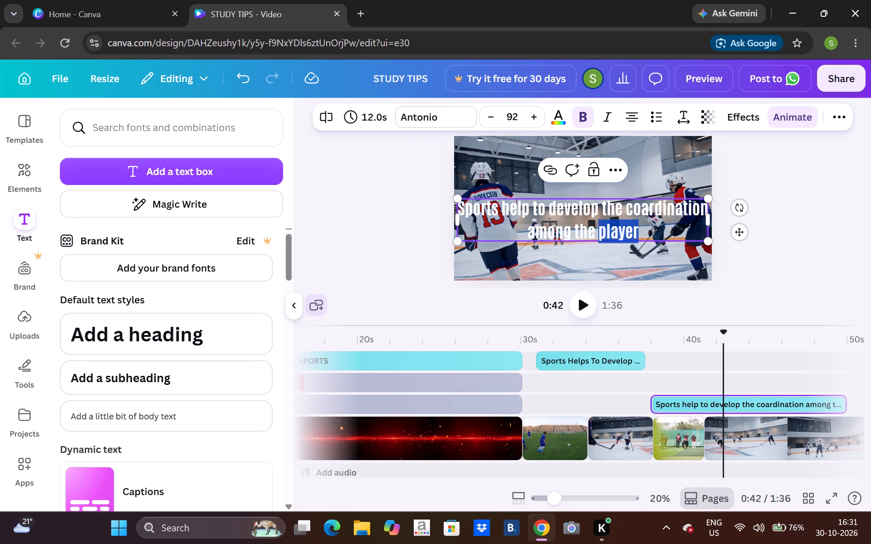
pyautogui.moveTo(464, 207); pyautogui.dragTo(648, 220)
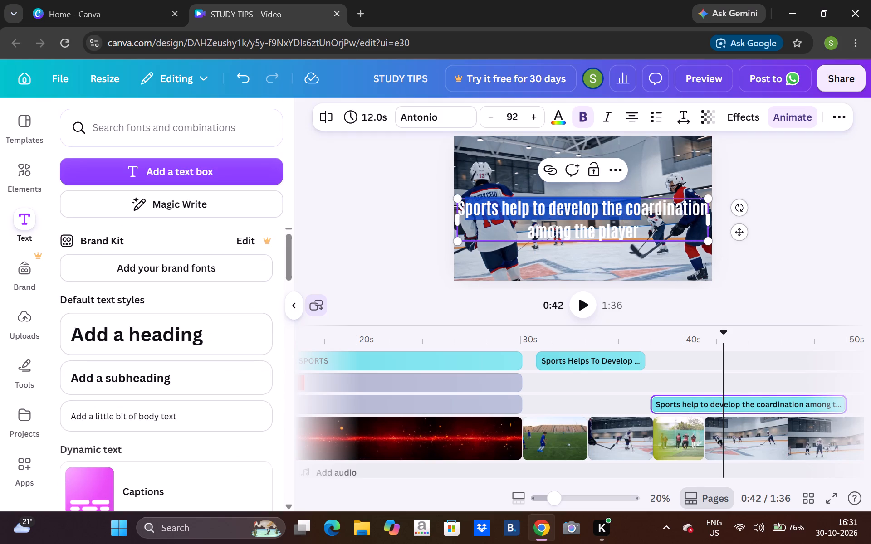
pyautogui.moveTo(648, 220); pyautogui.dragTo(665, 236)
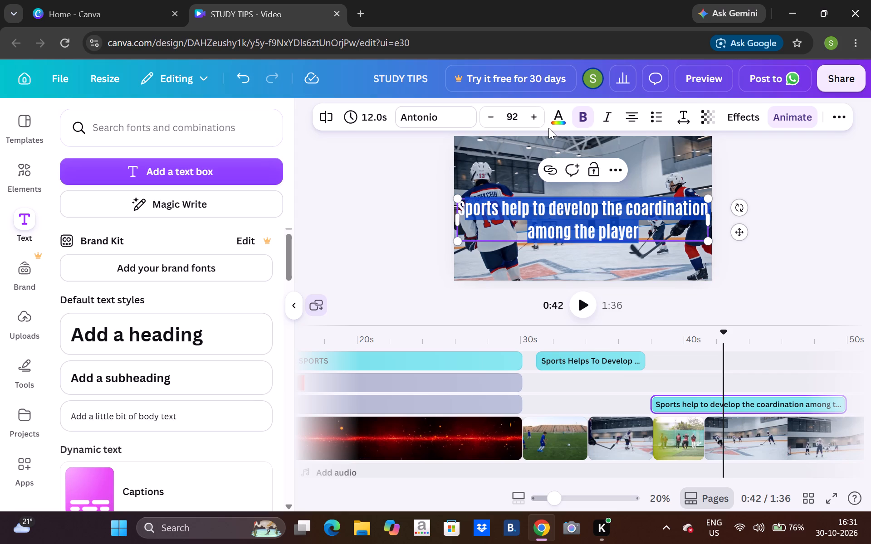
pyautogui.click(556, 123)
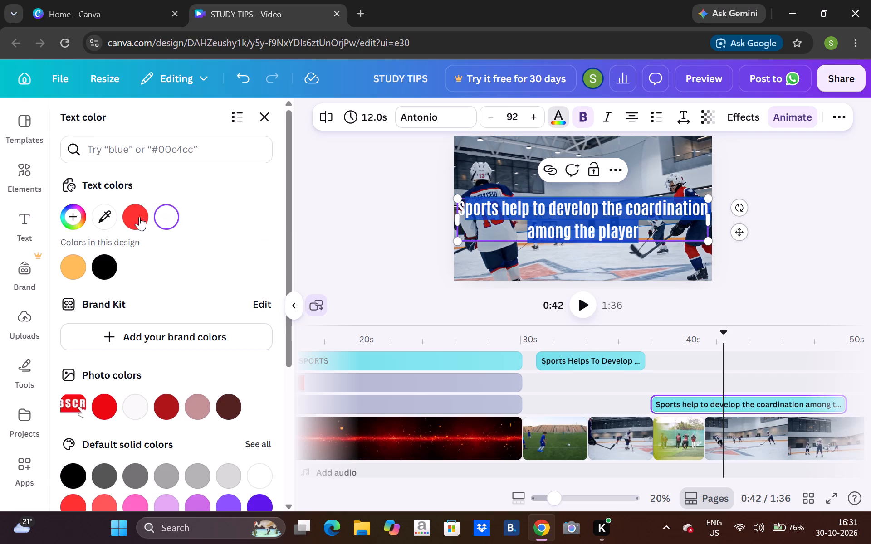
pyautogui.click(65, 478)
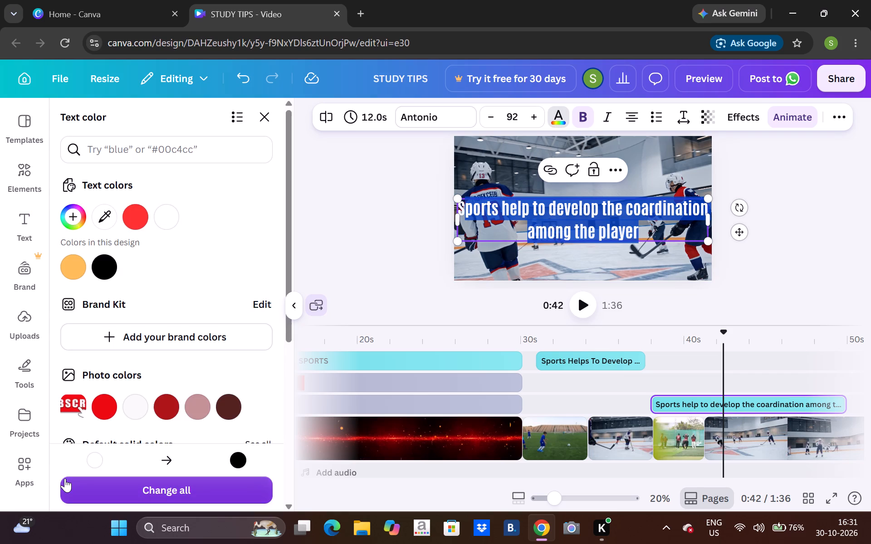
pyautogui.doubleClick(93, 483)
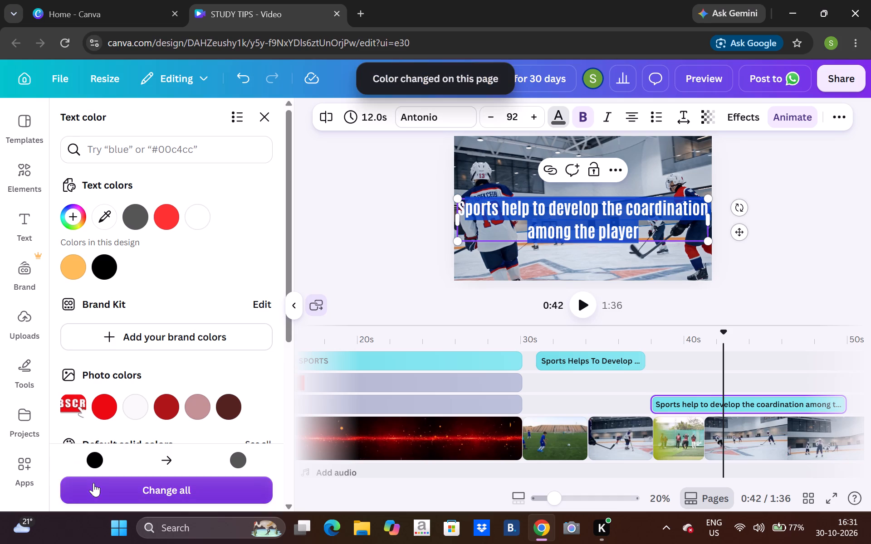
pyautogui.click(358, 219)
pyautogui.click(358, 219)
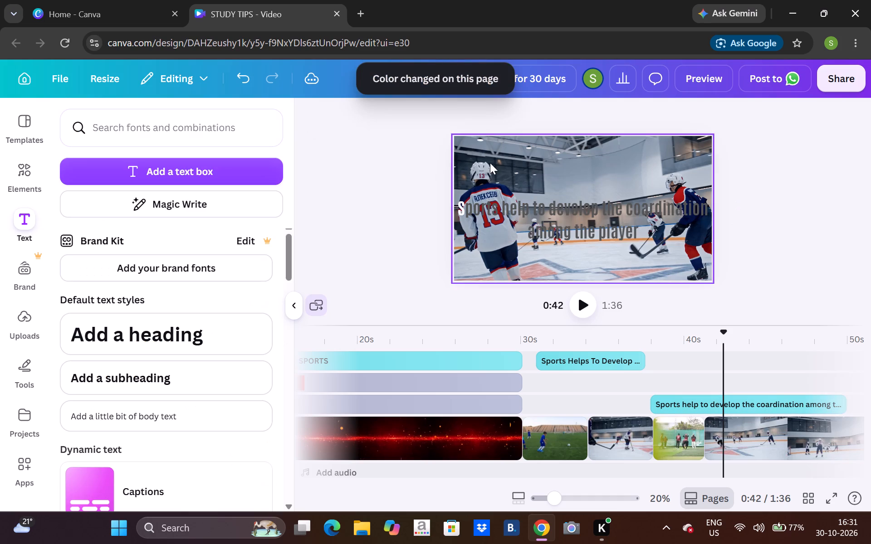
# Highlight the entire "Sports help to develop the coardination among the player" caption, including its first letter, and set its text color to black.
pyautogui.doubleClick(512, 204)
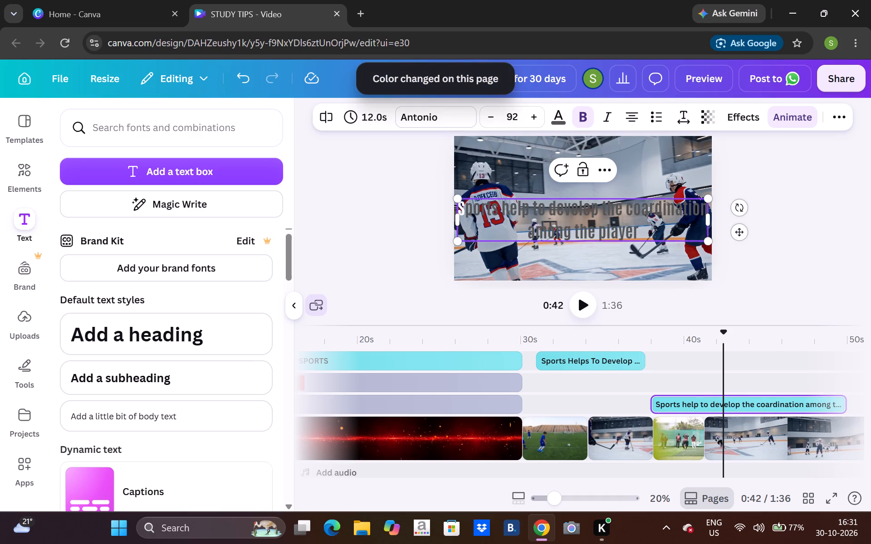
pyautogui.doubleClick(456, 213)
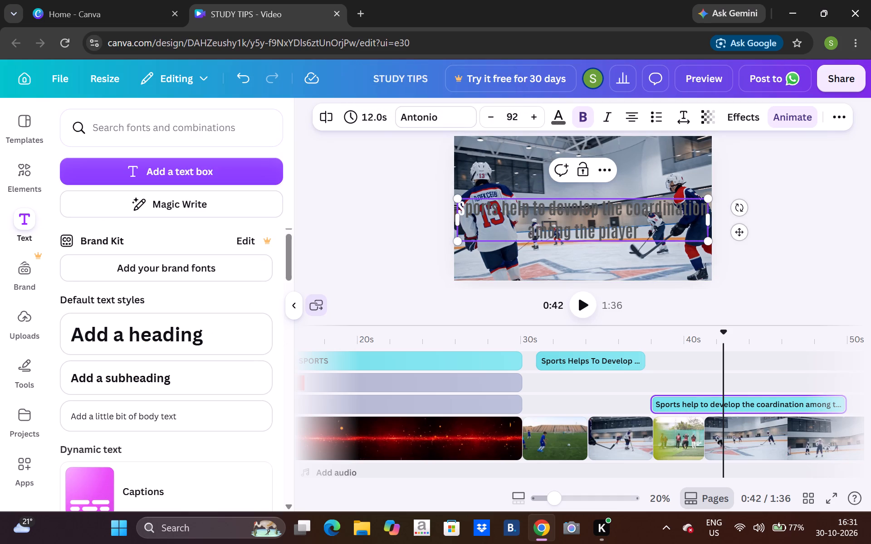
pyautogui.press('Left')
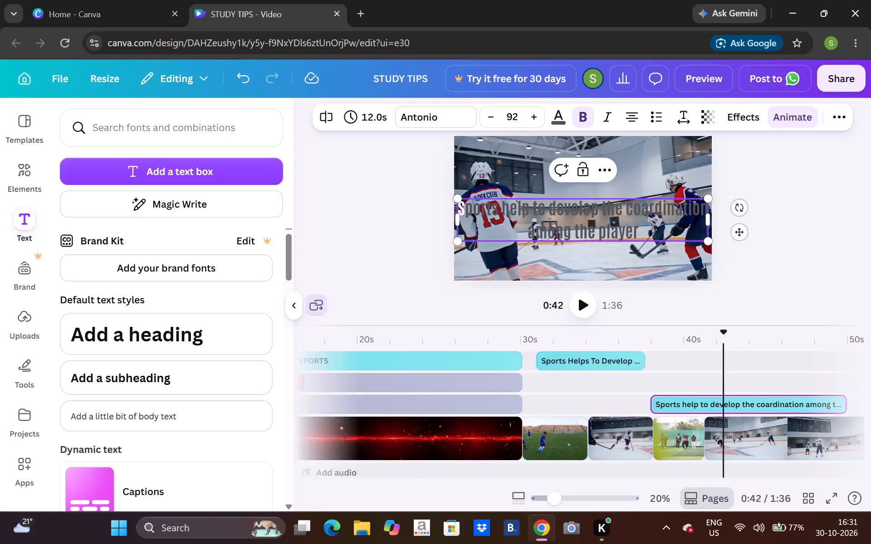
pyautogui.click(466, 204)
pyautogui.press('Left')
pyautogui.moveTo(458, 204); pyautogui.dragTo(640, 228)
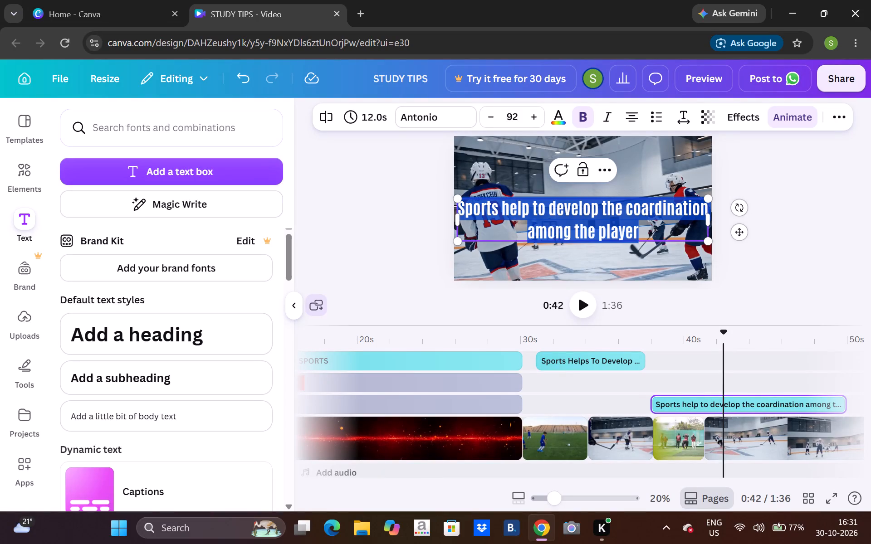
pyautogui.moveTo(640, 228); pyautogui.dragTo(637, 229)
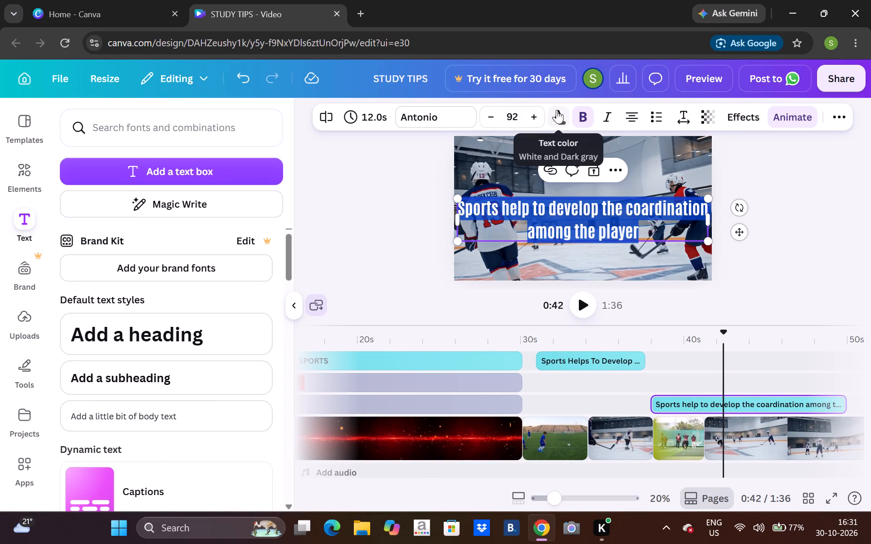
pyautogui.click(557, 110)
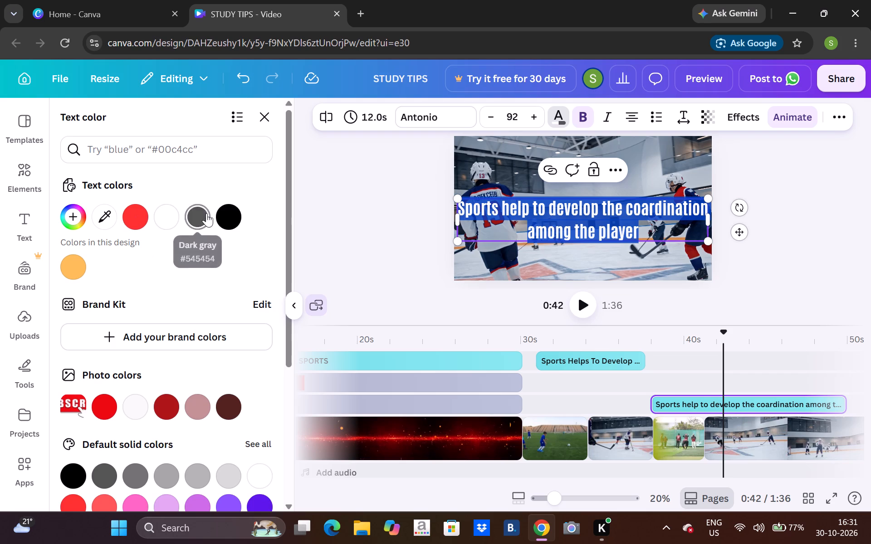
pyautogui.click(235, 210)
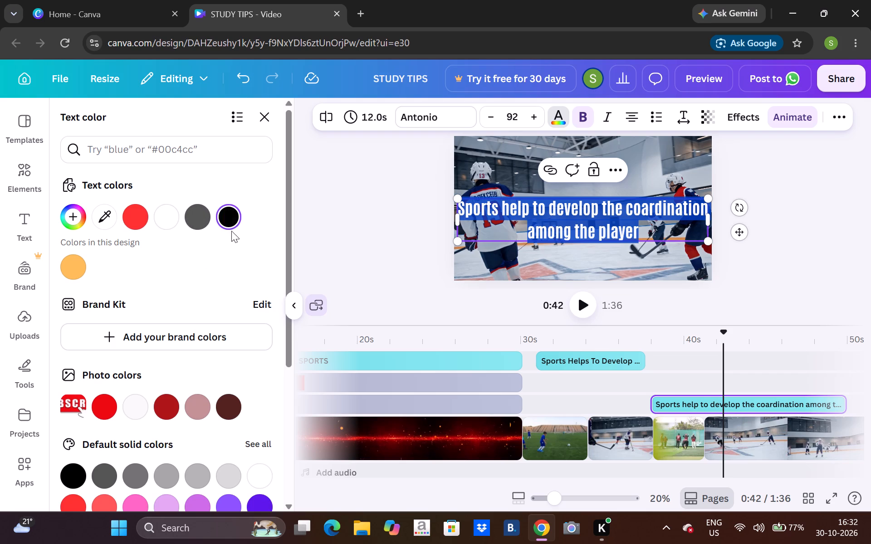
pyautogui.click(384, 215)
pyautogui.click(384, 215)
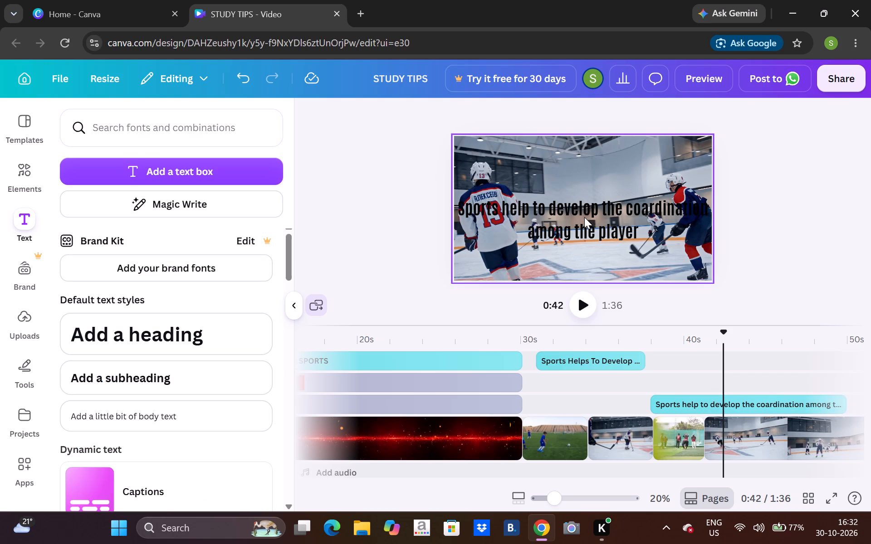
# Split the long hockey clip at about 49.8 s, where the coordination caption ends, and delete the portion after the split.
pyautogui.click(656, 367)
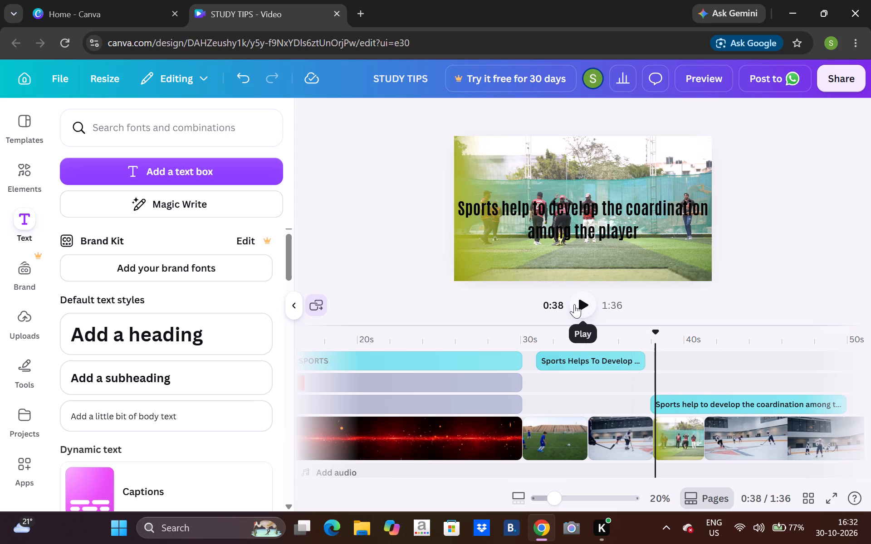
pyautogui.click(574, 304)
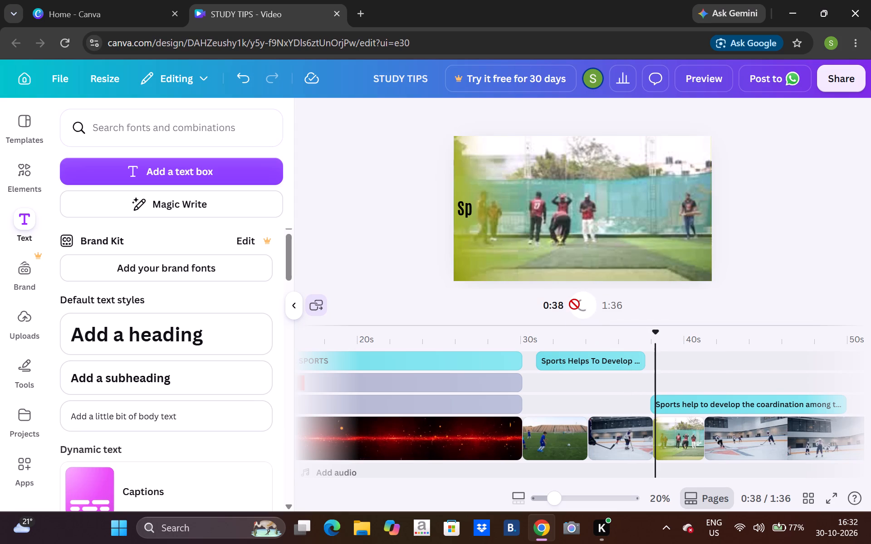
pyautogui.click(574, 304)
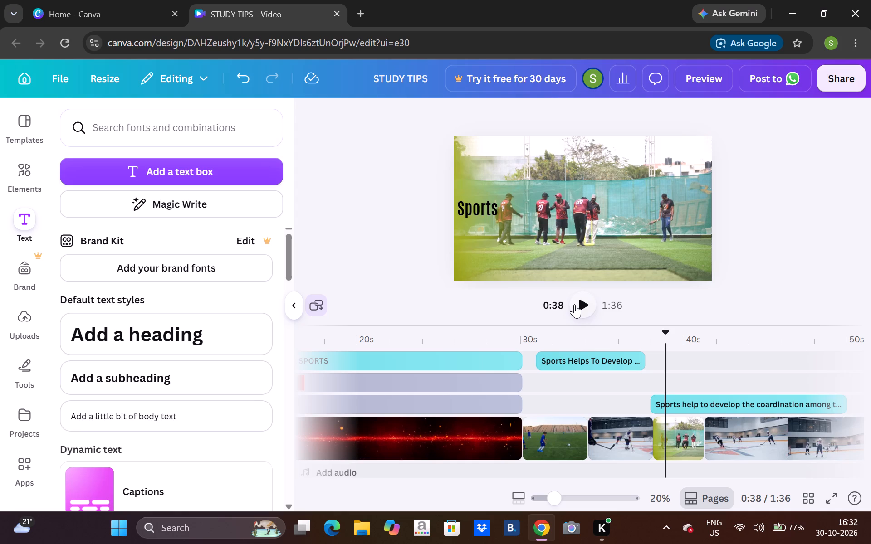
pyautogui.click(574, 304)
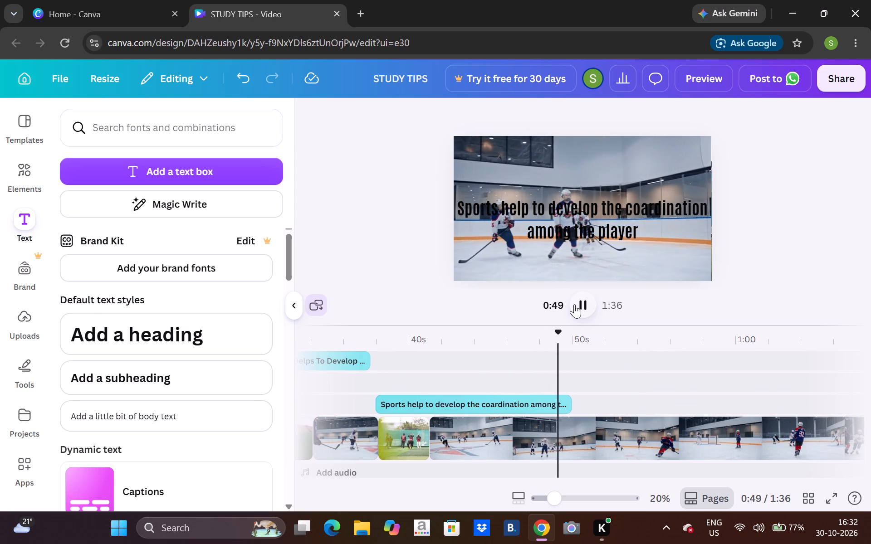
pyautogui.click(580, 435)
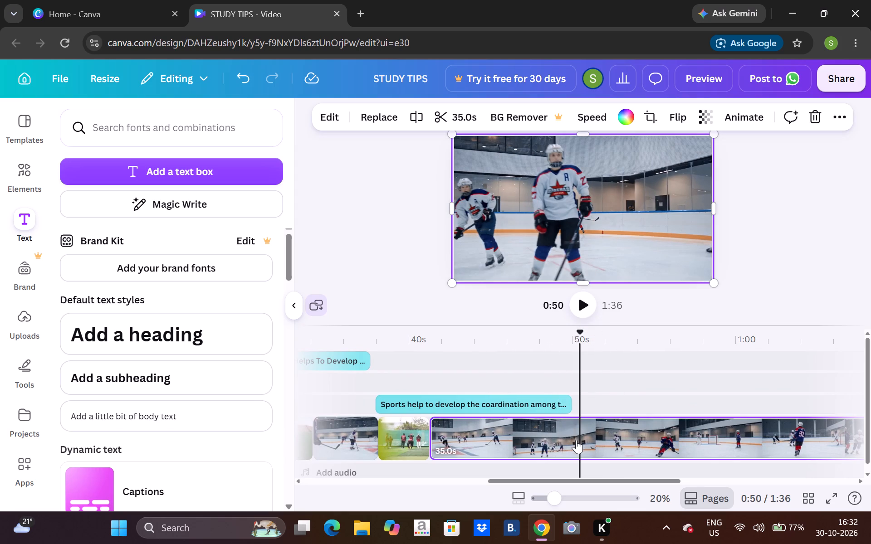
pyautogui.press('Down')
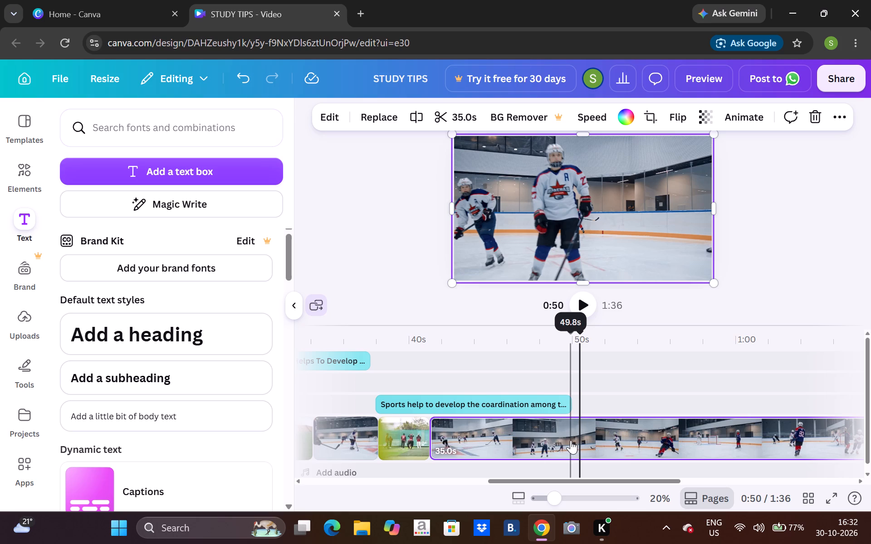
pyautogui.click(572, 444)
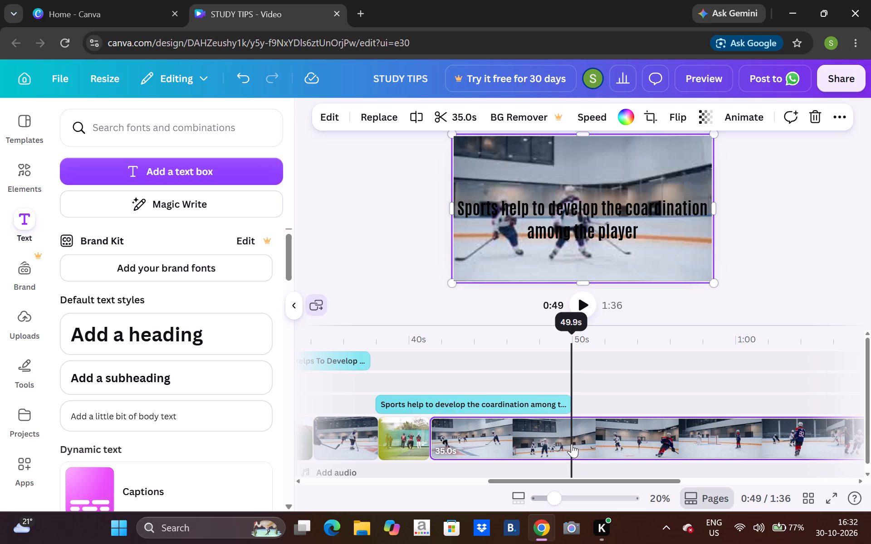
pyautogui.click(416, 111)
pyautogui.click(625, 452)
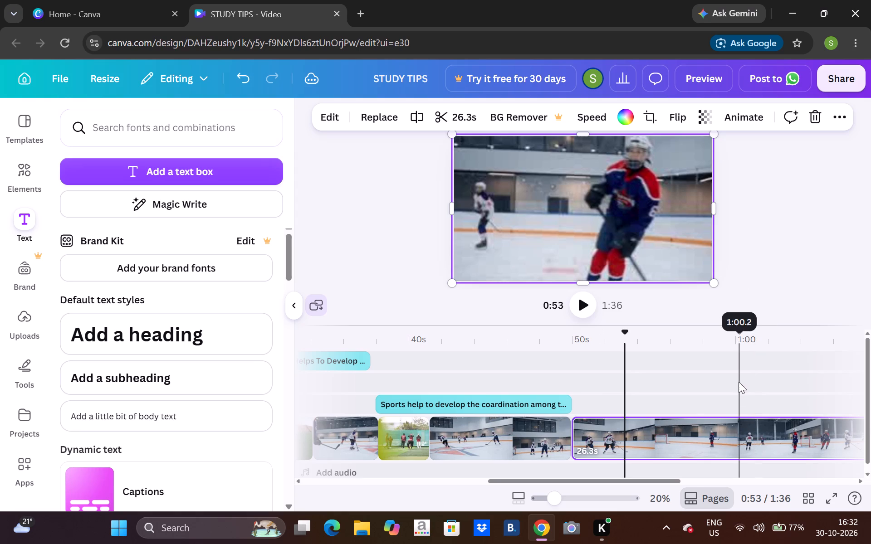
pyautogui.click(821, 119)
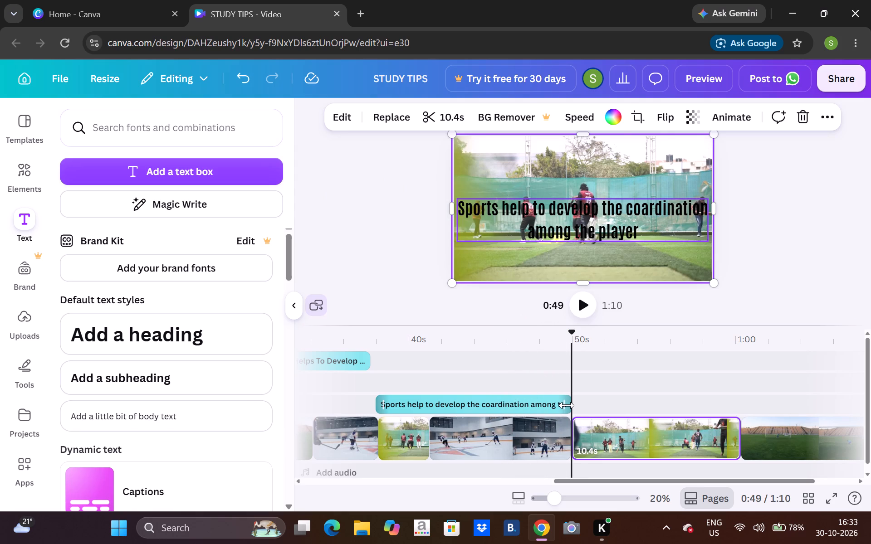
# Shorten the coordination caption's end on the timeline to a duration of 11.6 s.
pyautogui.moveTo(567, 405); pyautogui.dragTo(559, 410)
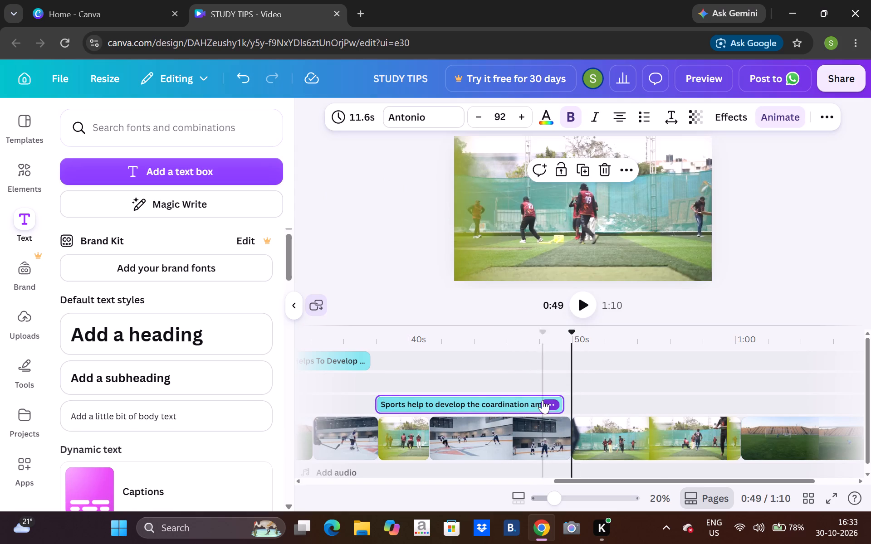
# Duplicate the coordination caption and move the copy along the timeline to start with the following cricket clip, at about 50 s.
pyautogui.click(526, 401)
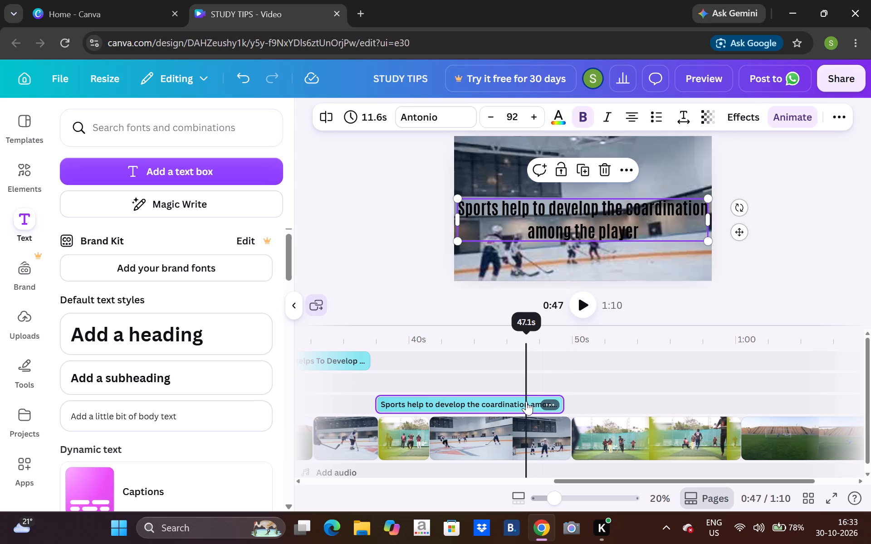
pyautogui.click(629, 168)
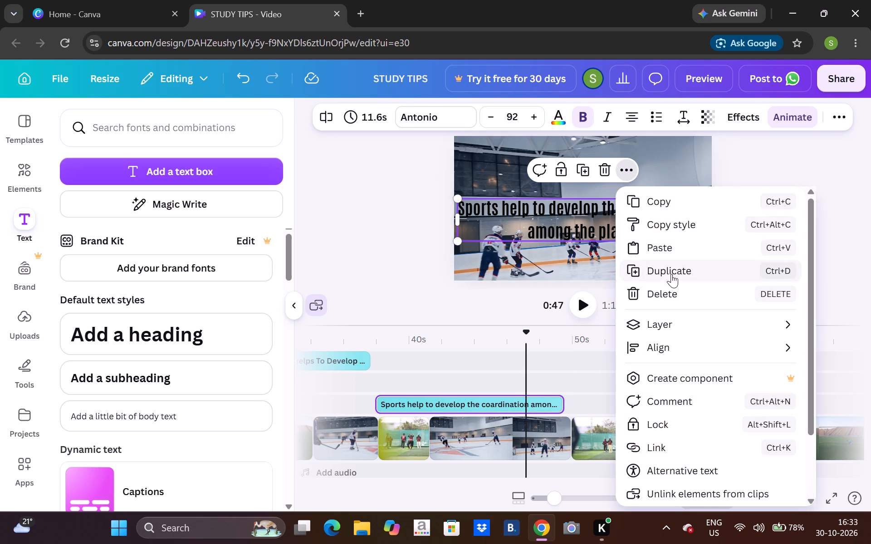
pyautogui.click(671, 274)
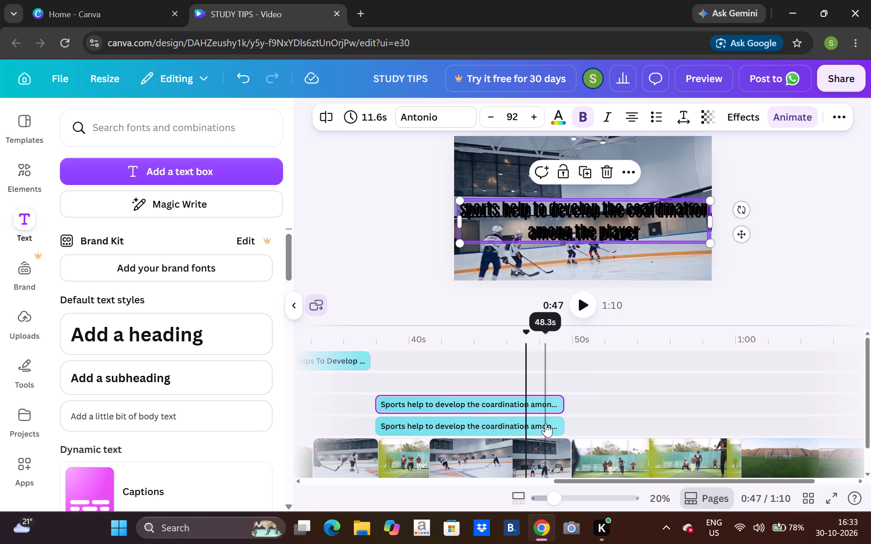
pyautogui.click(532, 425)
pyautogui.moveTo(532, 425); pyautogui.dragTo(592, 426)
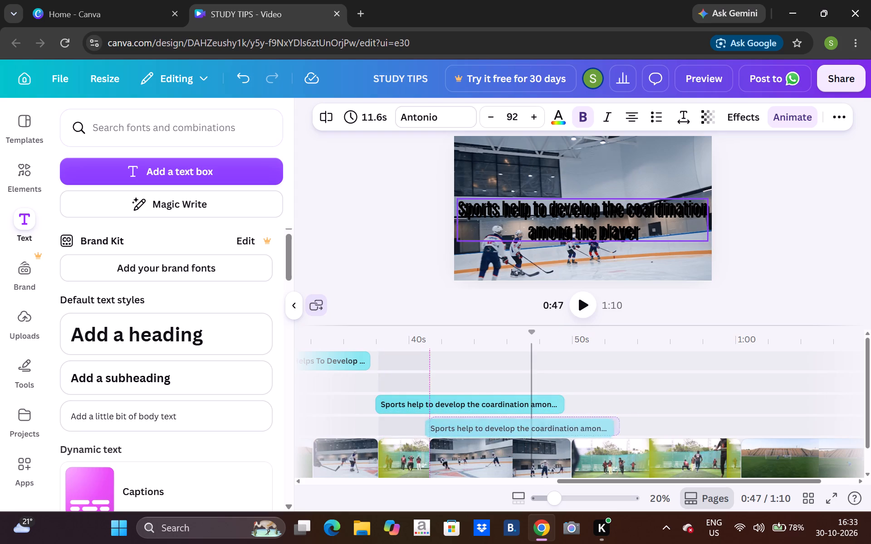
pyautogui.moveTo(592, 426); pyautogui.dragTo(677, 427)
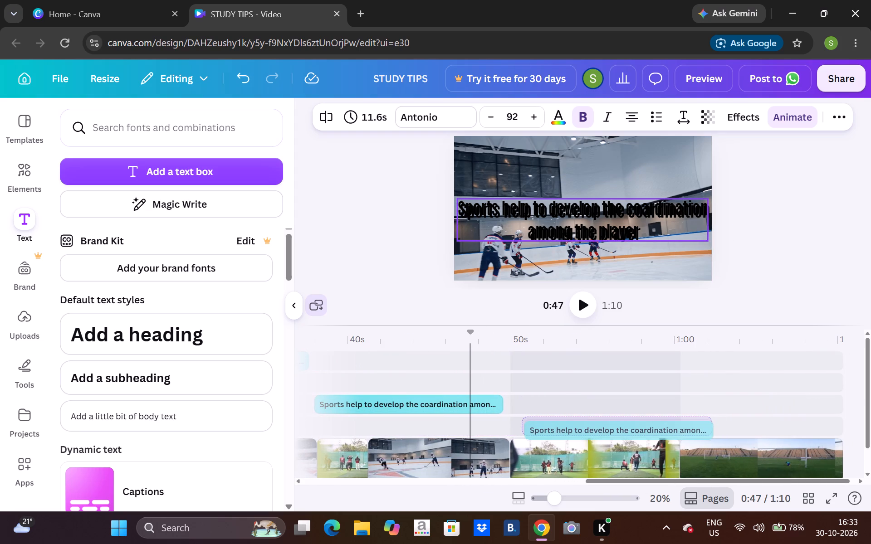
pyautogui.moveTo(677, 427); pyautogui.dragTo(665, 427)
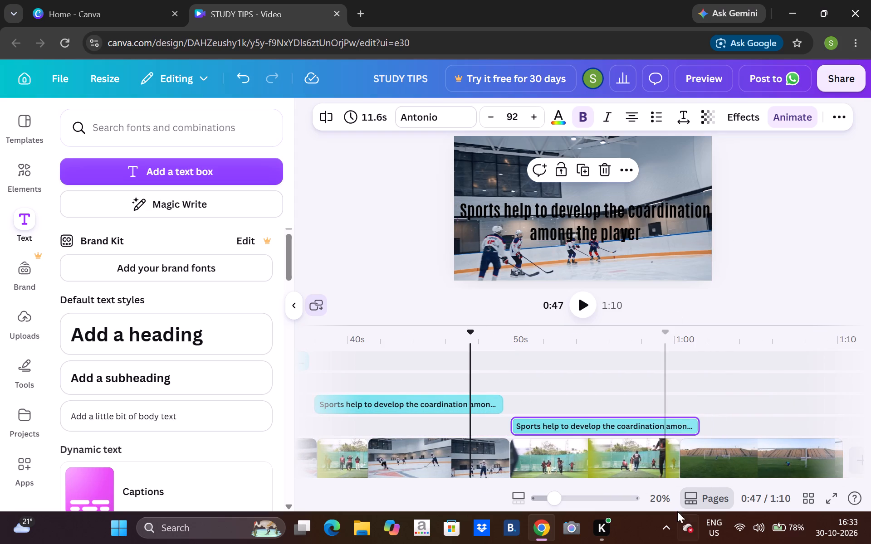
# In the duplicated caption over the cricket clip, delete all the wording after "Sports".
pyautogui.doubleClick(593, 419)
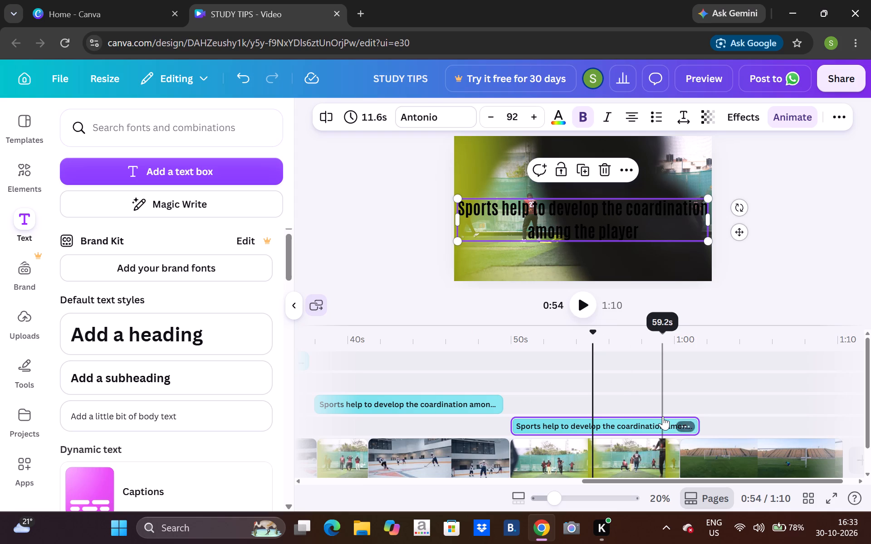
pyautogui.doubleClick(562, 424)
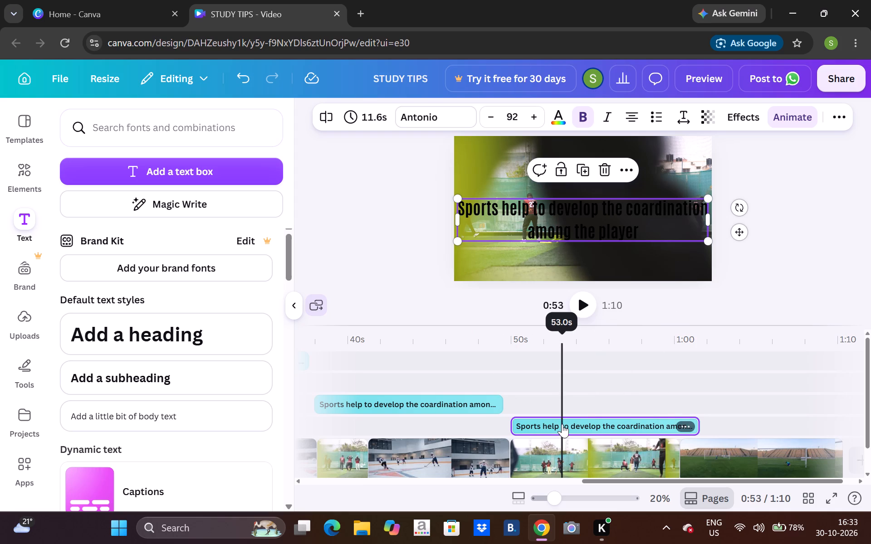
pyautogui.doubleClick(547, 218)
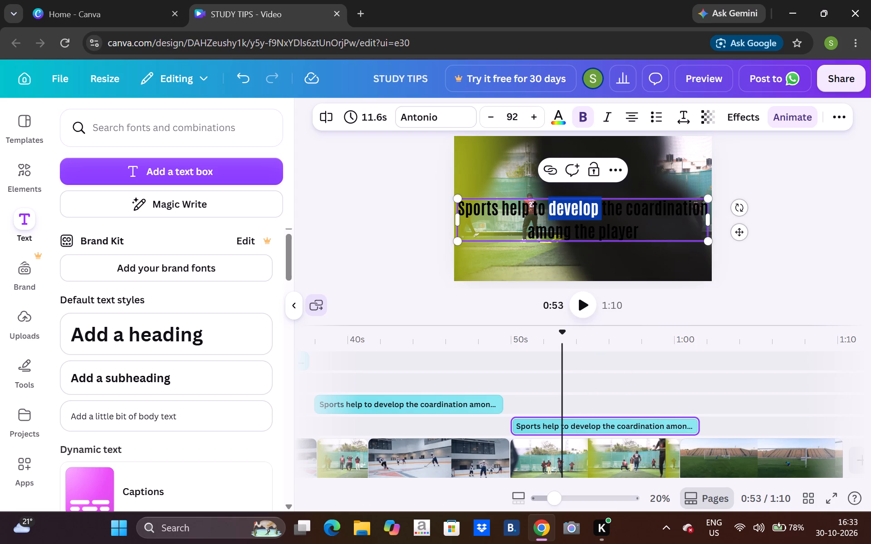
pyautogui.moveTo(506, 205); pyautogui.dragTo(563, 219)
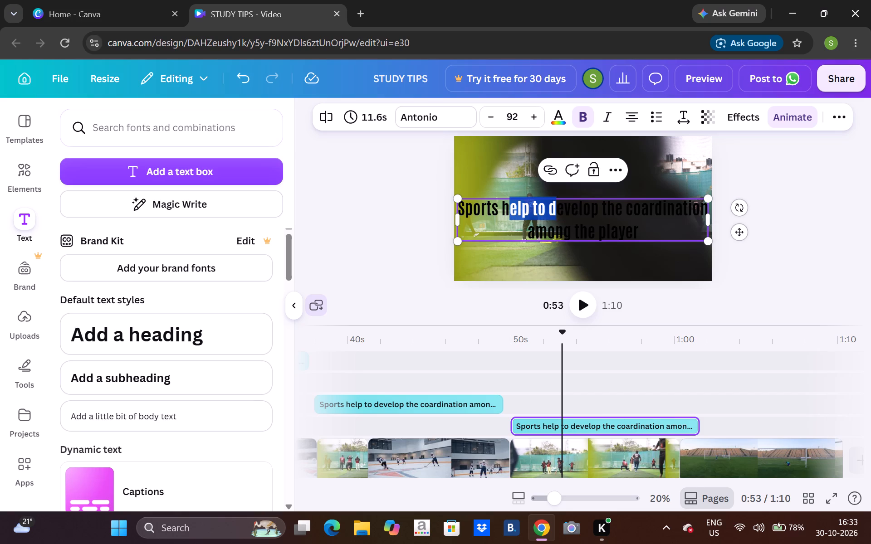
pyautogui.moveTo(563, 219); pyautogui.dragTo(636, 223)
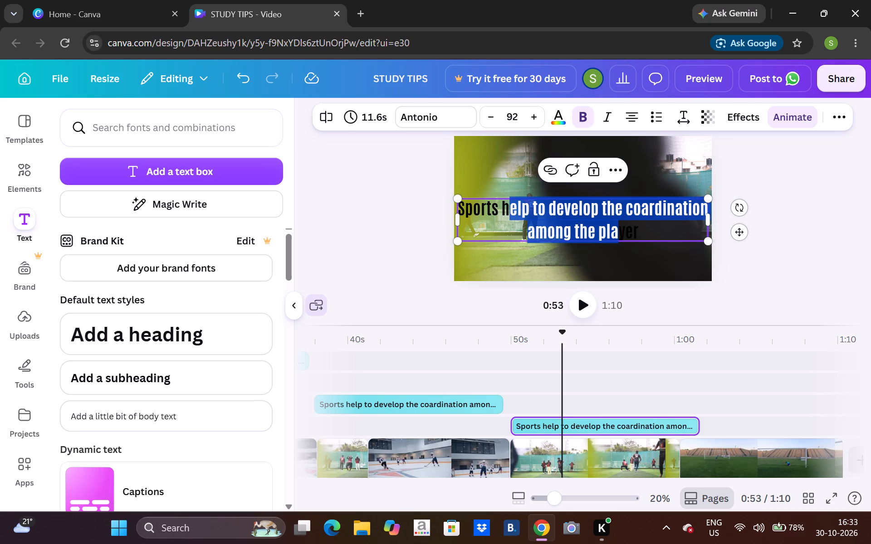
pyautogui.moveTo(500, 207); pyautogui.dragTo(634, 233)
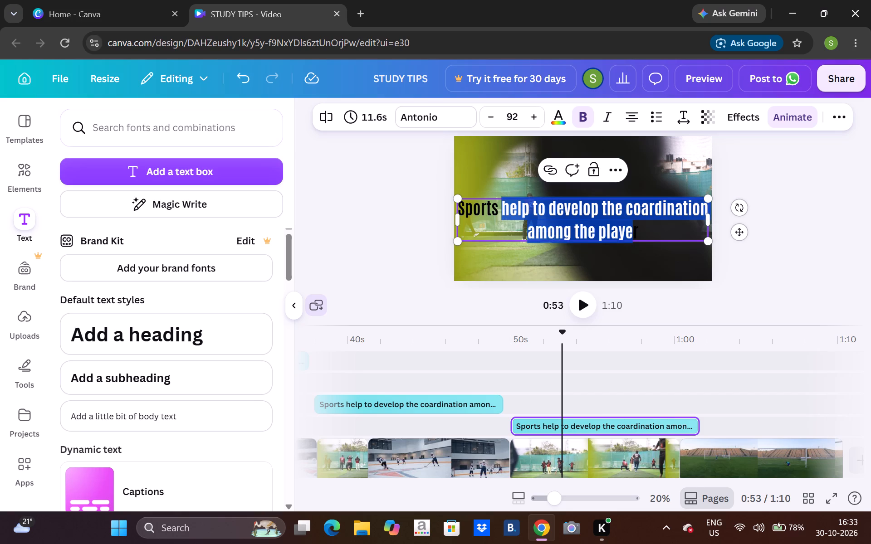
pyautogui.moveTo(634, 233); pyautogui.dragTo(634, 233)
pyautogui.moveTo(634, 233); pyautogui.dragTo(646, 233)
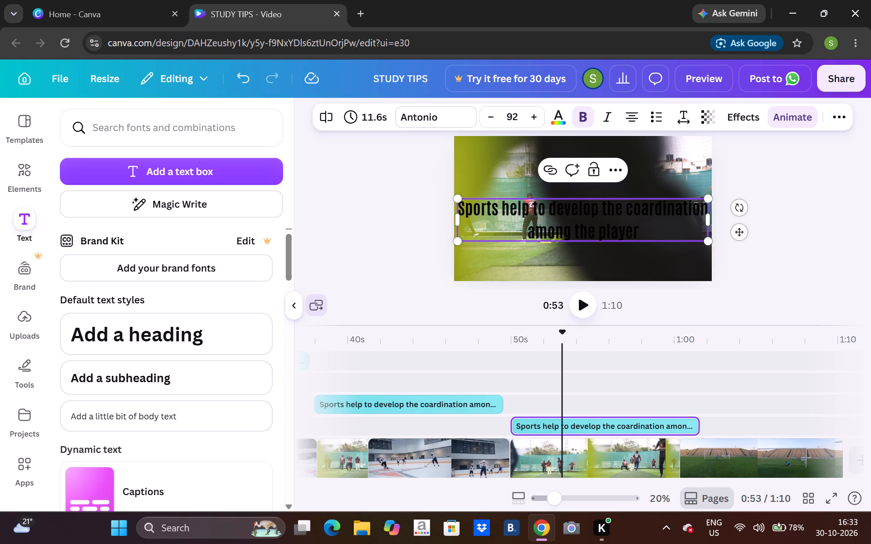
pyautogui.moveTo(503, 209); pyautogui.dragTo(517, 209)
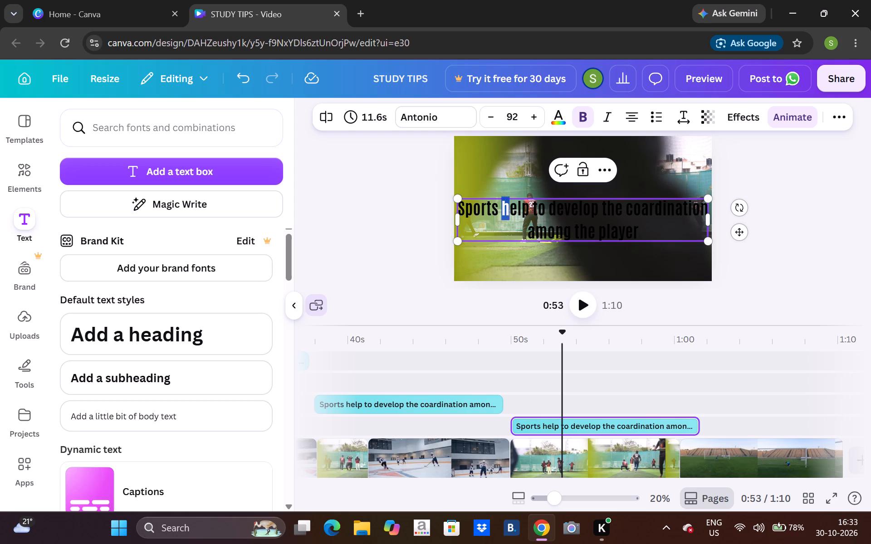
pyautogui.moveTo(517, 209); pyautogui.dragTo(653, 230)
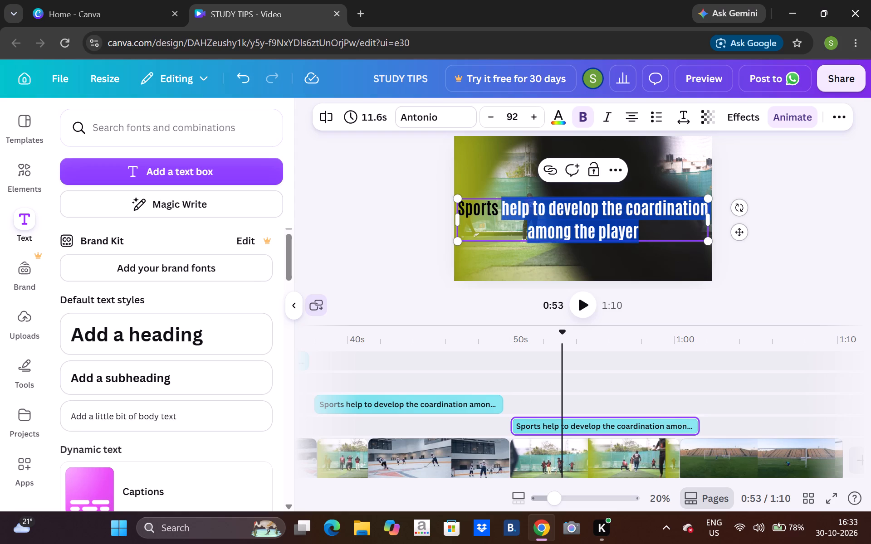
pyautogui.press('BackSpace')
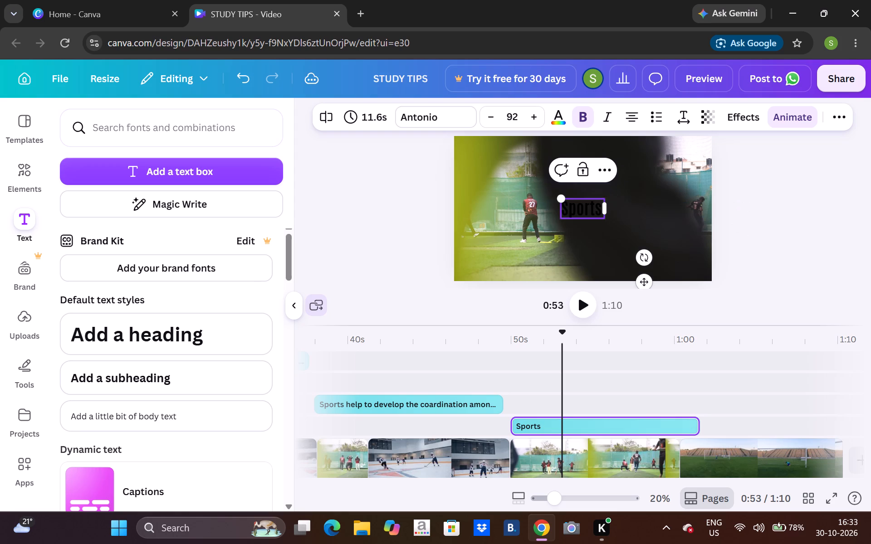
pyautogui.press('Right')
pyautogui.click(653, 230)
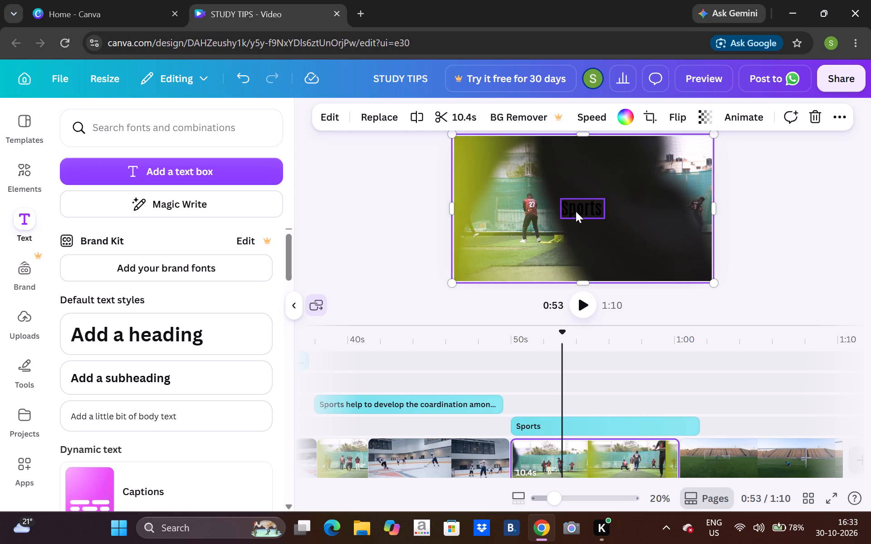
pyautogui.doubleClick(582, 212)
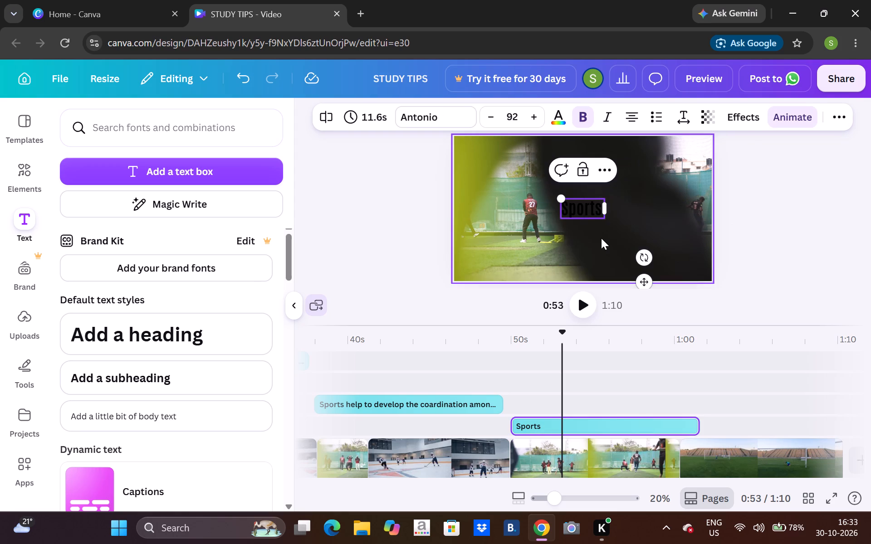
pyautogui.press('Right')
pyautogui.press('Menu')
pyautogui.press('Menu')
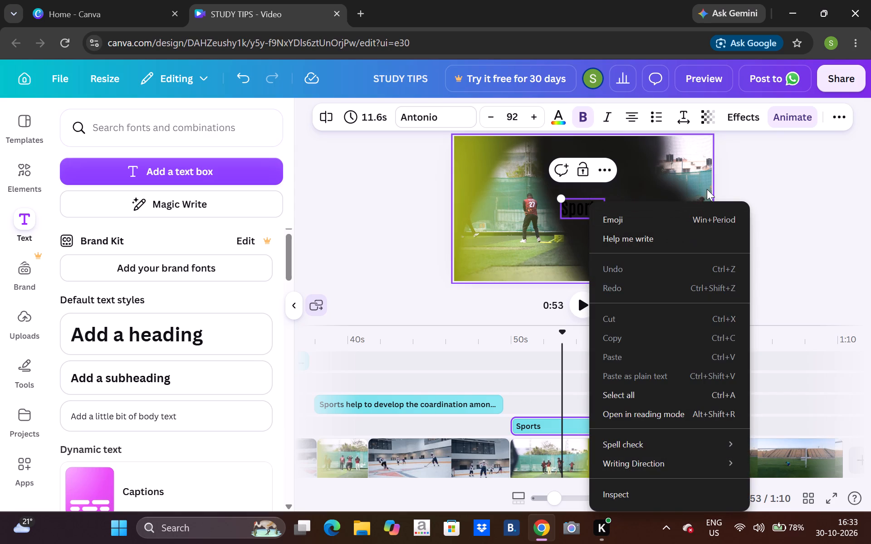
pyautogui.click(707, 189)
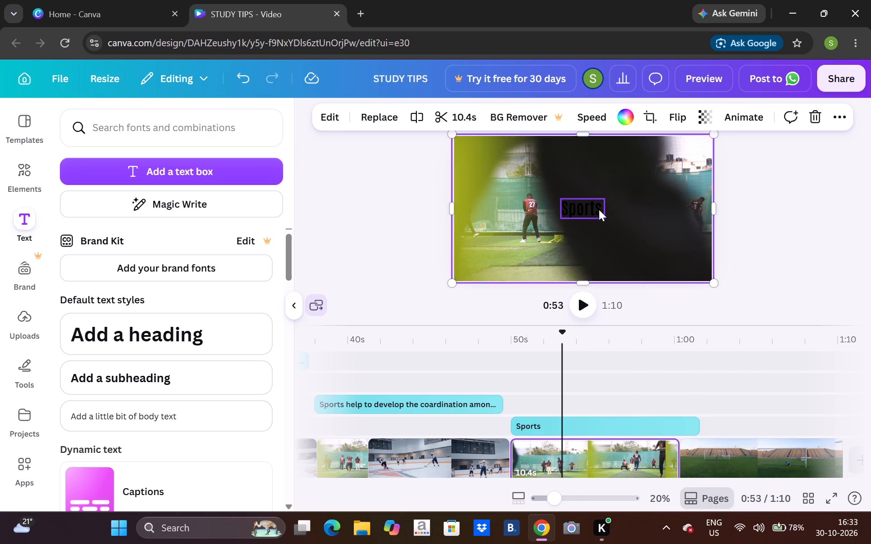
# Extend the caption over the cricket clip after "Sports" with the words "also provide to take important".
pyautogui.doubleClick(599, 209)
pyautogui.press('space')
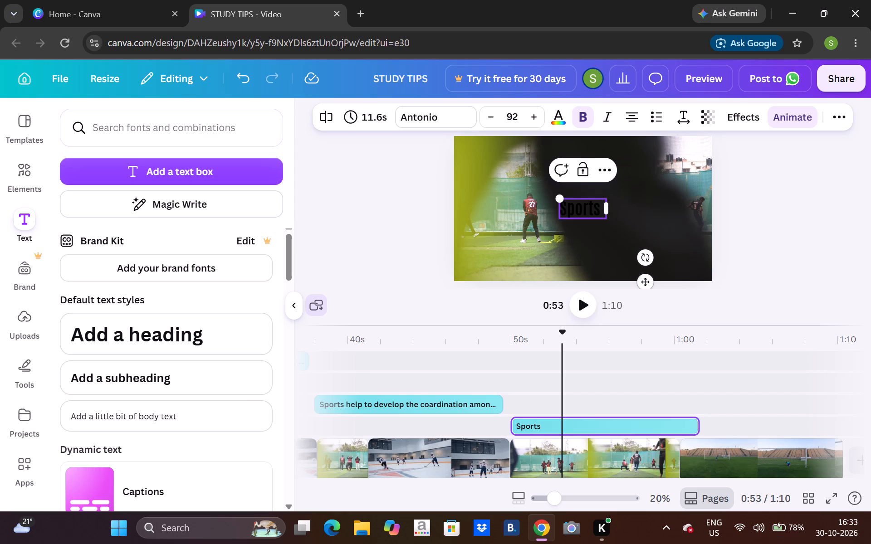
pyautogui.write('also')
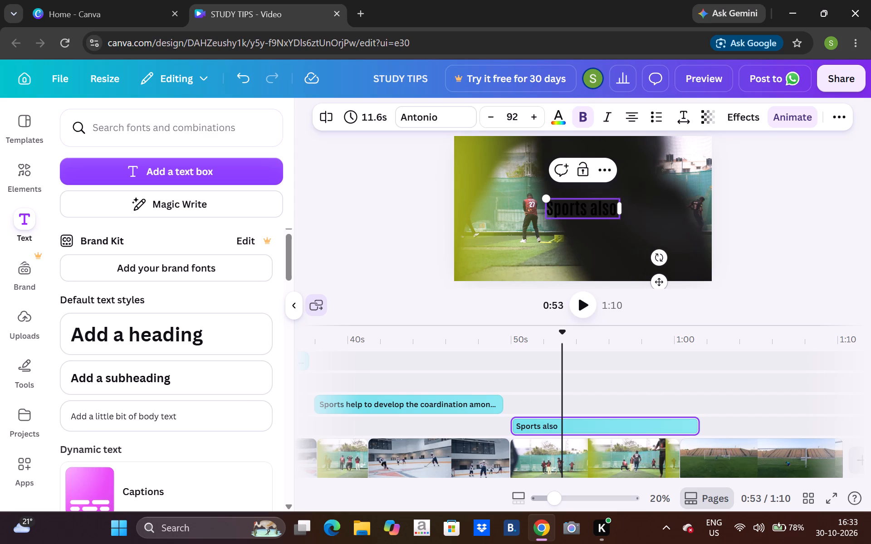
pyautogui.press('space')
pyautogui.write('pr')
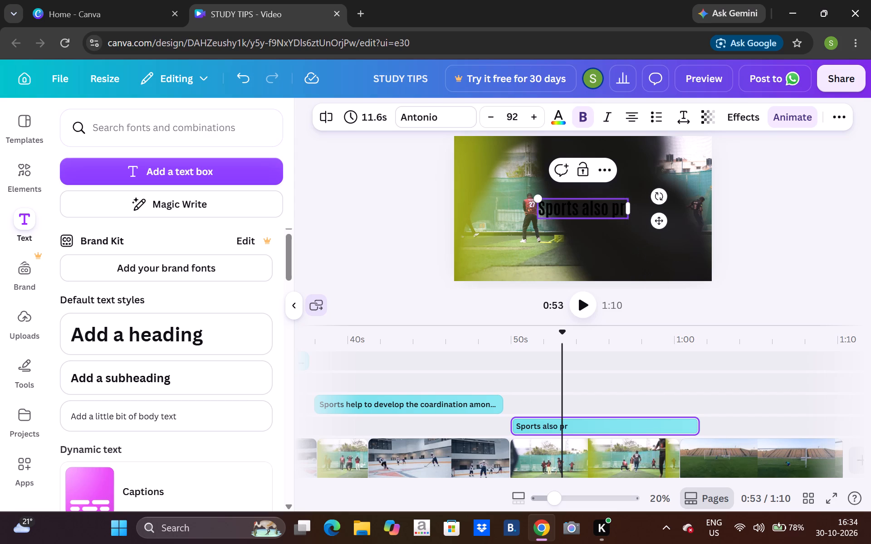
pyautogui.write('ov')
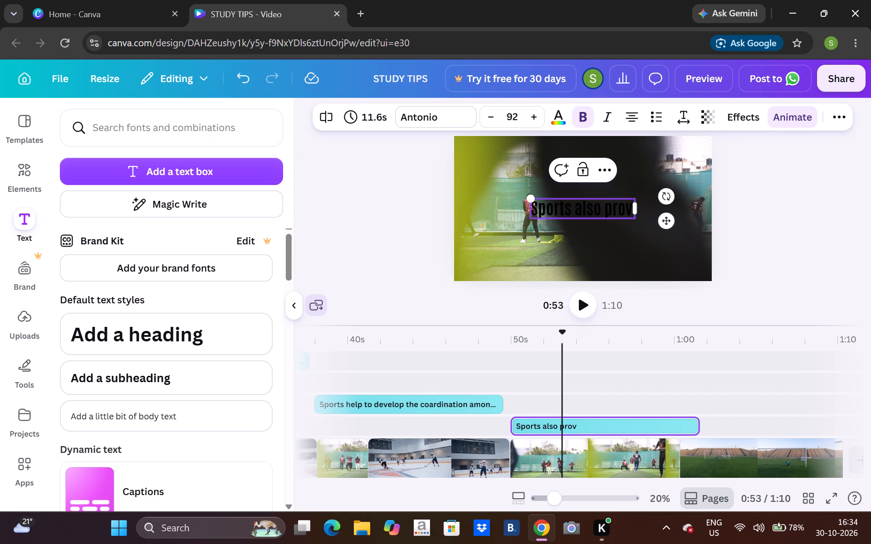
pyautogui.write('ide')
pyautogui.press('space')
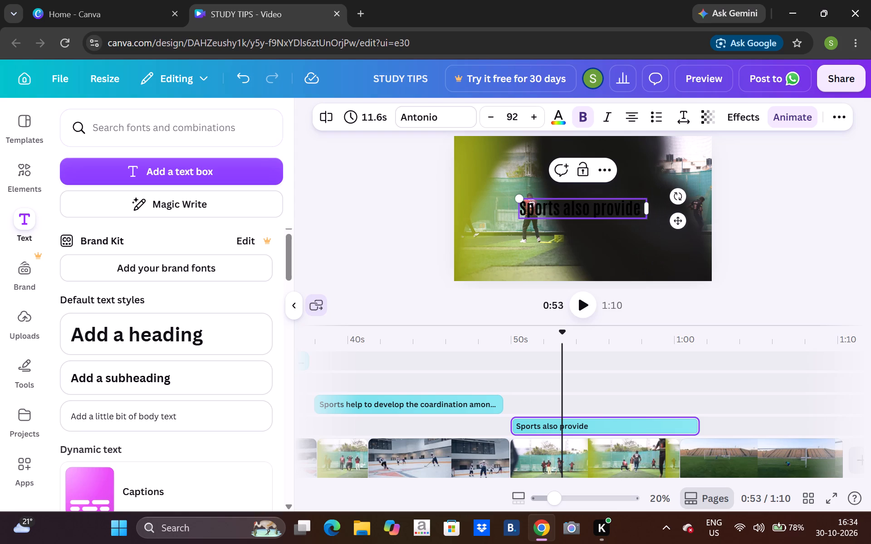
pyautogui.write('ta')
pyautogui.press('BackSpace')
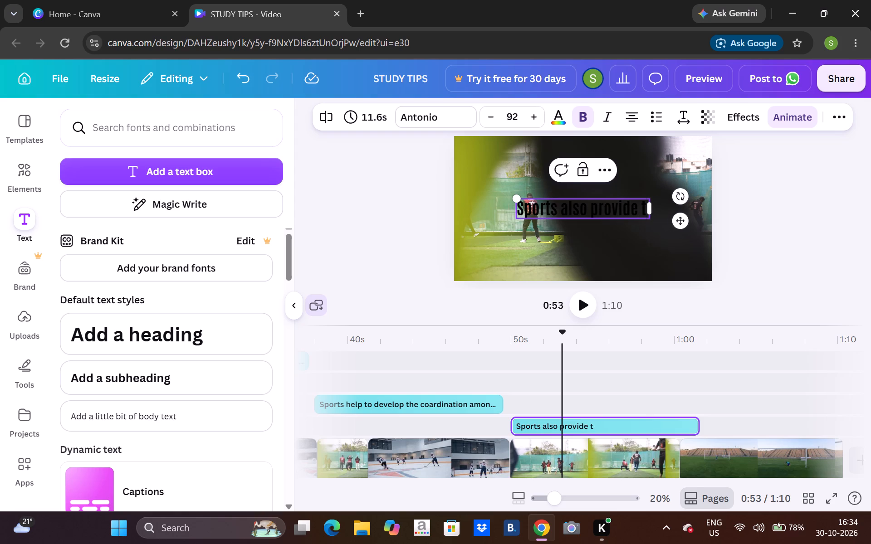
pyautogui.write('o take')
pyautogui.press('space')
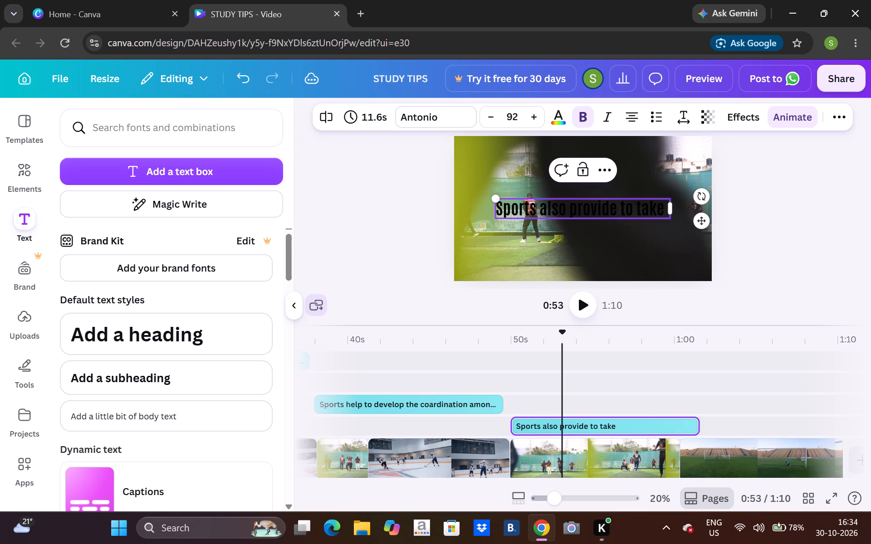
pyautogui.write('deciso')
pyautogui.press('BackSpace')
pyautogui.press('BackSpace')
pyautogui.press('BackSpace')
pyautogui.press('BackSpace')
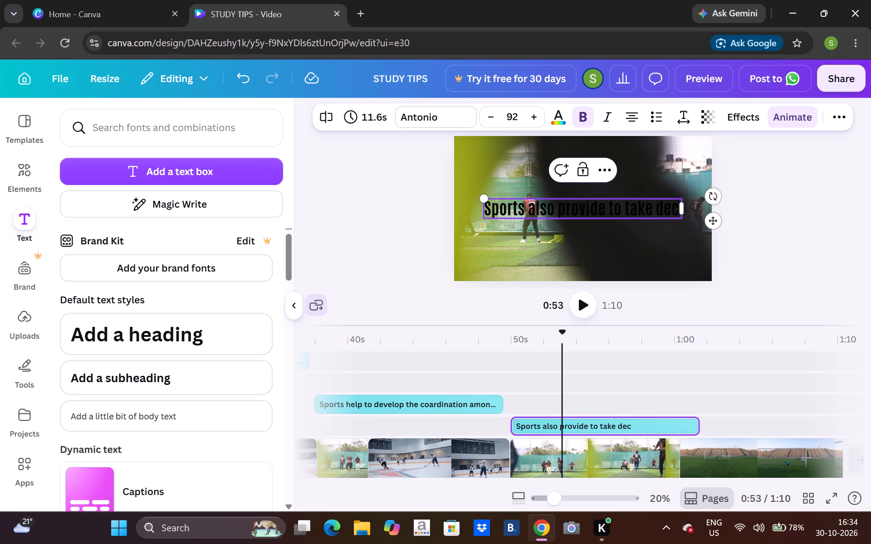
pyautogui.press('BackSpace')
pyautogui.press('BackSpace')
pyautogui.press('i')
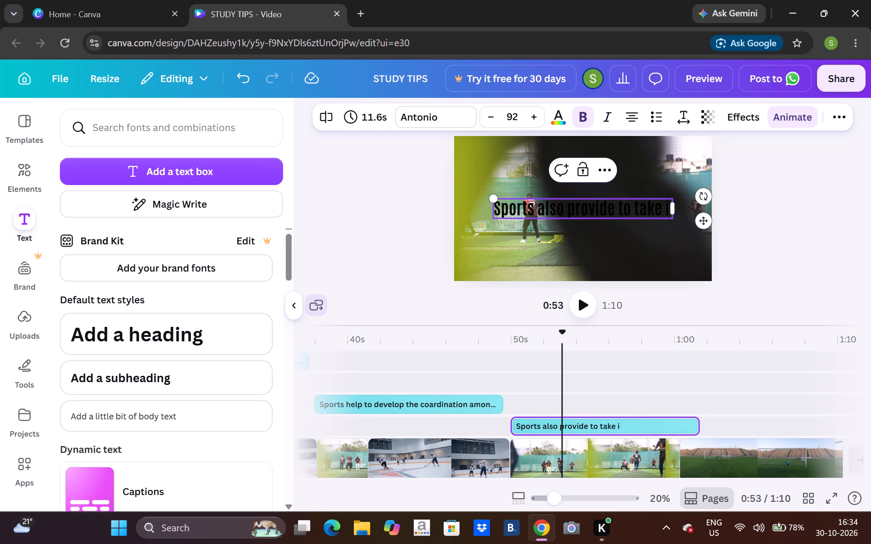
pyautogui.write('mportant')
pyautogui.press('space')
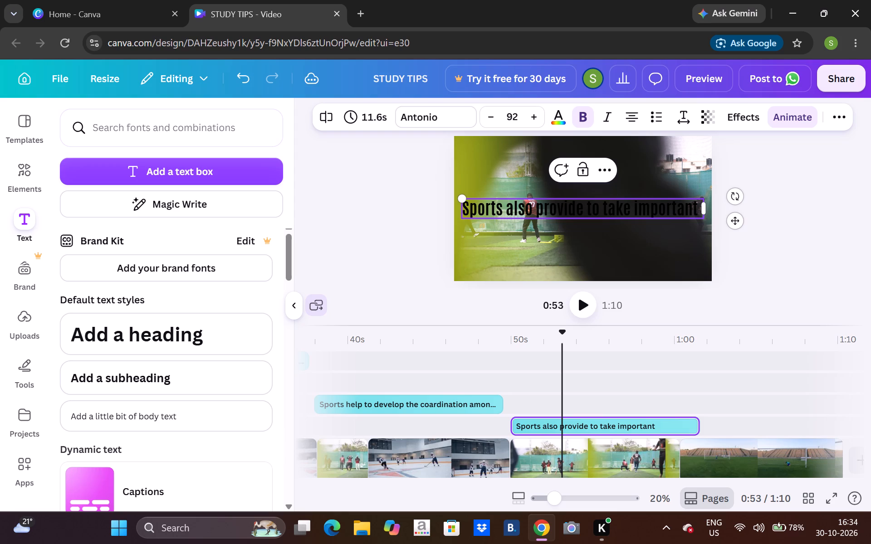
# Add a second line to the cricket caption reading "decesion, and handing the pressure".
pyautogui.press('Return')
pyautogui.write('decesion')
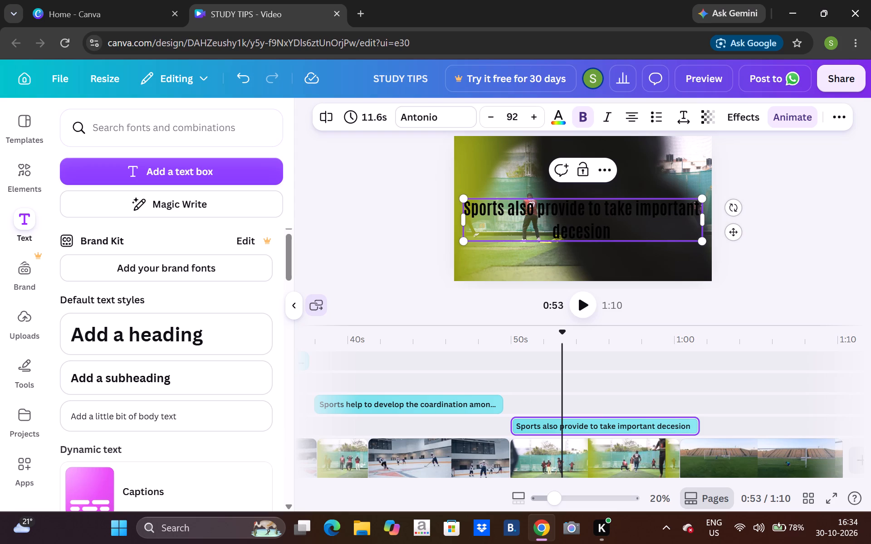
pyautogui.press(',')
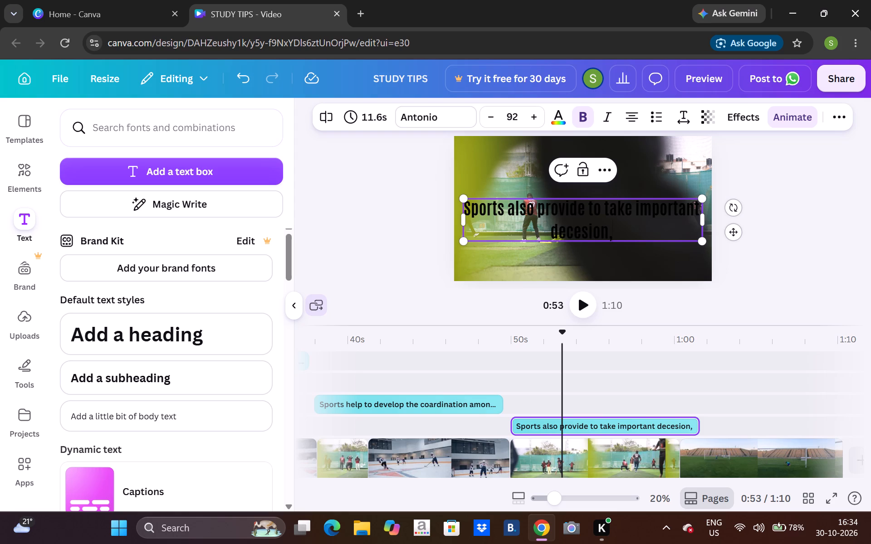
pyautogui.press('space')
pyautogui.write('and handing')
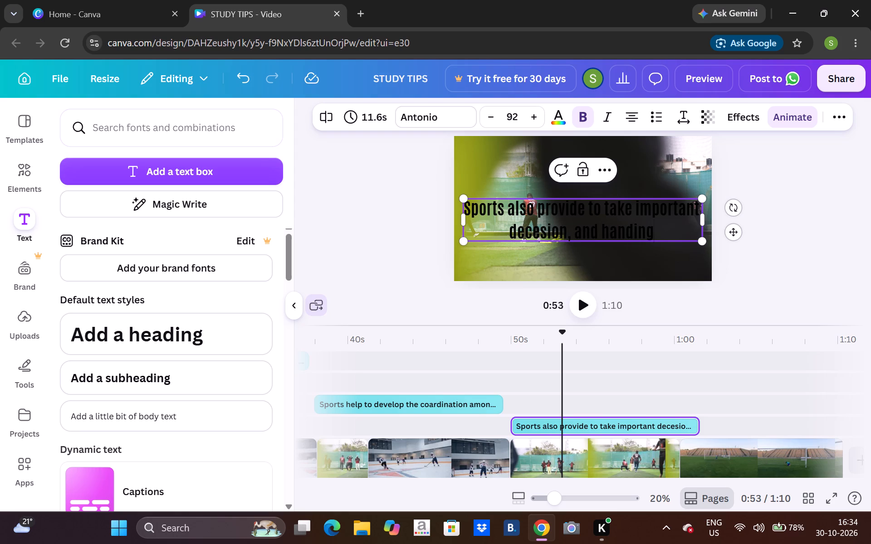
pyautogui.press('space')
pyautogui.write('r')
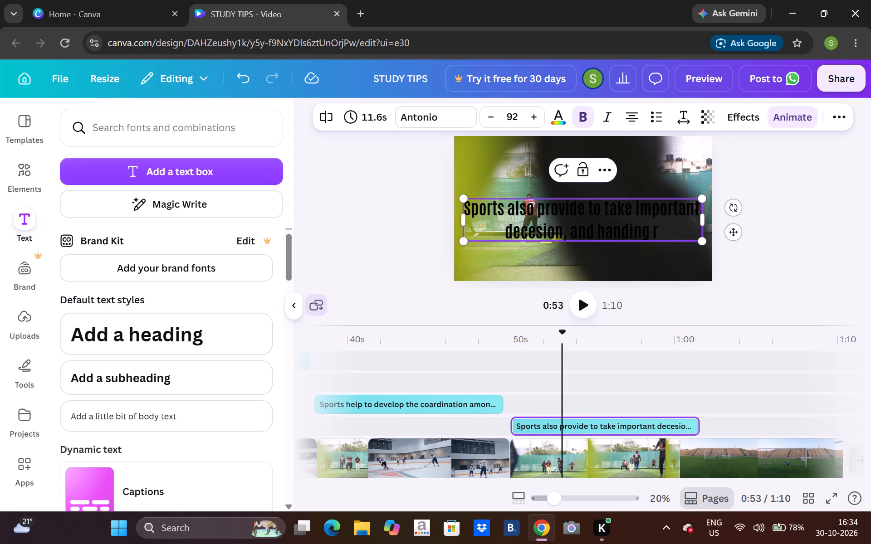
pyautogui.press('BackSpace')
pyautogui.write('the')
pyautogui.press('space')
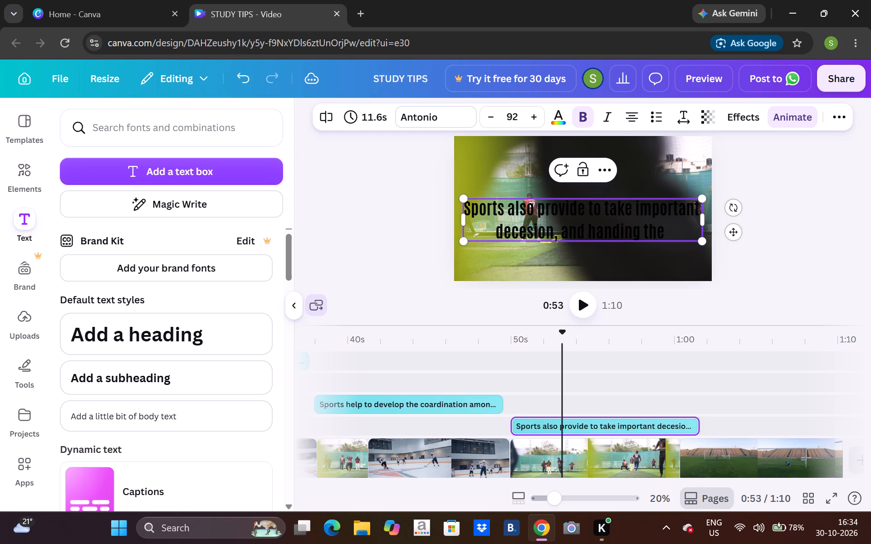
pyautogui.write('prees')
pyautogui.write('ure')
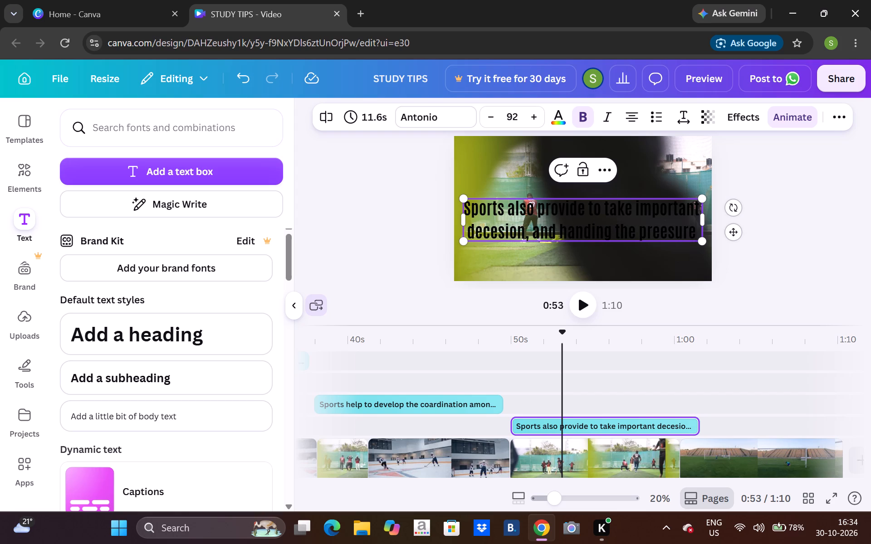
pyautogui.press('BackSpace')
pyautogui.press('BackSpace')
pyautogui.press('BackSpace')
pyautogui.press('BackSpace')
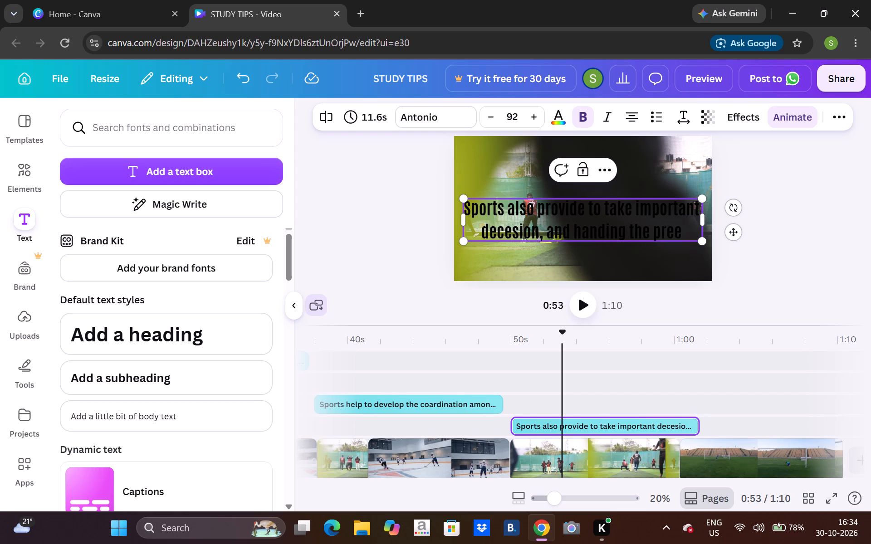
pyautogui.press('BackSpace')
pyautogui.write('ssure')
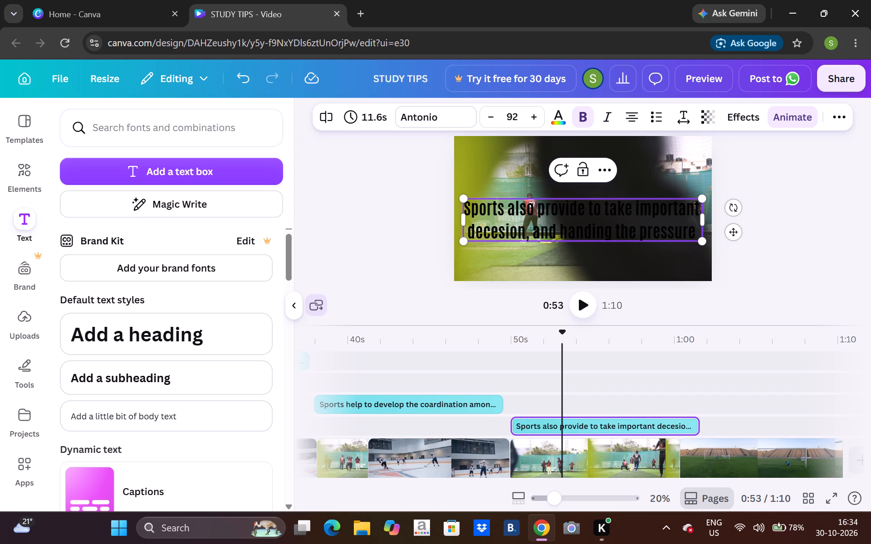
# Finish the cricket caption's wording with "situation in important matches".
pyautogui.press('space')
pyautogui.write('situation')
pyautogui.press('space')
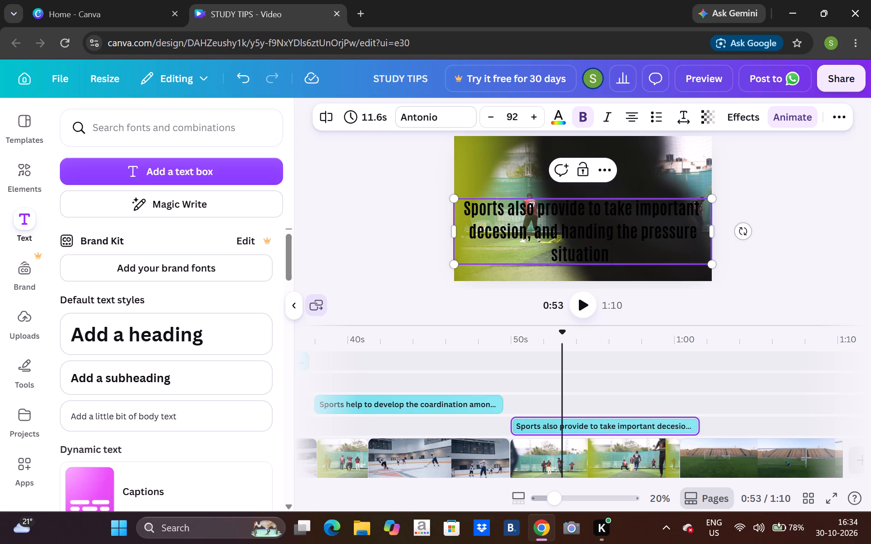
pyautogui.write('in im')
pyautogui.write('op')
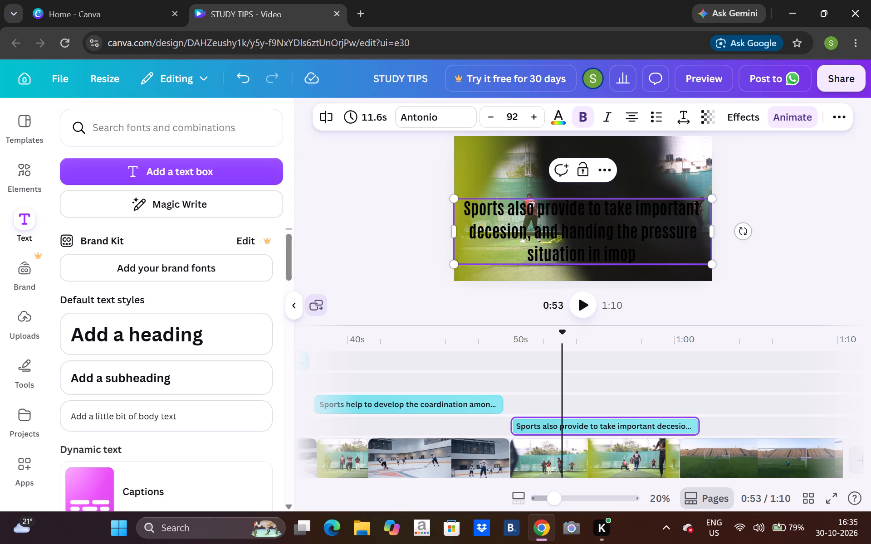
pyautogui.write('tant')
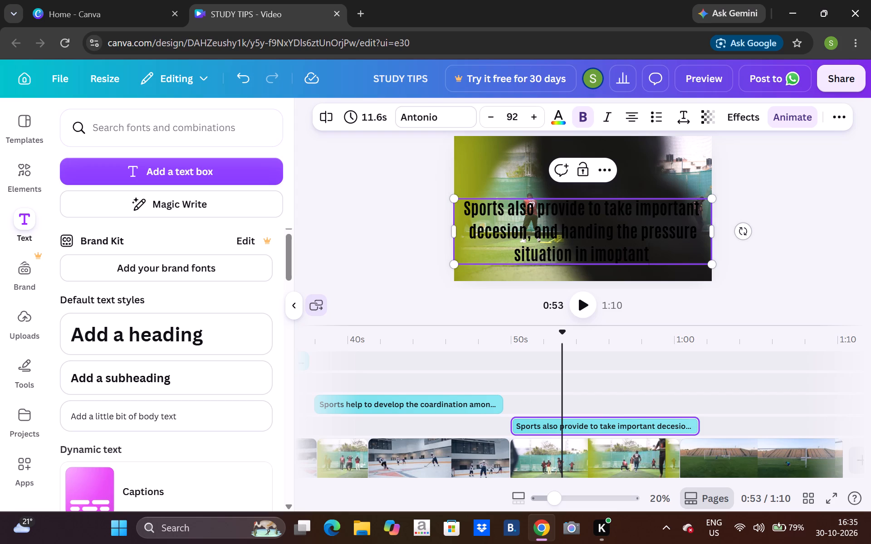
pyautogui.press('BackSpace')
pyautogui.press('BackSpace')
pyautogui.press('BackSpace')
pyautogui.press('BackSpace')
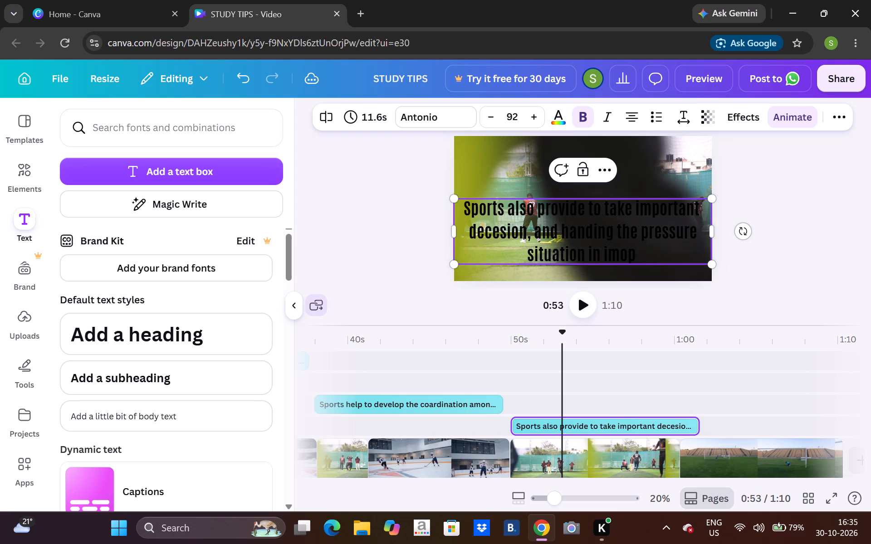
pyautogui.press('BackSpace')
pyautogui.press('BackSpace')
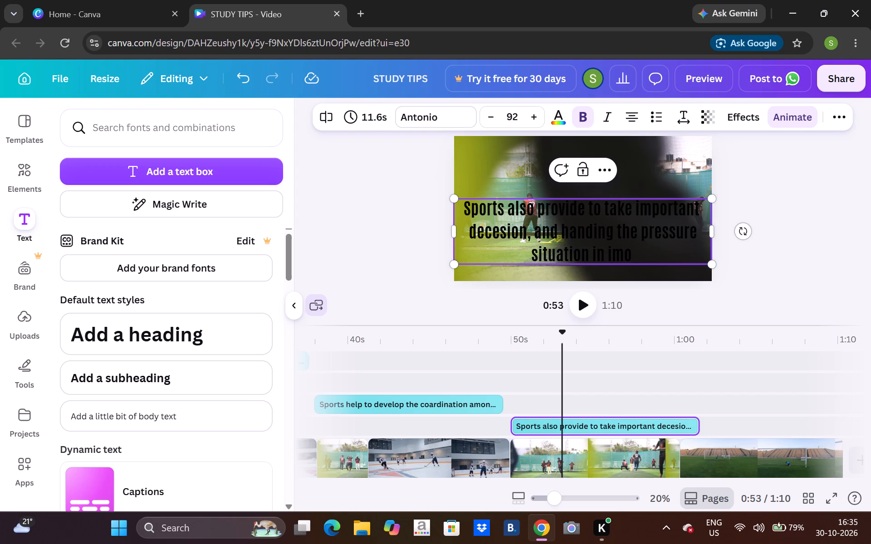
pyautogui.write('portant')
pyautogui.press('space')
pyautogui.write('matches')
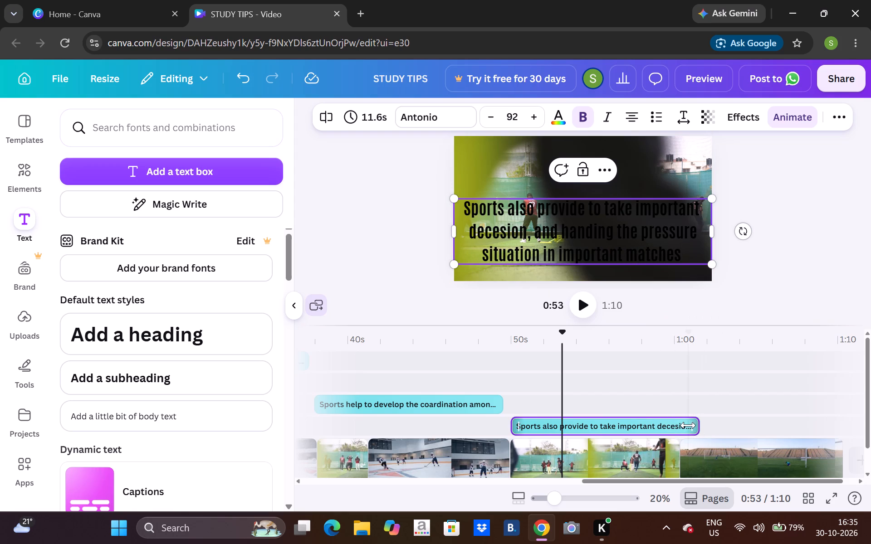
# Play the video from about 53 s to check the new caption over the cricket clip.
pyautogui.click(578, 306)
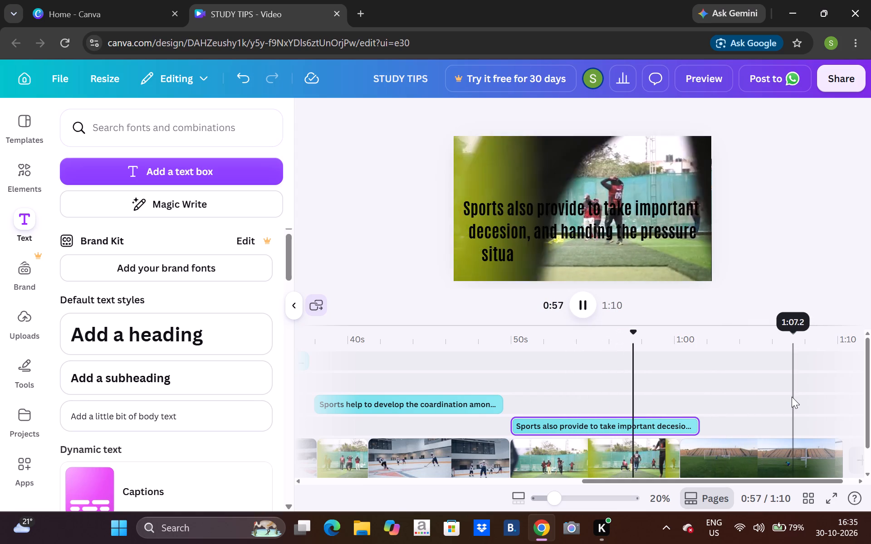
pyautogui.click(791, 392)
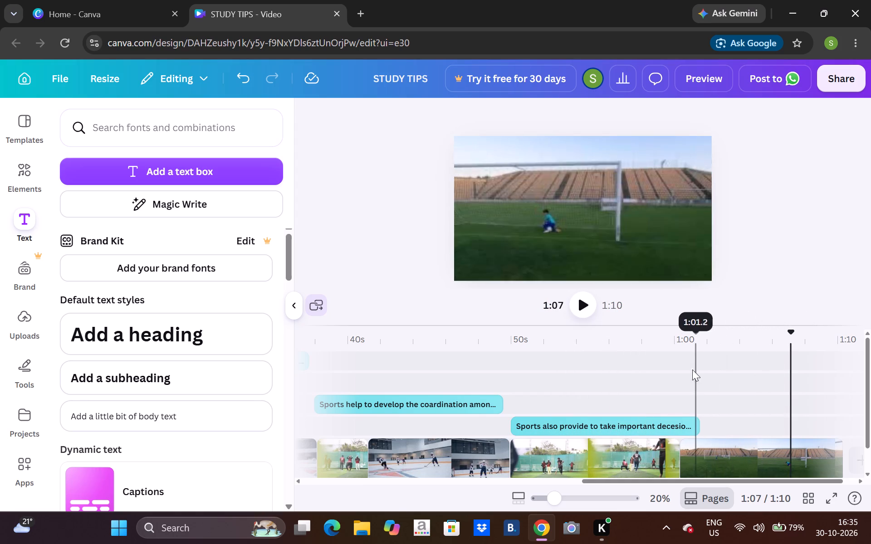
# Change the cricket caption's animation to Ascend, applied on enter only.
pyautogui.click(602, 424)
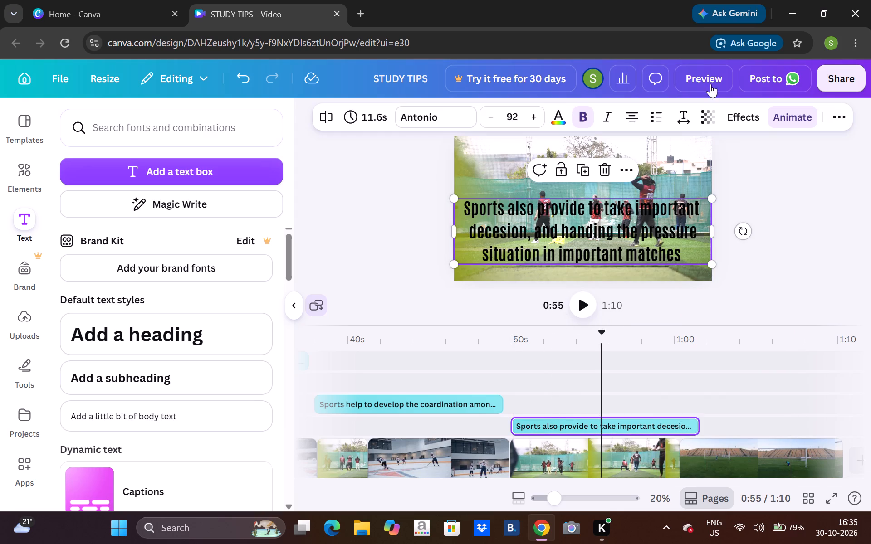
pyautogui.click(793, 112)
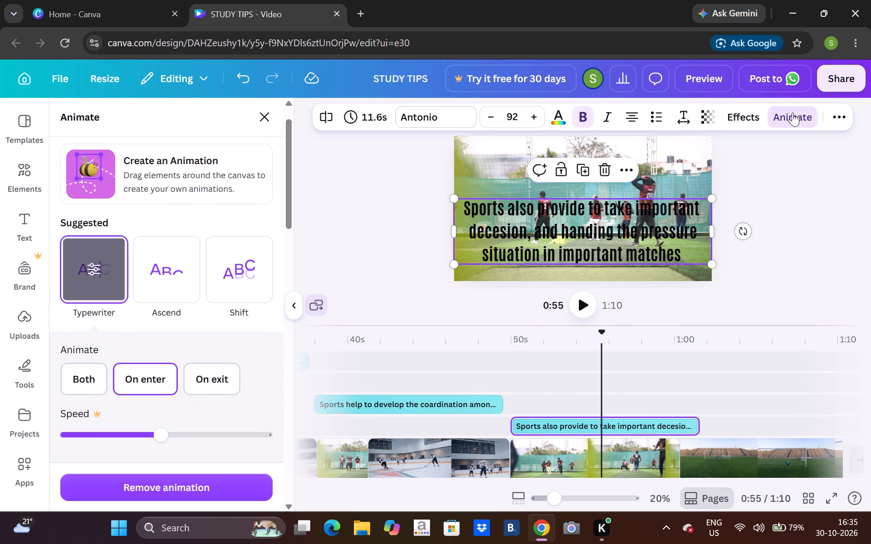
pyautogui.click(187, 273)
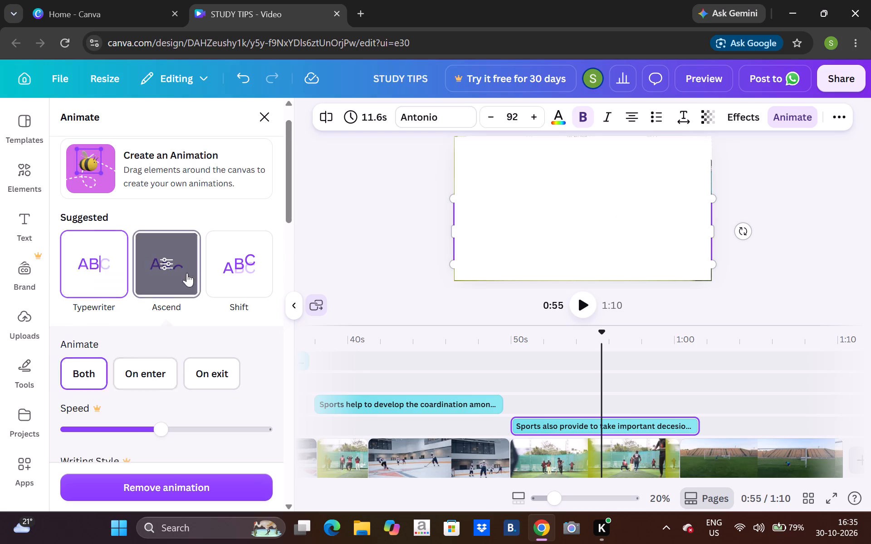
pyautogui.click(157, 245)
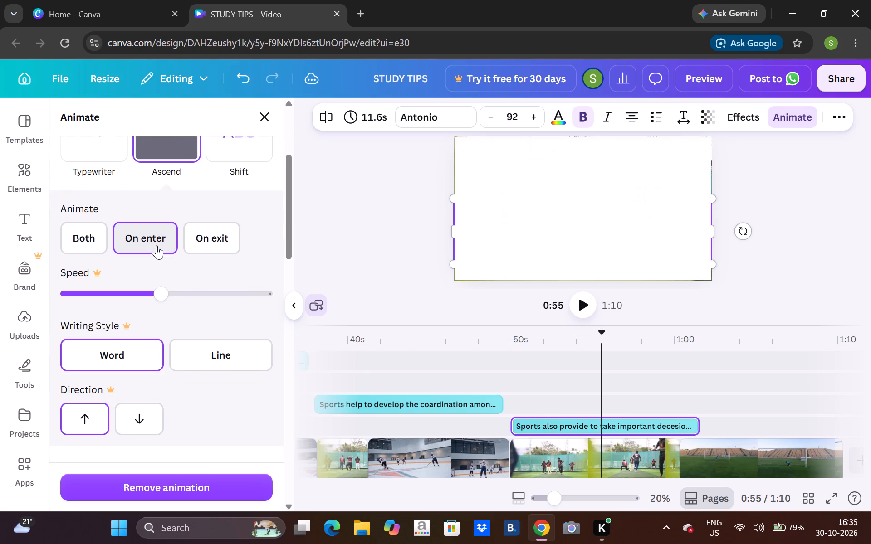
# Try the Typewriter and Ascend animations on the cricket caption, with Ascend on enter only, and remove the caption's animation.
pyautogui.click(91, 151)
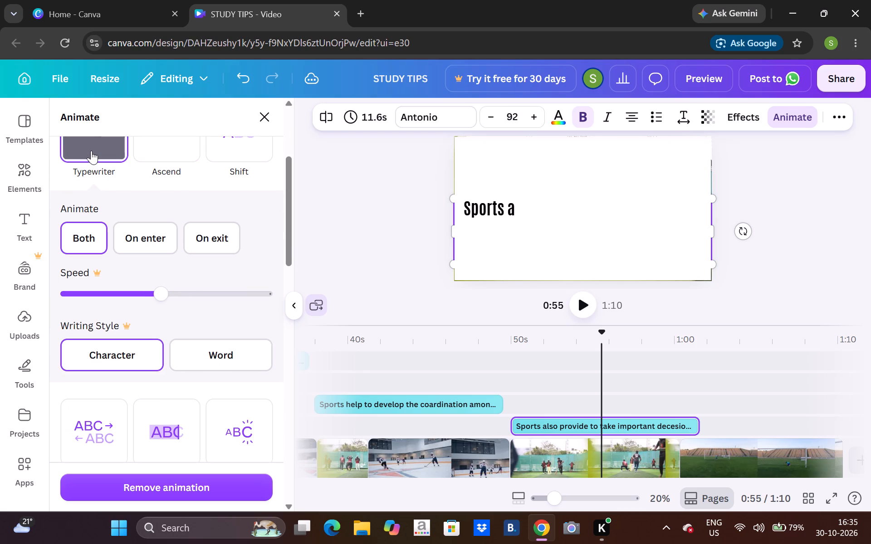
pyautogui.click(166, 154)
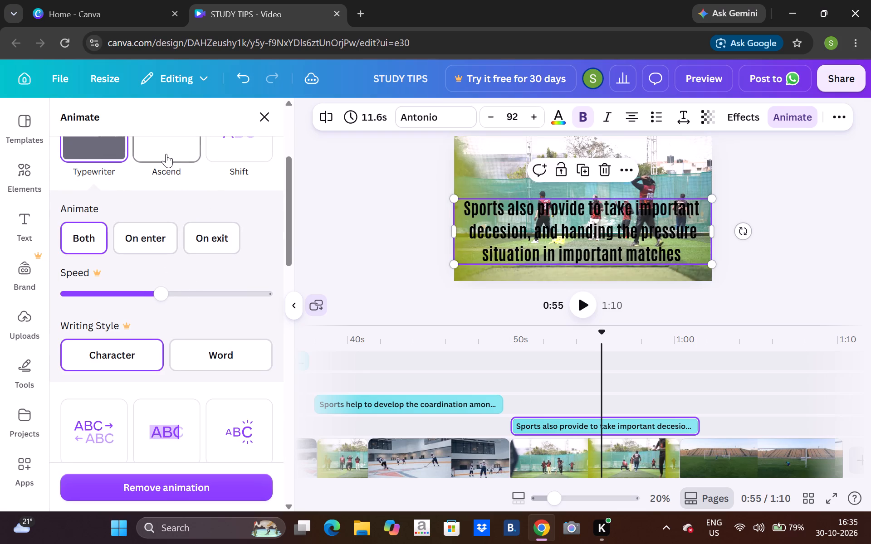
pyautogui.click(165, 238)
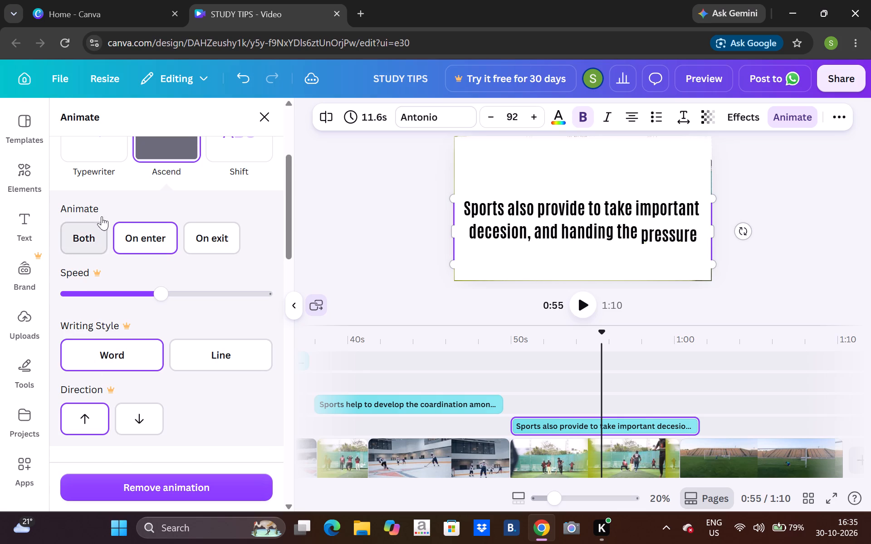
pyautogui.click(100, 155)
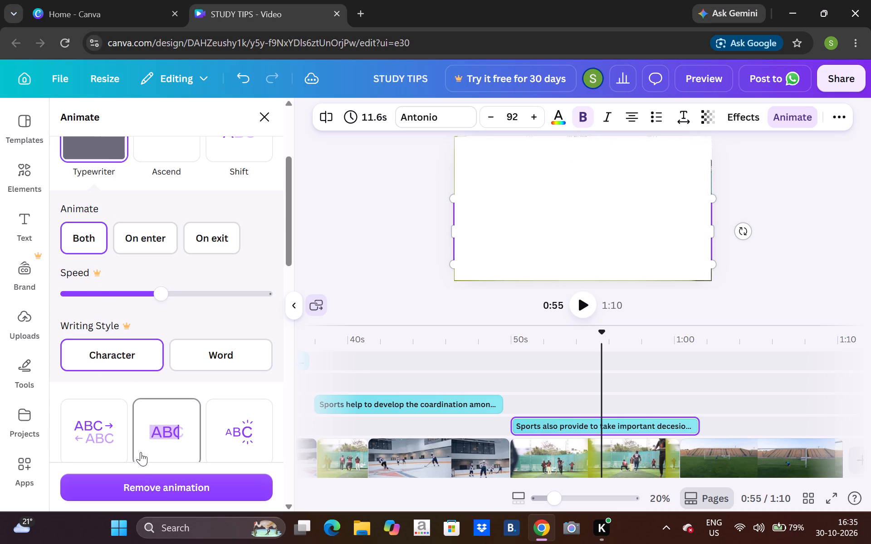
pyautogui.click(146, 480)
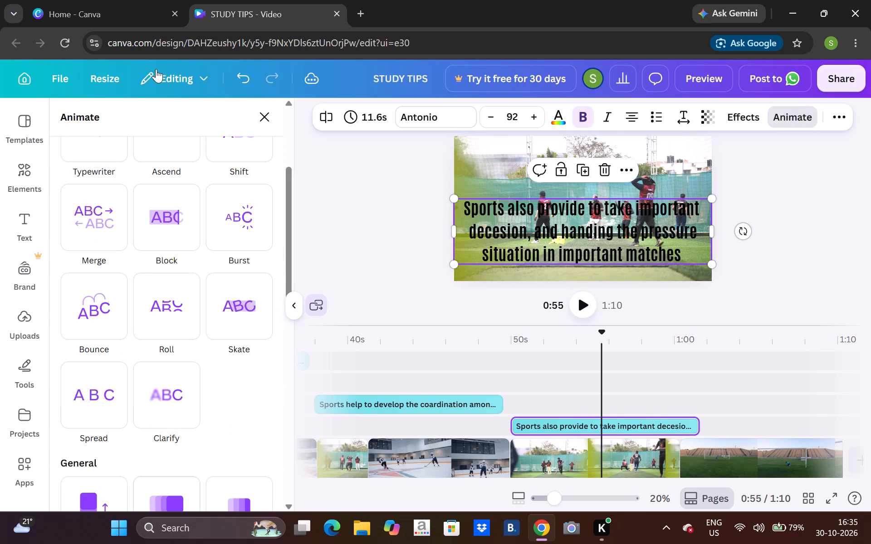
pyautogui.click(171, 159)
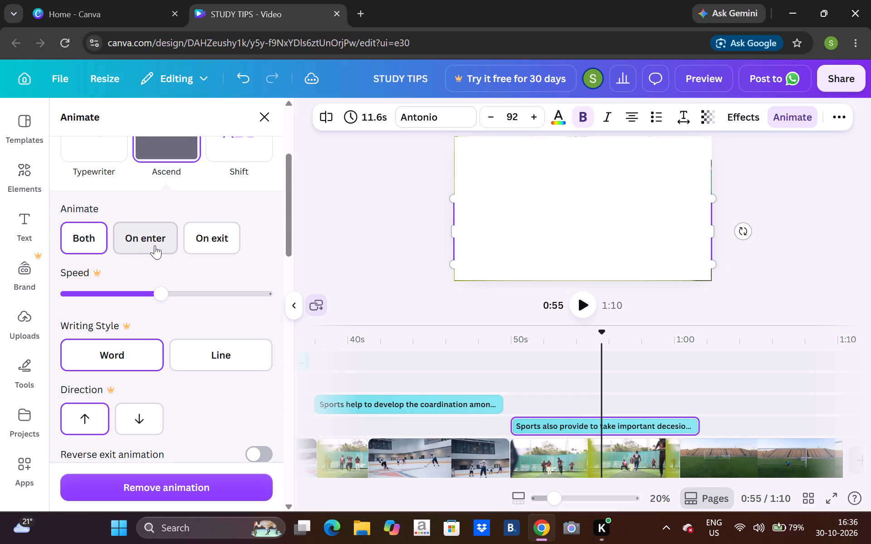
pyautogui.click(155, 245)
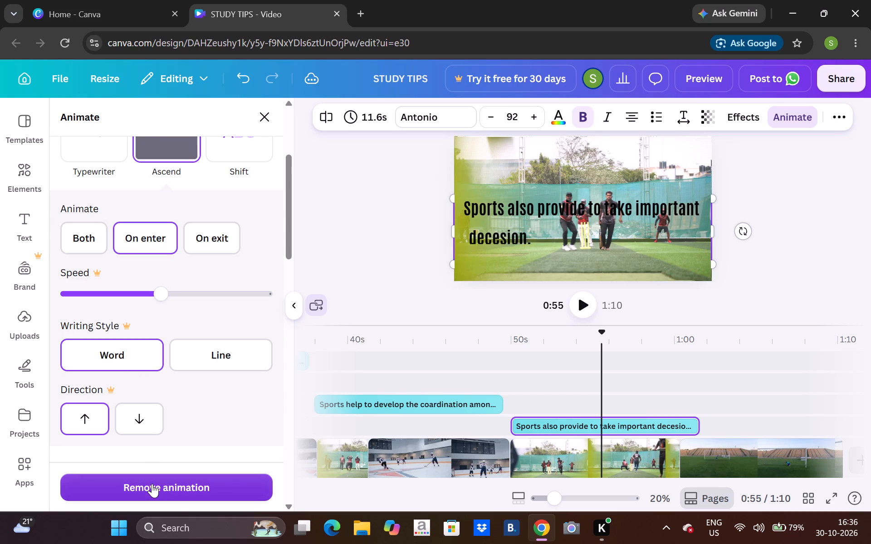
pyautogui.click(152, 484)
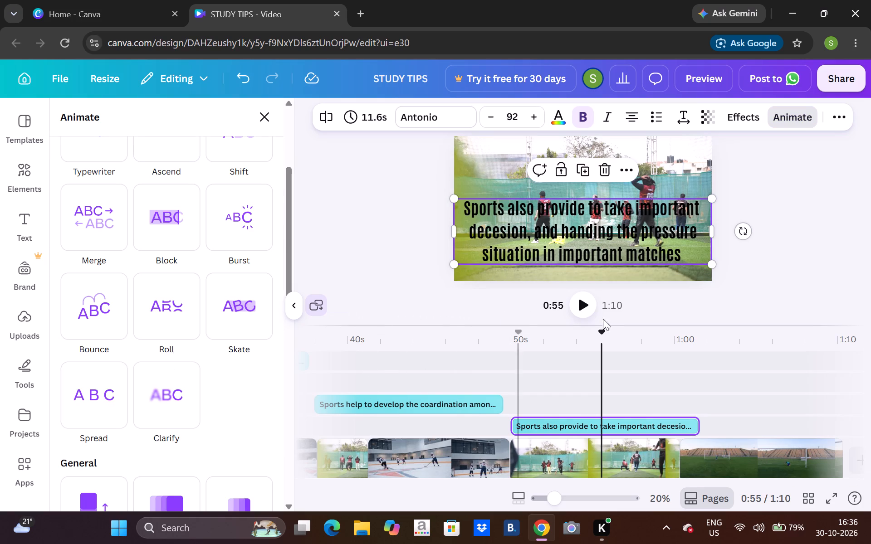
# Play the video from about 50 s to check the cricket caption without an animation.
pyautogui.click(510, 393)
pyautogui.click(575, 314)
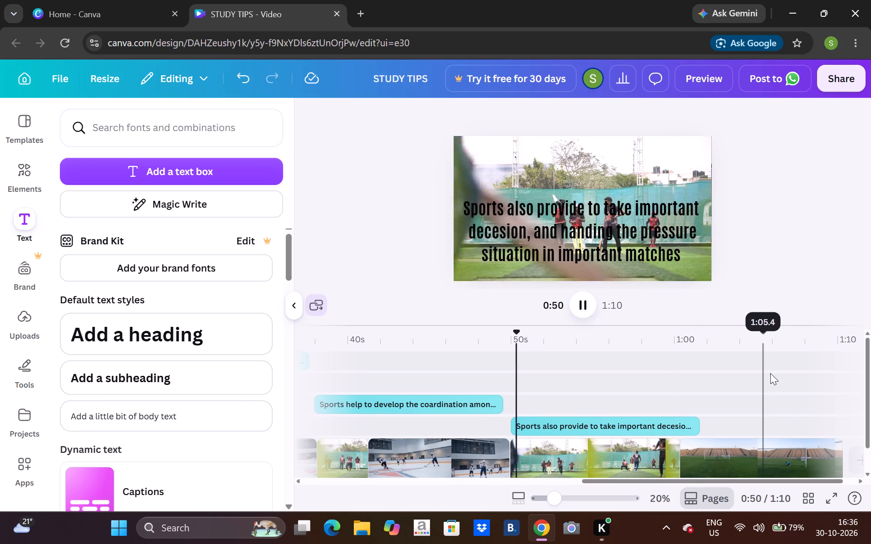
# Apply the Burst animation to the cricket caption, on enter only.
pyautogui.click(626, 425)
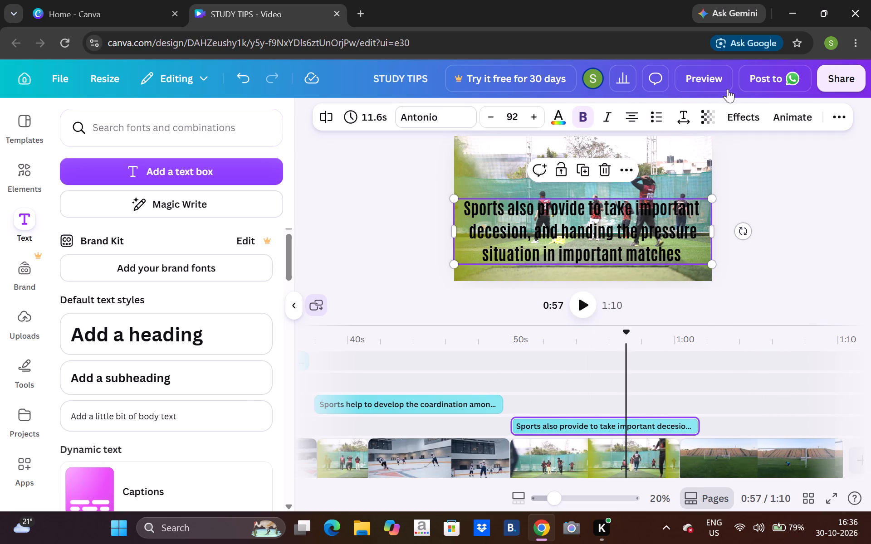
pyautogui.click(773, 107)
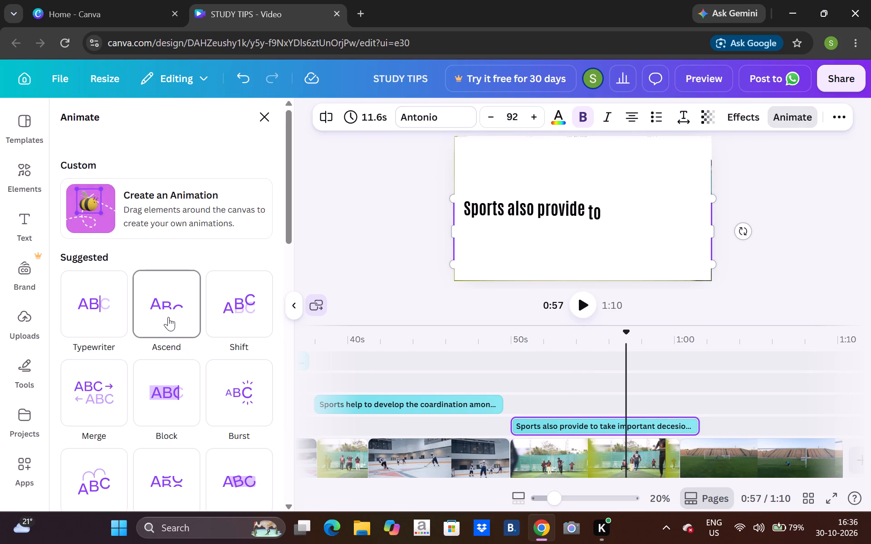
pyautogui.click(225, 378)
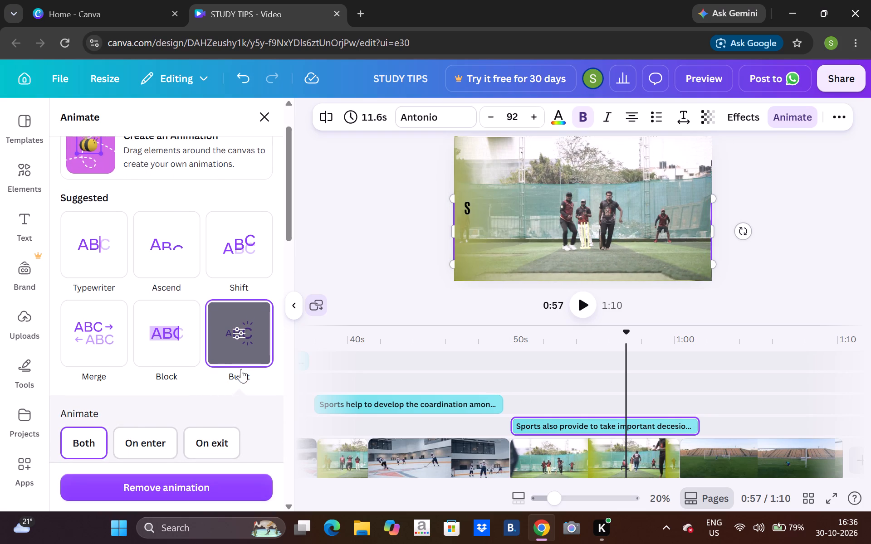
pyautogui.click(166, 449)
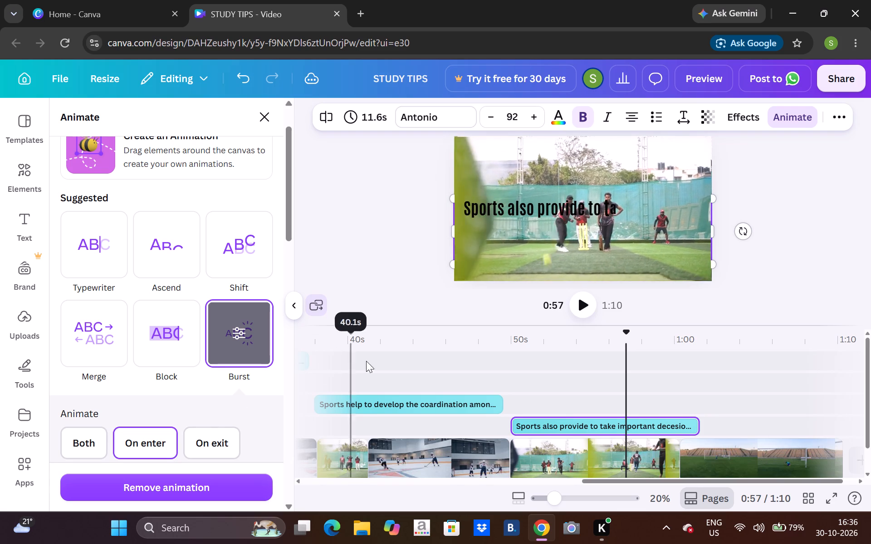
pyautogui.click(412, 282)
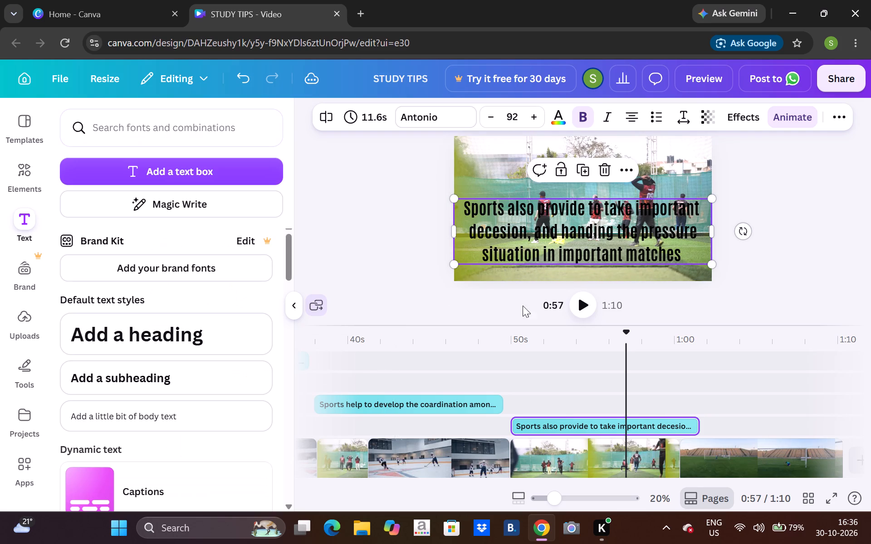
# Play the video from 50 s to check the cricket caption's Burst animation.
pyautogui.click(511, 333)
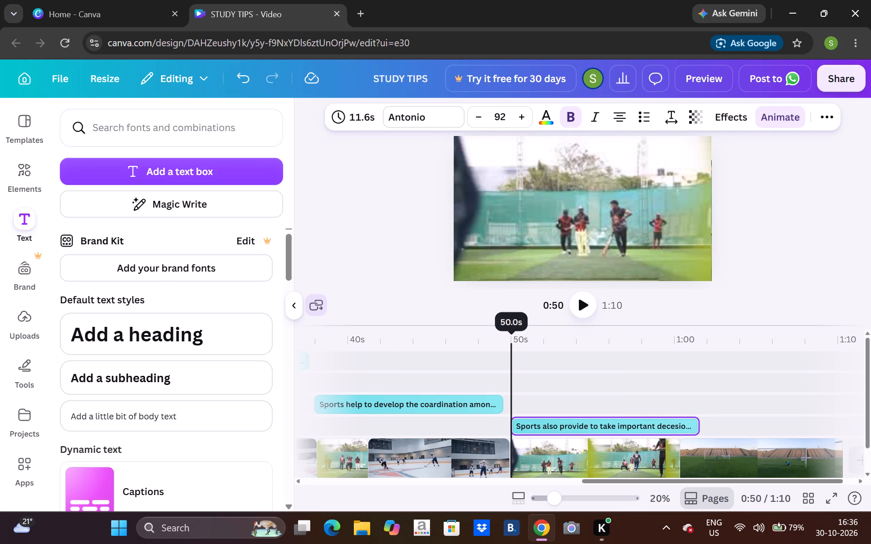
pyautogui.click(573, 302)
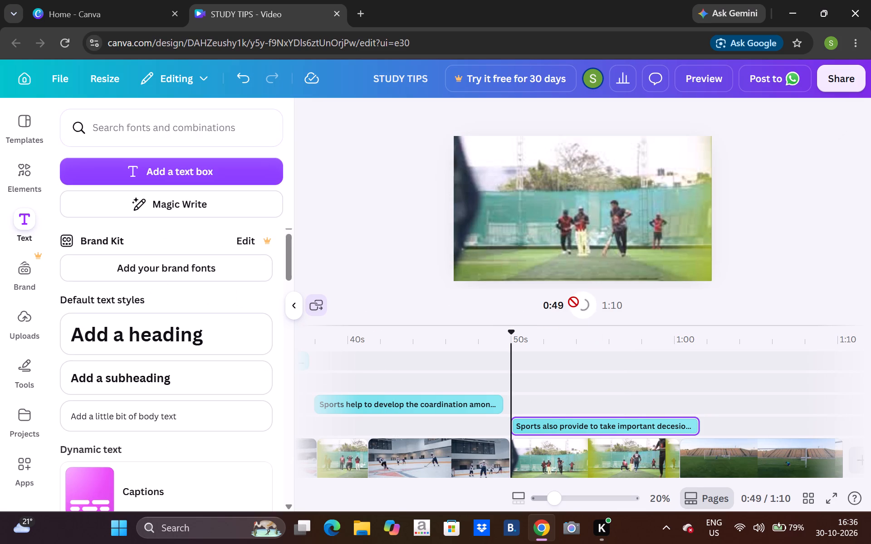
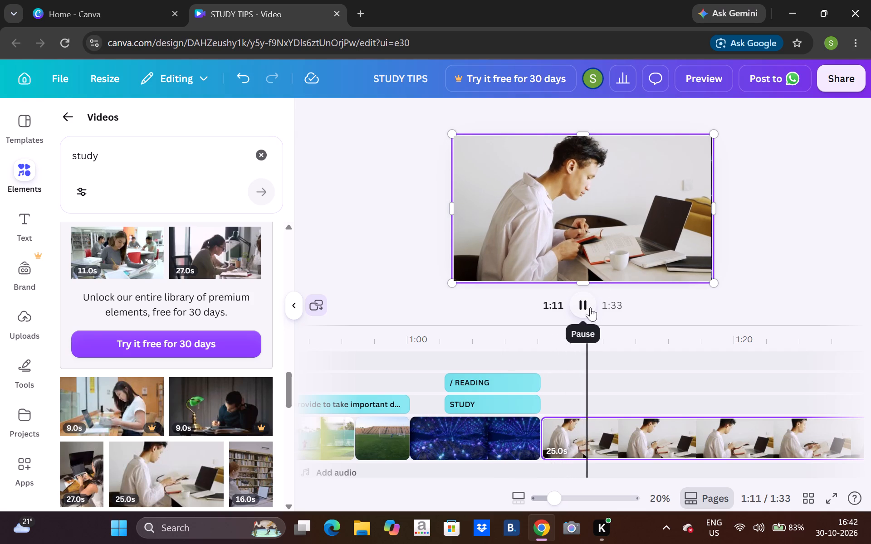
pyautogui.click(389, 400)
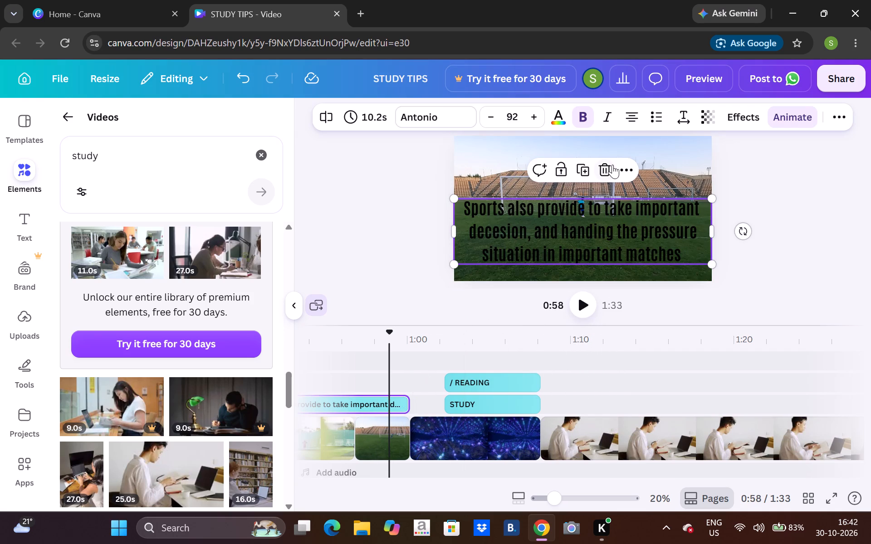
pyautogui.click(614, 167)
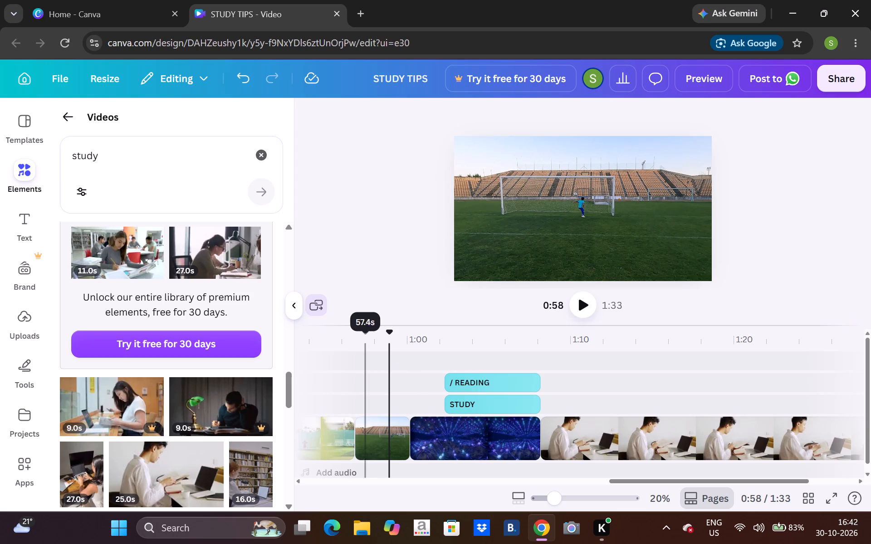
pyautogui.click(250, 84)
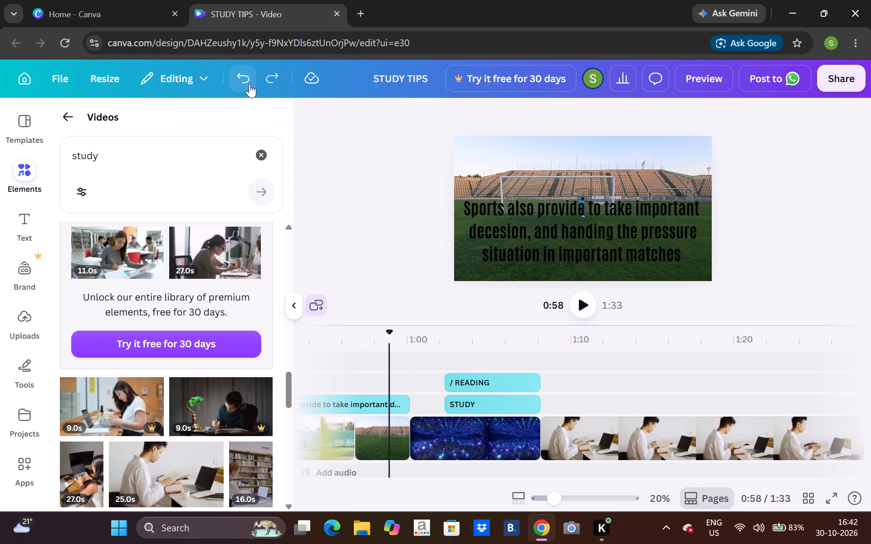
# Duplicate the "Sports also provide to take important decesion" caption and move the copy to the start of the 25 s study clip.
pyautogui.click(372, 400)
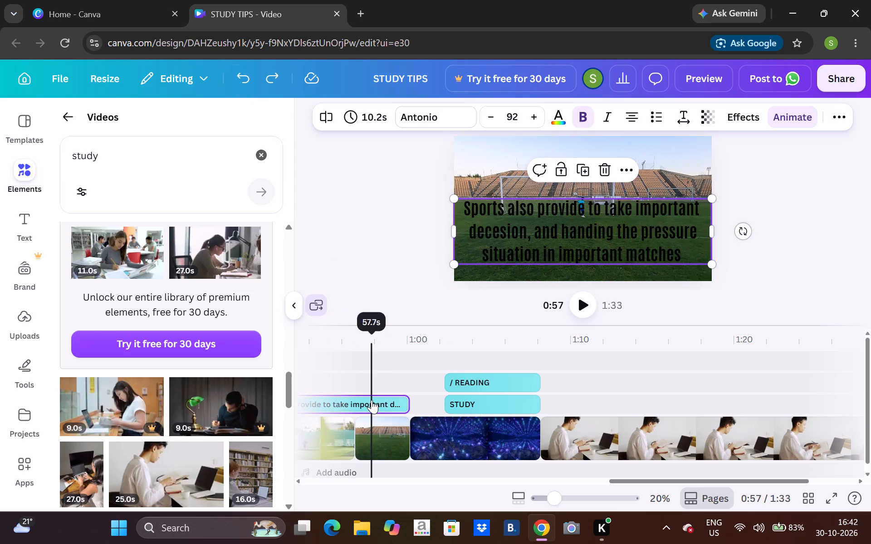
pyautogui.click(621, 171)
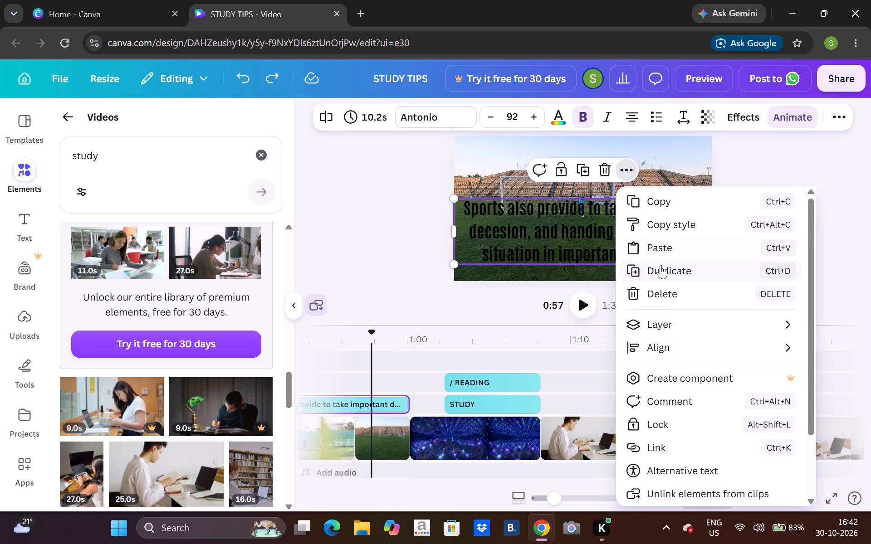
pyautogui.click(661, 265)
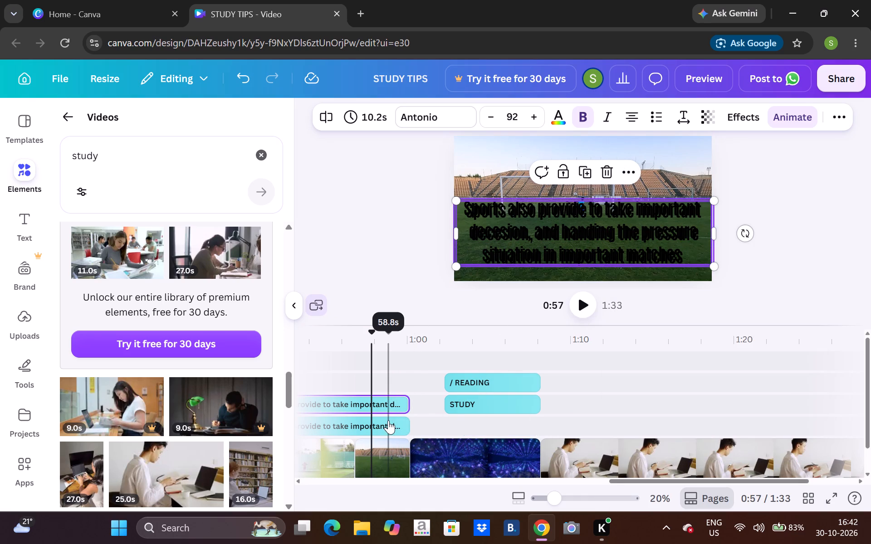
pyautogui.moveTo(388, 420); pyautogui.dragTo(740, 418)
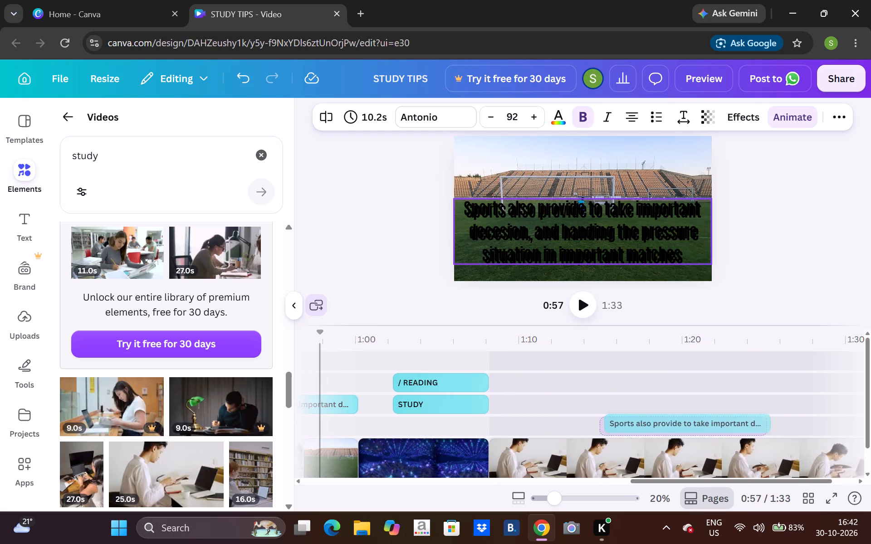
pyautogui.moveTo(740, 418); pyautogui.dragTo(632, 422)
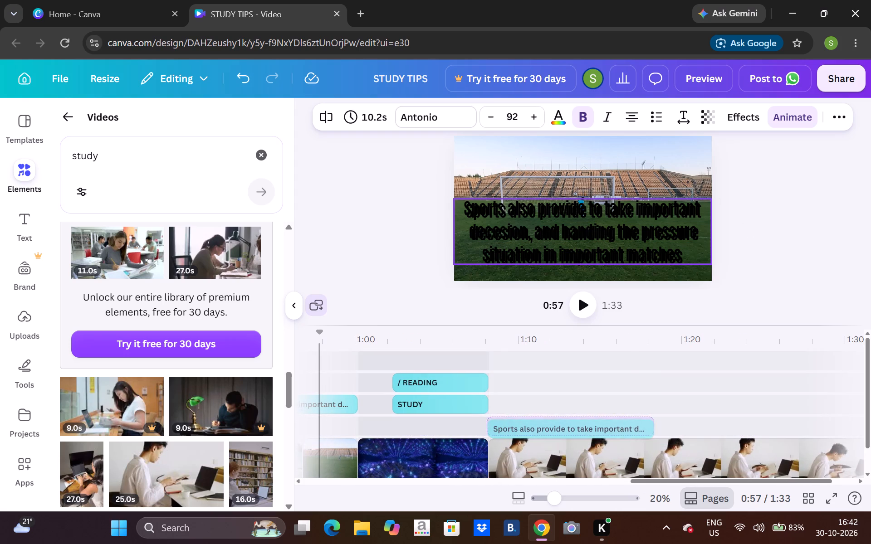
pyautogui.moveTo(632, 422); pyautogui.dragTo(631, 422)
# Clear all the sports text from the duplicated caption over the 25 s study clip.
pyautogui.press('Right')
pyautogui.press('Right')
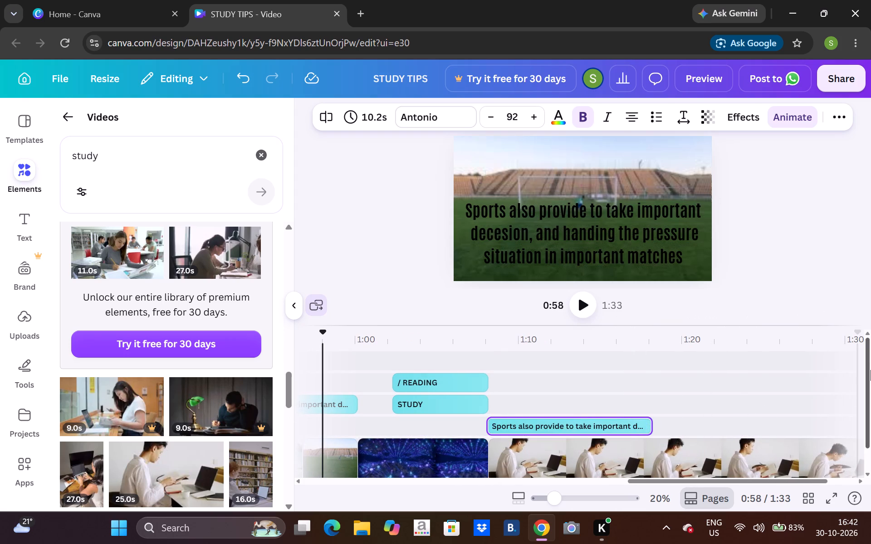
pyautogui.press('Right')
pyautogui.click(868, 468)
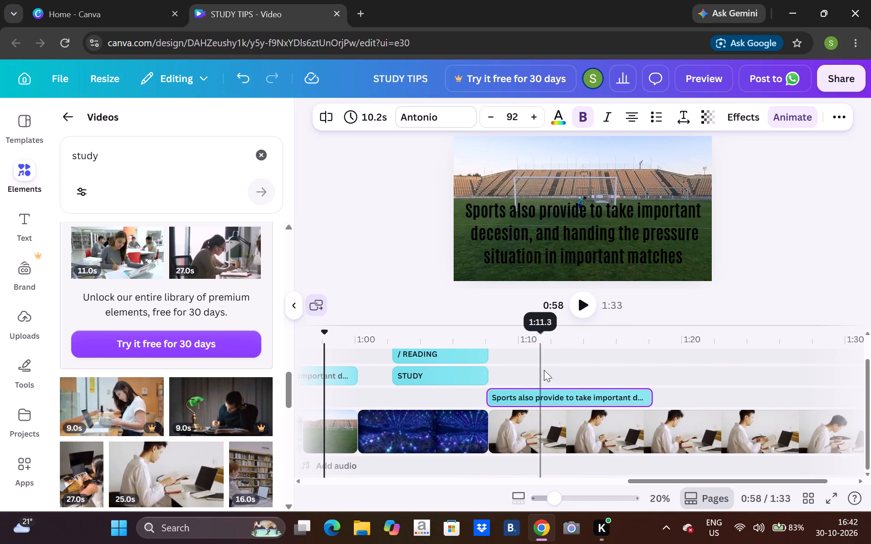
pyautogui.click(614, 327)
pyautogui.moveTo(614, 327); pyautogui.dragTo(680, 321)
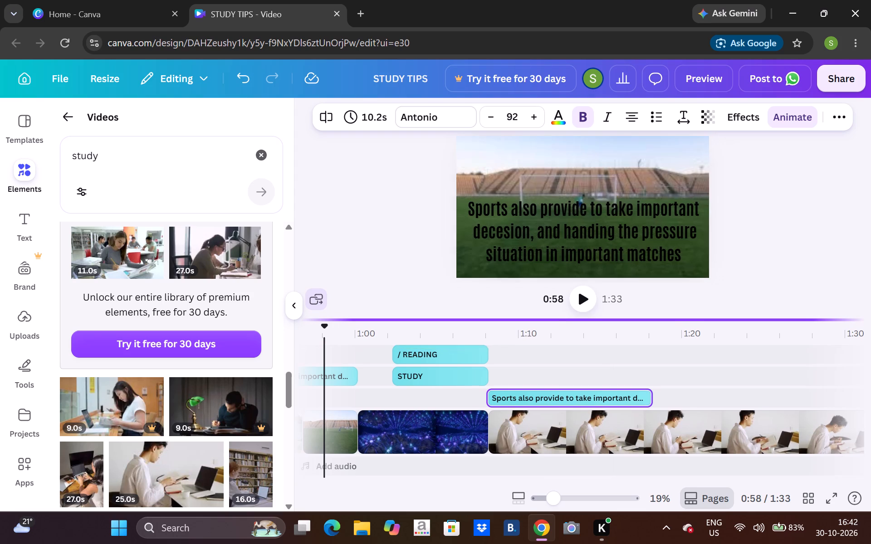
pyautogui.moveTo(680, 321); pyautogui.dragTo(705, 325)
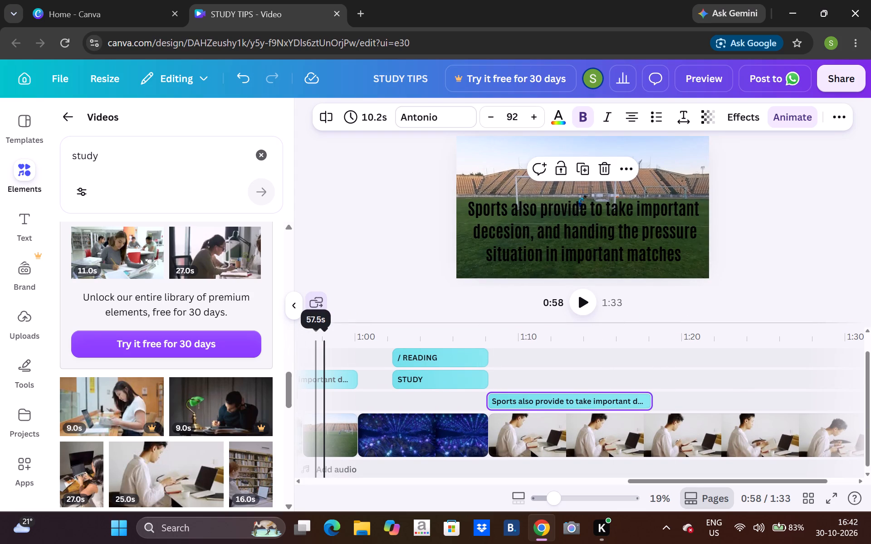
pyautogui.moveTo(331, 336); pyautogui.dragTo(740, 336)
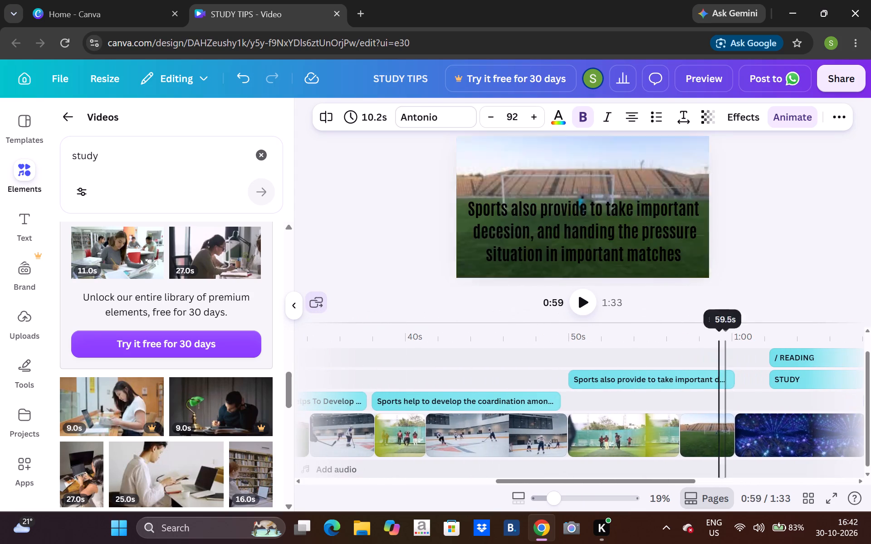
pyautogui.moveTo(740, 336); pyautogui.dragTo(866, 333)
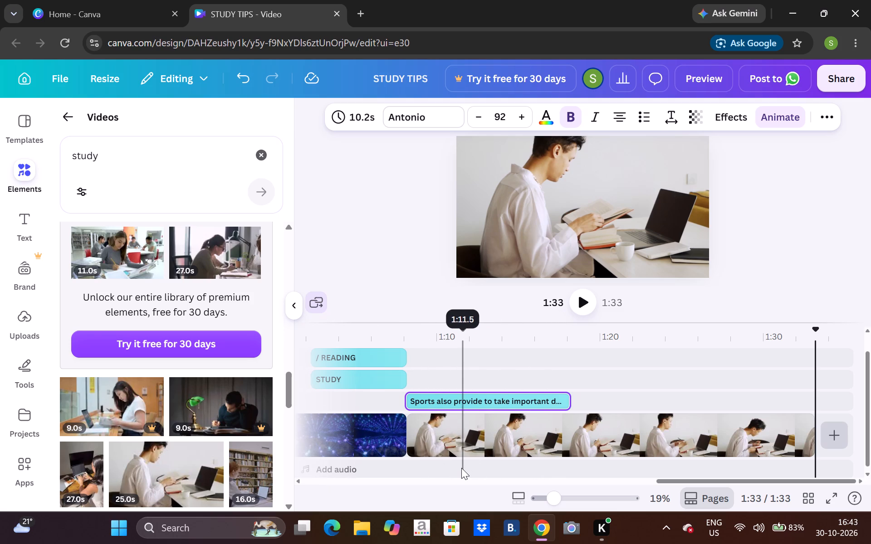
pyautogui.doubleClick(501, 397)
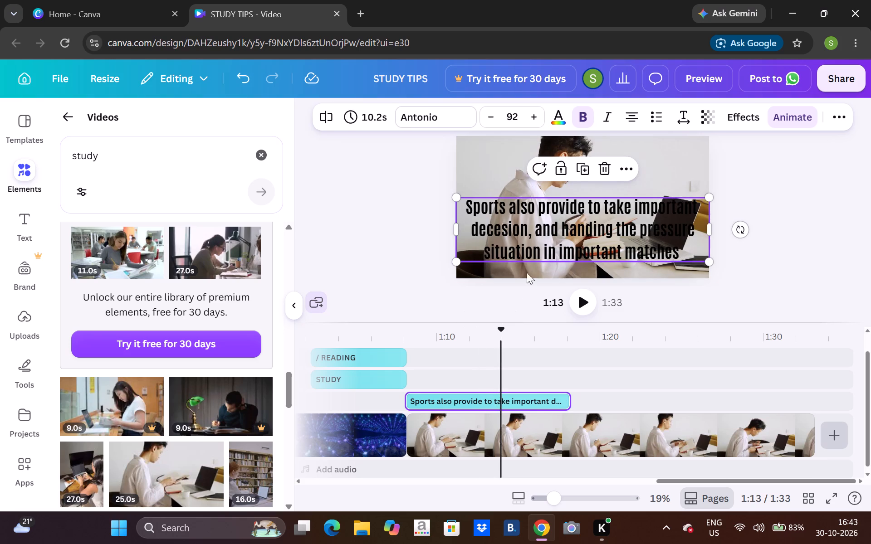
pyautogui.doubleClick(546, 214)
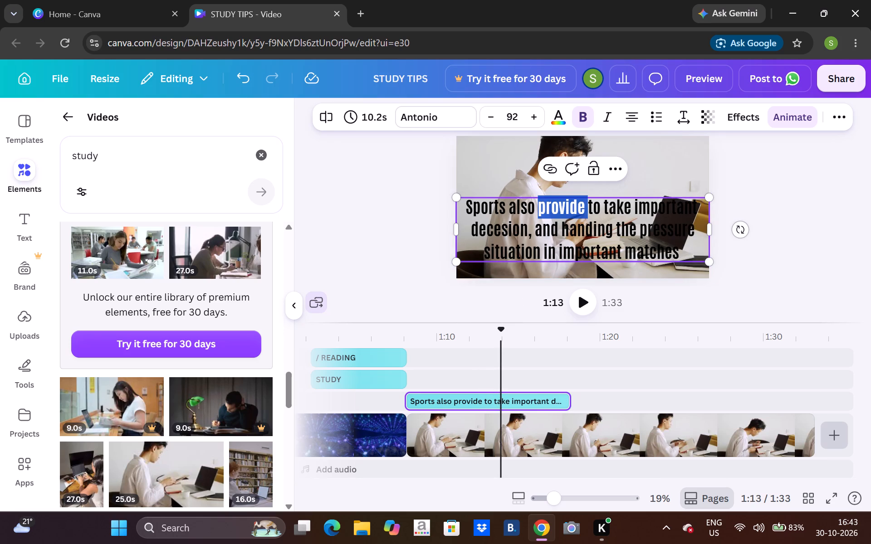
pyautogui.click(471, 208)
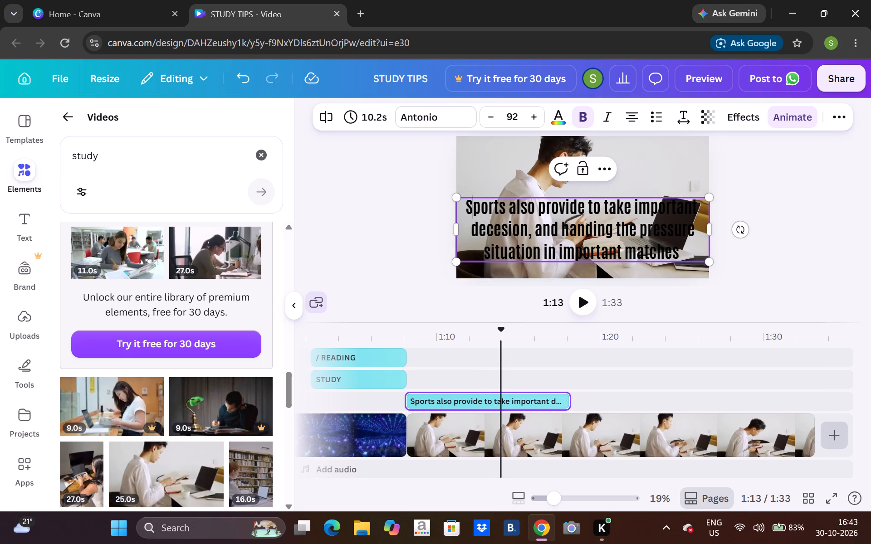
pyautogui.click(468, 208)
pyautogui.moveTo(468, 208); pyautogui.dragTo(499, 216)
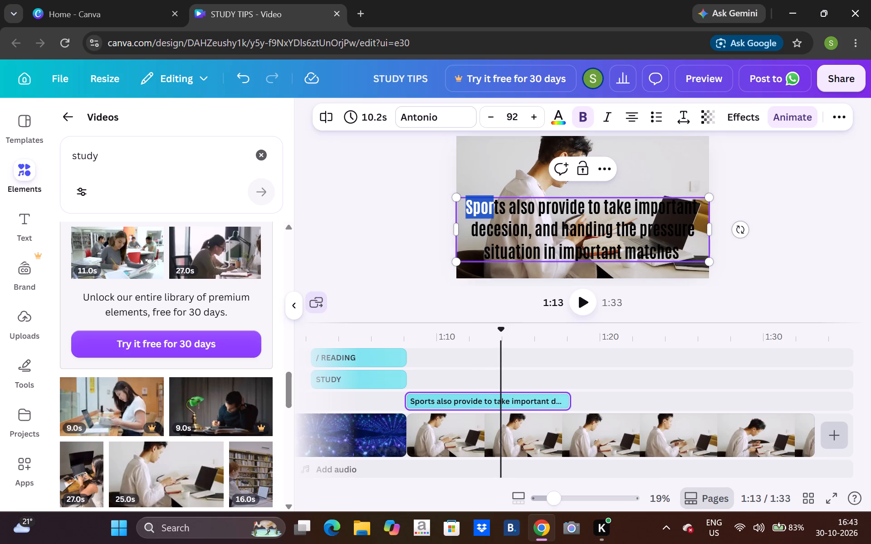
pyautogui.moveTo(499, 216); pyautogui.dragTo(653, 264)
pyautogui.moveTo(653, 264); pyautogui.dragTo(648, 253)
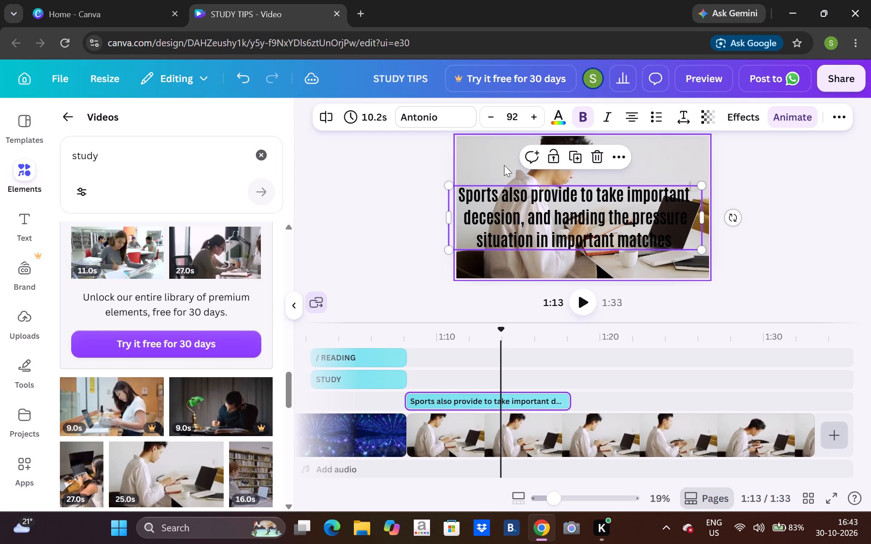
pyautogui.doubleClick(472, 196)
pyautogui.moveTo(472, 196); pyautogui.dragTo(552, 202)
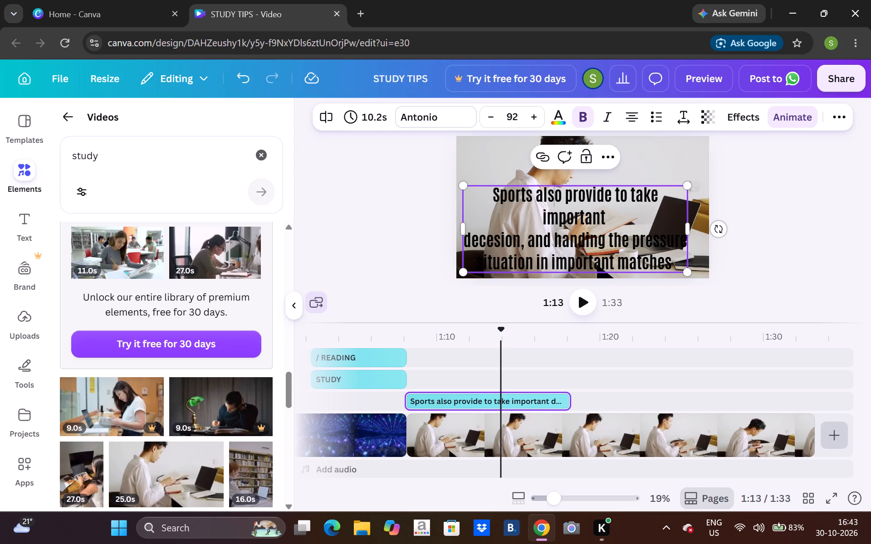
pyautogui.moveTo(552, 202); pyautogui.dragTo(655, 260)
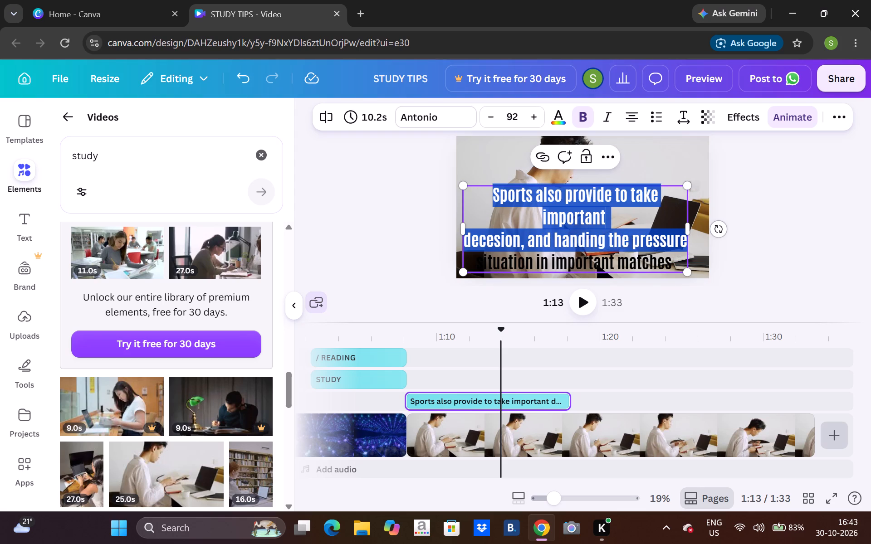
pyautogui.press('BackSpace')
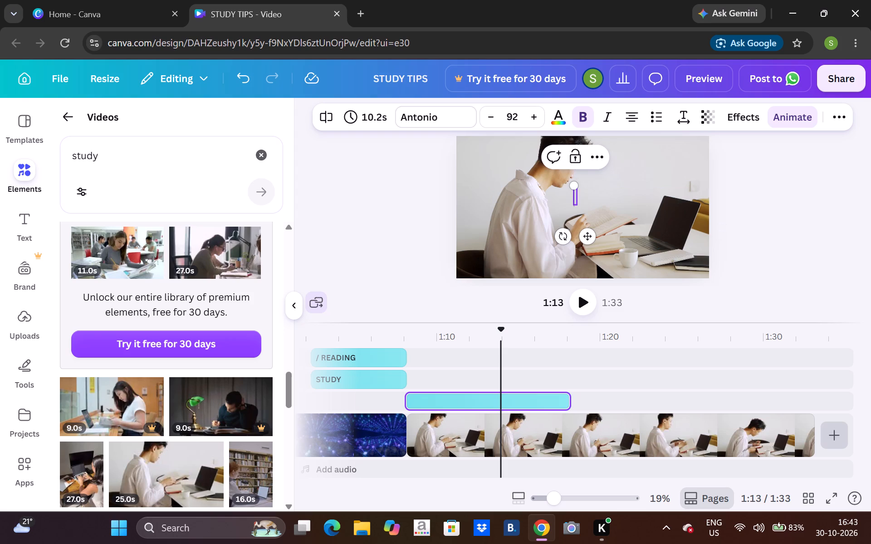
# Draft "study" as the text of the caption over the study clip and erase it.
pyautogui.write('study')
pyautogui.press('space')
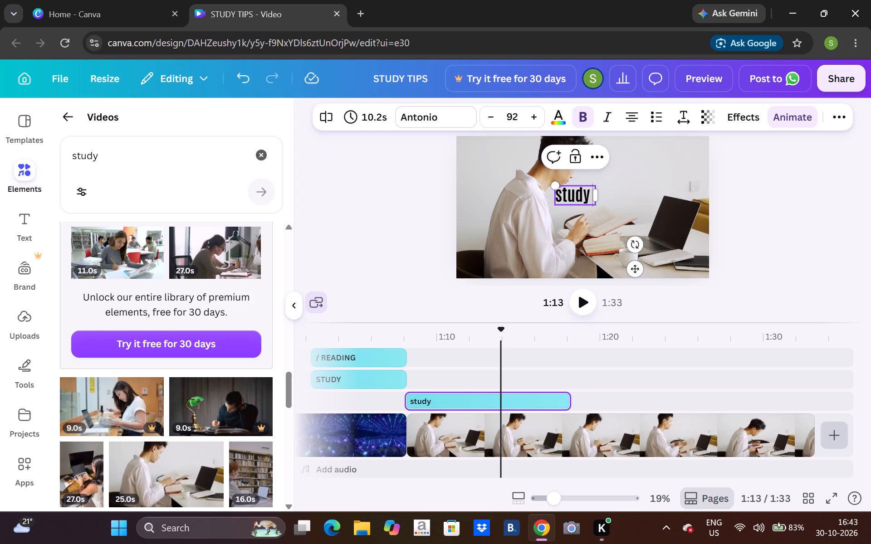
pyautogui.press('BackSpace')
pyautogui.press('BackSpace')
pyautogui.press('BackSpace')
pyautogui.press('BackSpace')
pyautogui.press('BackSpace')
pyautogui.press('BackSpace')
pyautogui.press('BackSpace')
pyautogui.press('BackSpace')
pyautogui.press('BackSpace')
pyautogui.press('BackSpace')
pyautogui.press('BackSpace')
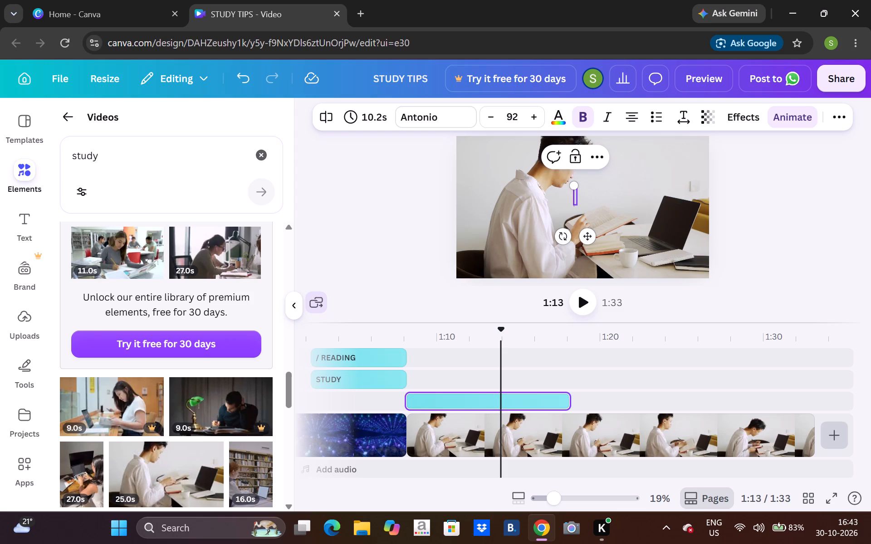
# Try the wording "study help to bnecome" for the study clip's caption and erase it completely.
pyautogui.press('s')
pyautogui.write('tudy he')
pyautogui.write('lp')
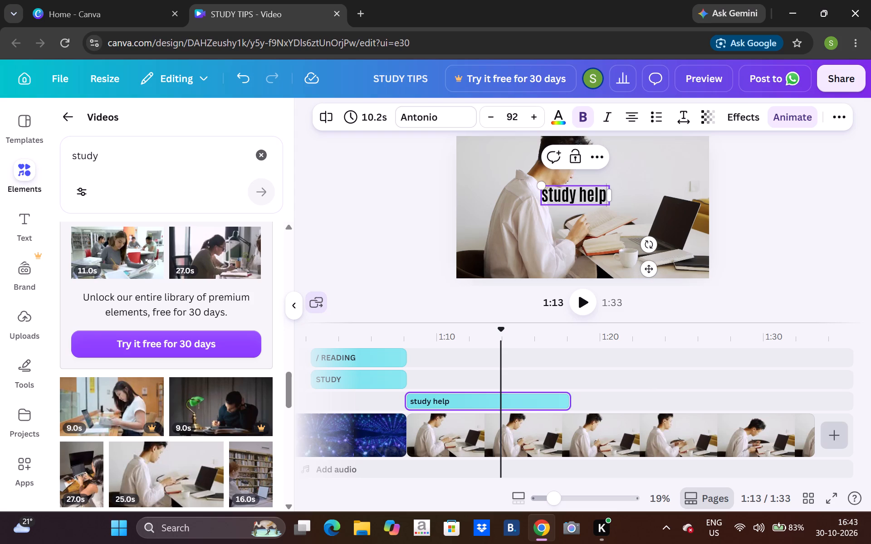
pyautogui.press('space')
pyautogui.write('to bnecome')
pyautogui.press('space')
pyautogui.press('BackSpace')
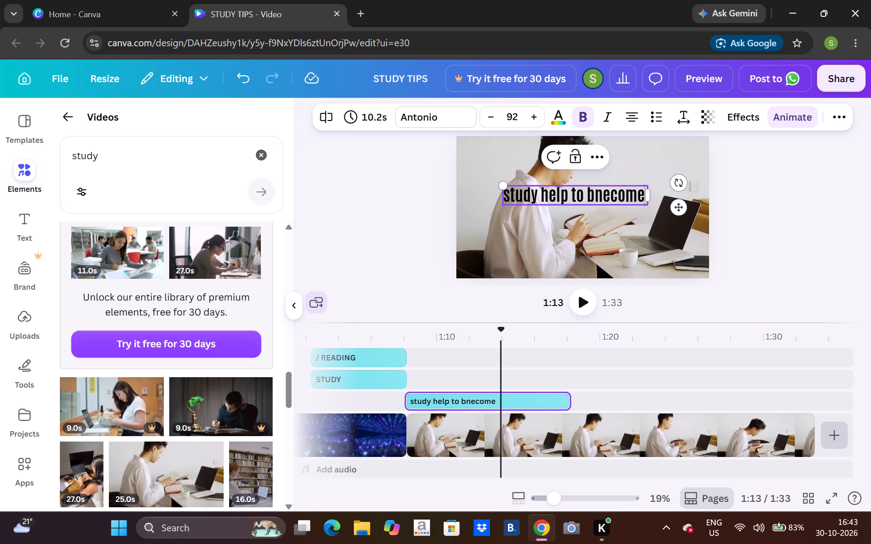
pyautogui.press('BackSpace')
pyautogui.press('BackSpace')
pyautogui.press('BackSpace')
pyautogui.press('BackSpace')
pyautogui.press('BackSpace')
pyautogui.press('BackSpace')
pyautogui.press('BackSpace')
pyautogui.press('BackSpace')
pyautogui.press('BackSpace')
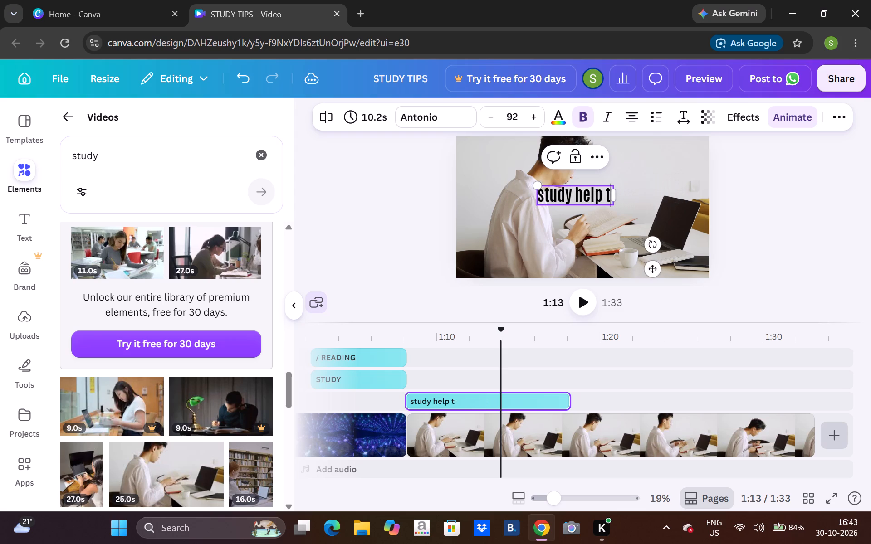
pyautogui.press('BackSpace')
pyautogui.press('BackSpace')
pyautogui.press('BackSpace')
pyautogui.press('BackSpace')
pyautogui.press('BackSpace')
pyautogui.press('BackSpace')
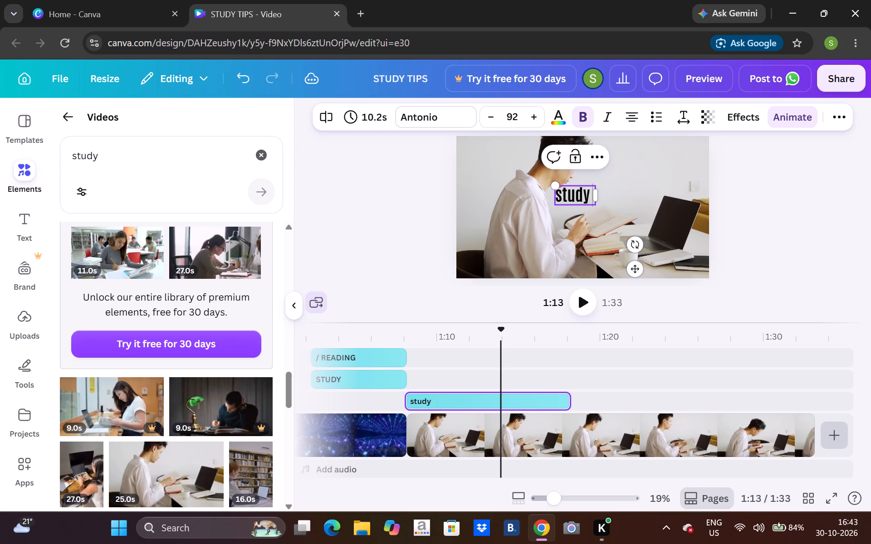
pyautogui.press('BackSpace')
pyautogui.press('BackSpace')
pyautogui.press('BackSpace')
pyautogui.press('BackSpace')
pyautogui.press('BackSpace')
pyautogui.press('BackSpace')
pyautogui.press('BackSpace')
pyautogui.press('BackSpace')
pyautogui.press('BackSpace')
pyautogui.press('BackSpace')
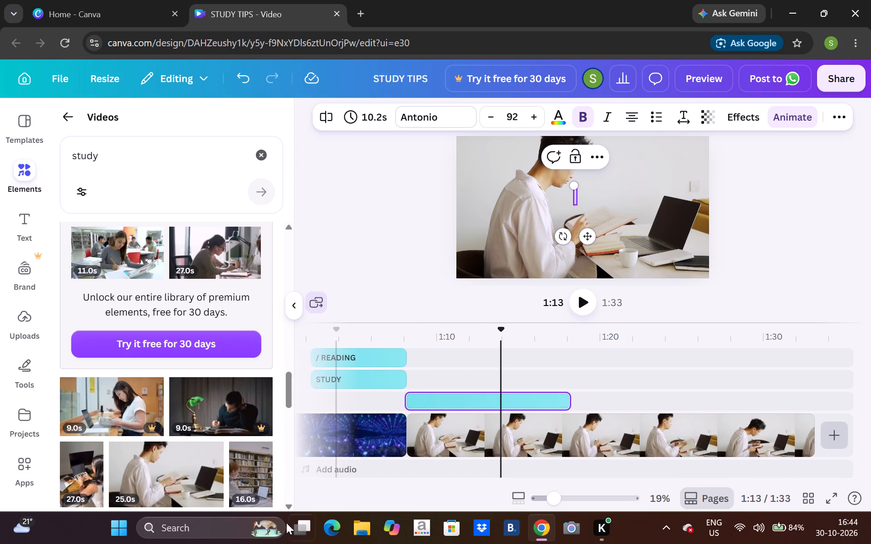
# Browse further down the stock video results for "study" and examine the available clips.
pyautogui.click(289, 500)
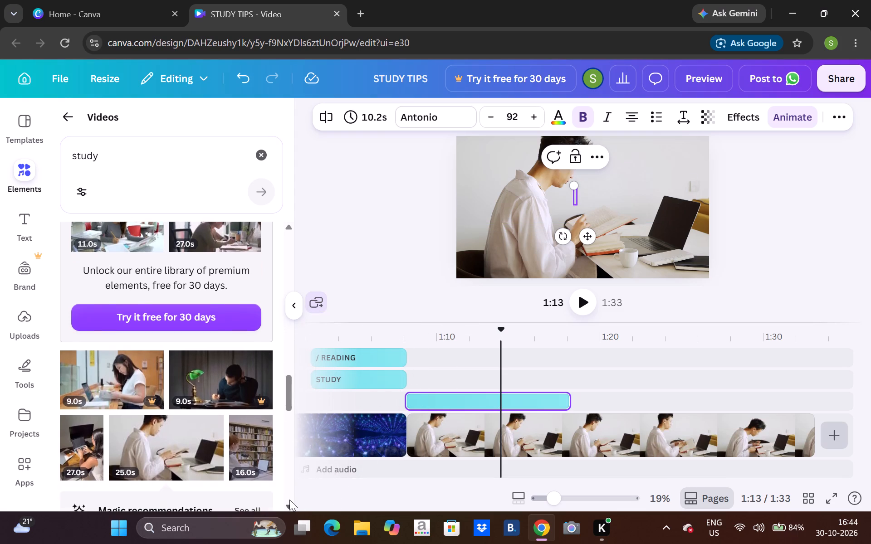
pyautogui.click(289, 500)
pyautogui.click(289, 500)
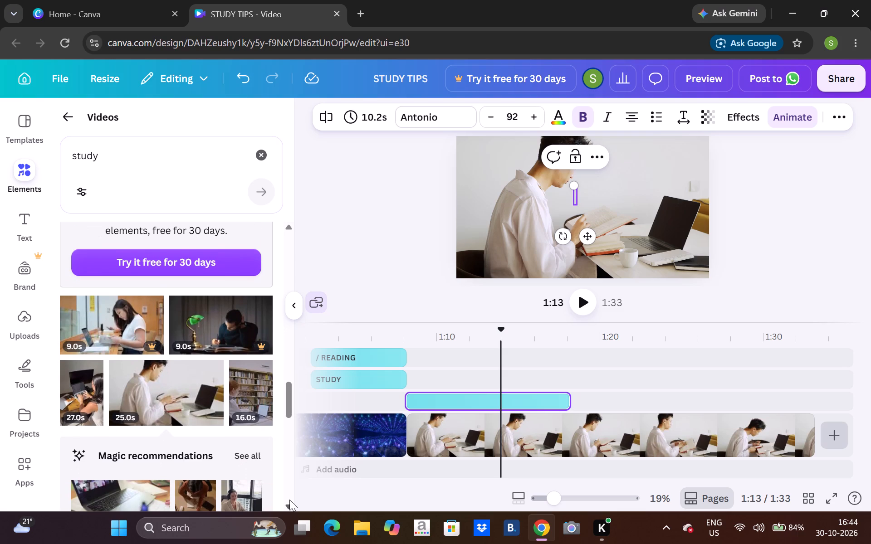
pyautogui.click(289, 500)
pyautogui.click(289, 500)
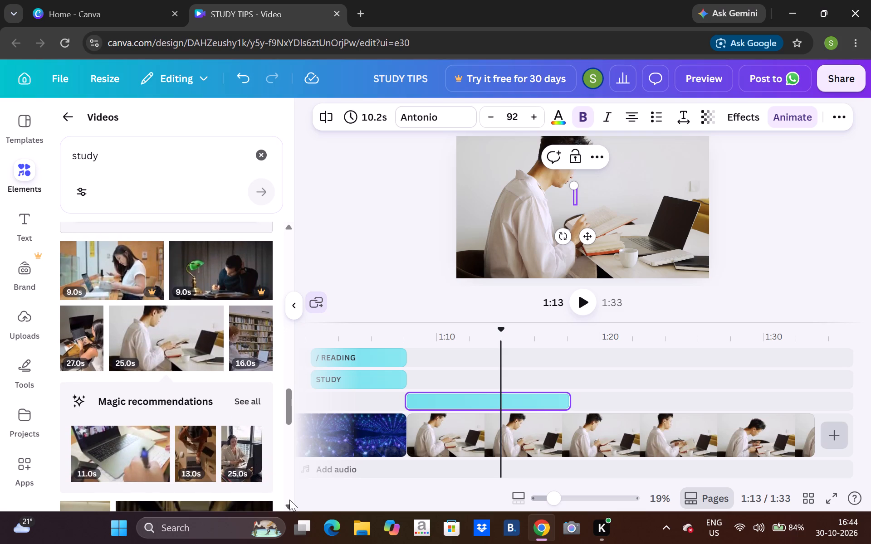
pyautogui.click(289, 500)
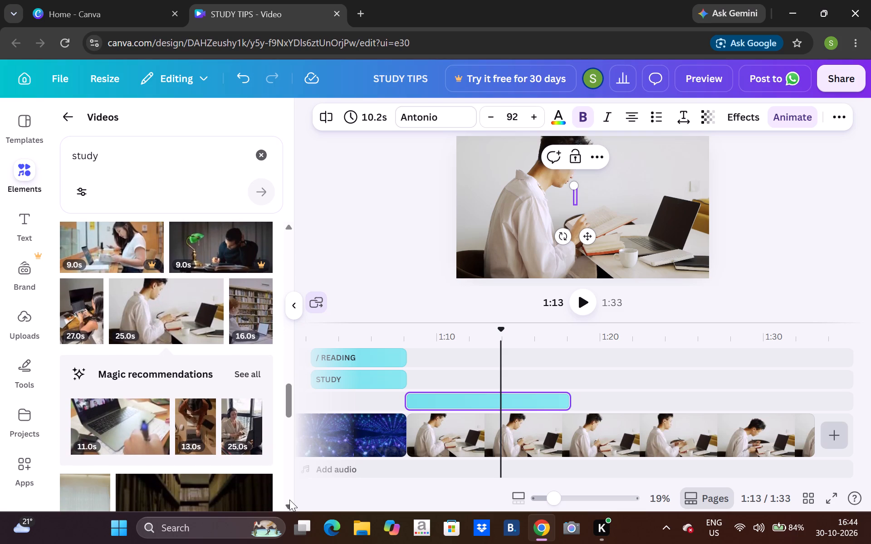
pyautogui.click(289, 500)
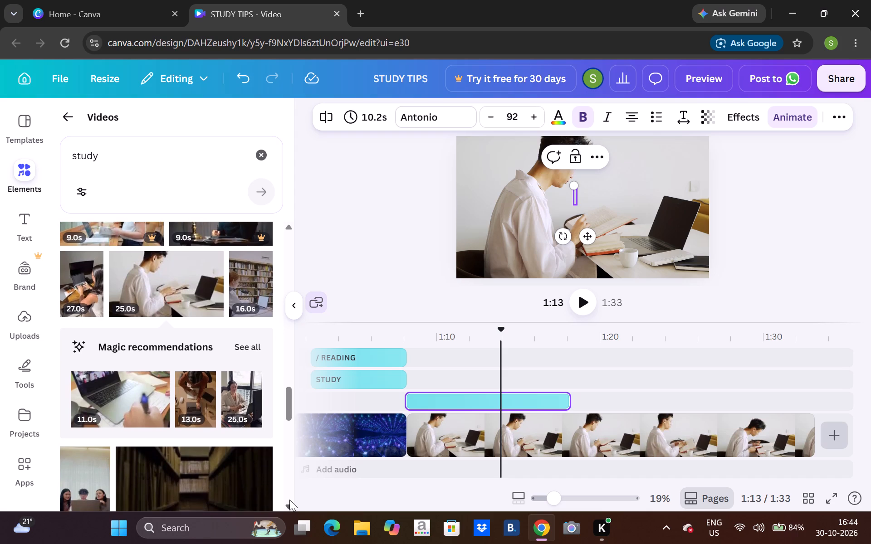
pyautogui.tripleClick(289, 500)
pyautogui.click(289, 500)
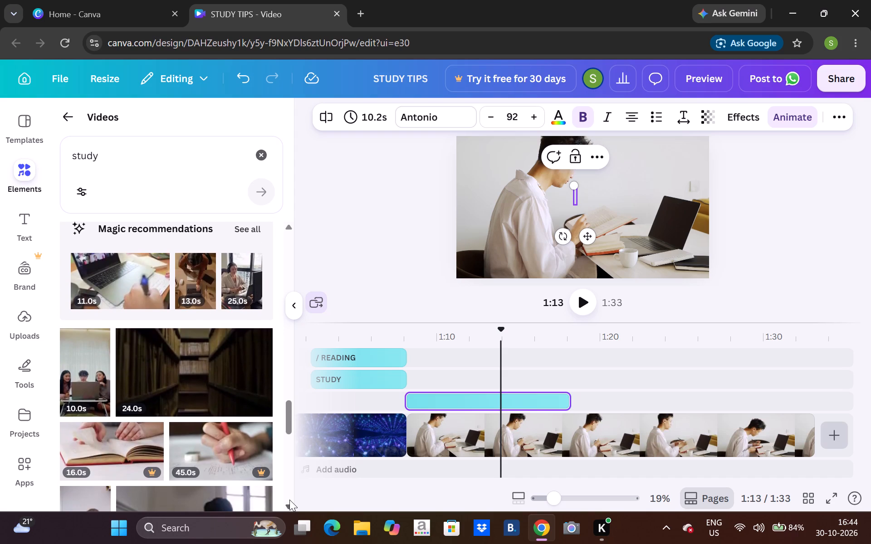
pyautogui.click(289, 500)
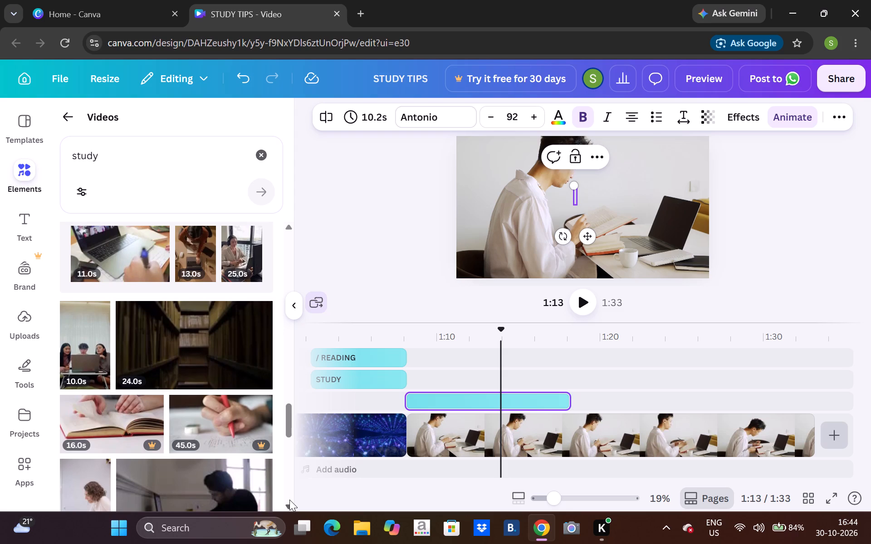
pyautogui.click(289, 500)
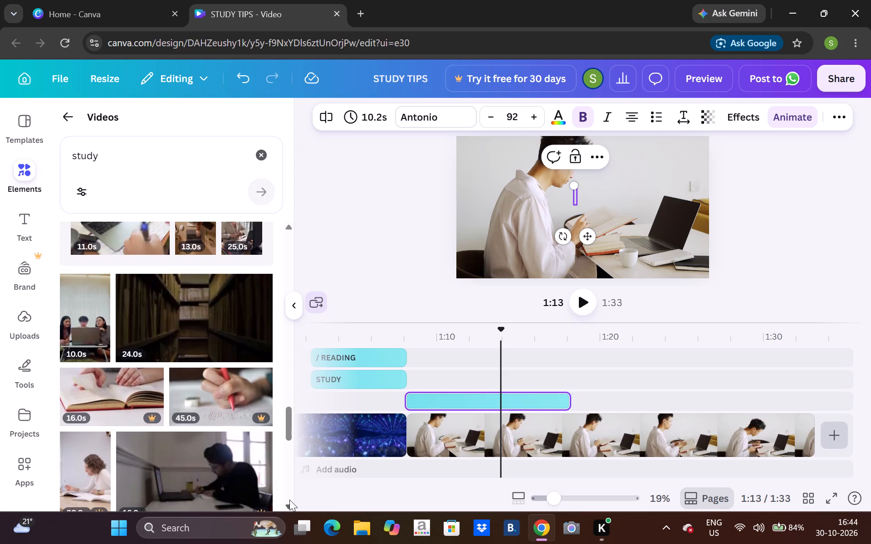
pyautogui.click(289, 500)
pyautogui.click(289, 500)
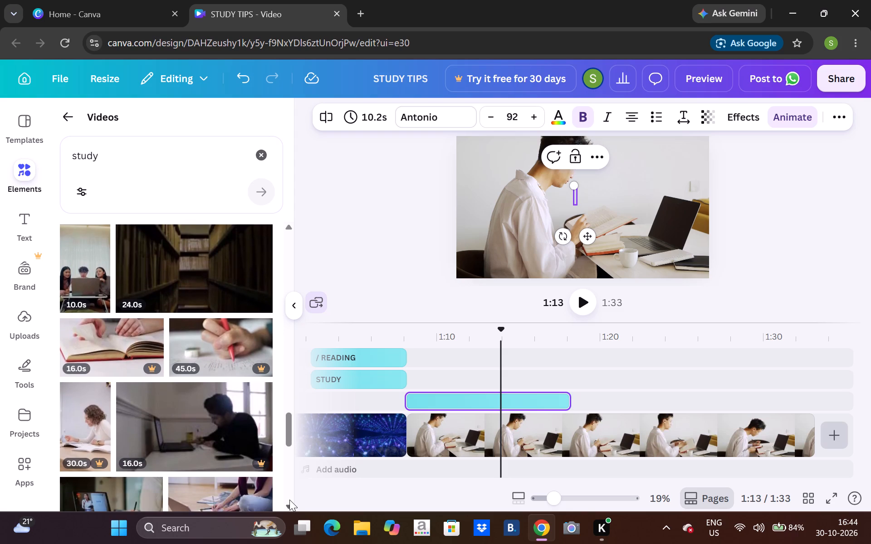
pyautogui.click(289, 500)
pyautogui.click(289, 500)
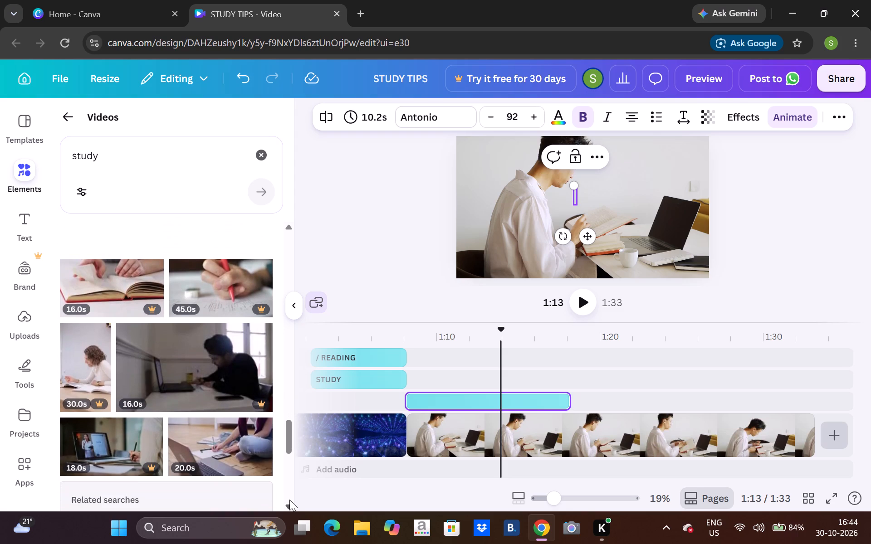
pyautogui.click(289, 500)
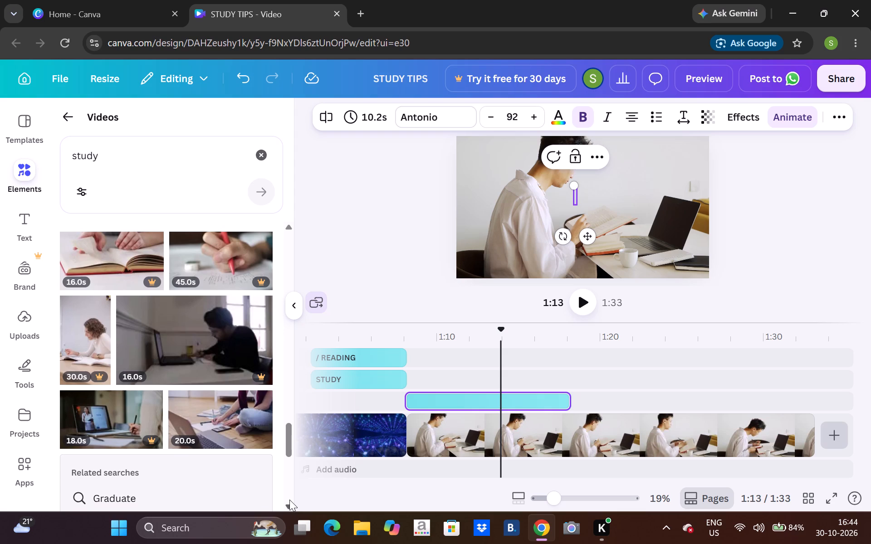
pyautogui.click(289, 500)
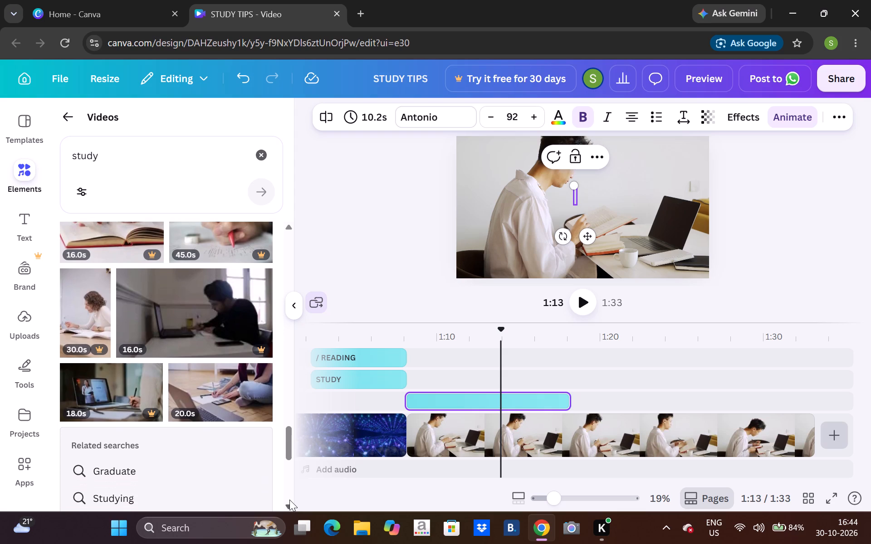
pyautogui.click(289, 500)
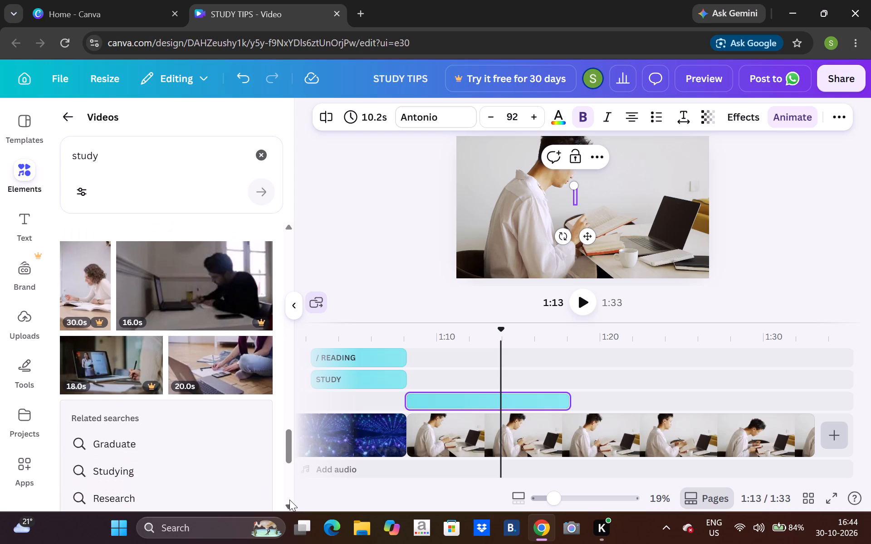
pyautogui.click(289, 500)
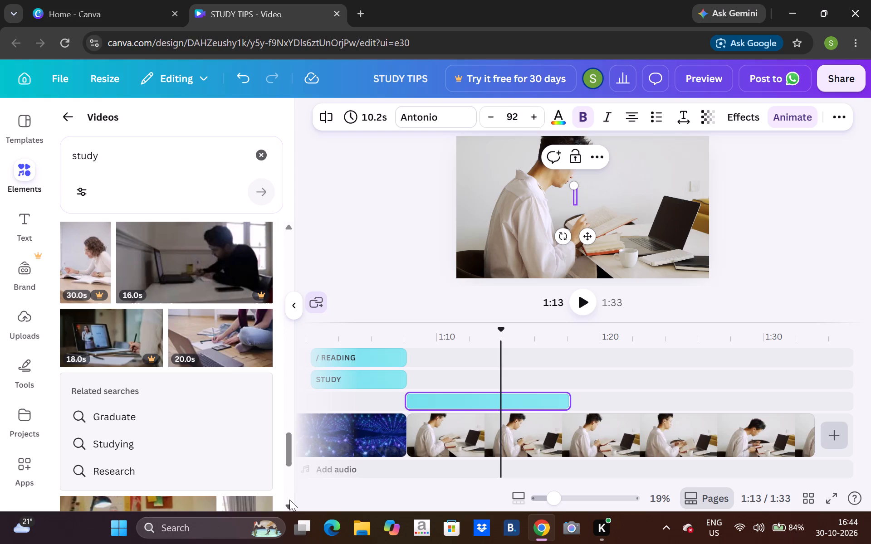
pyautogui.click(289, 500)
pyautogui.click(289, 500)
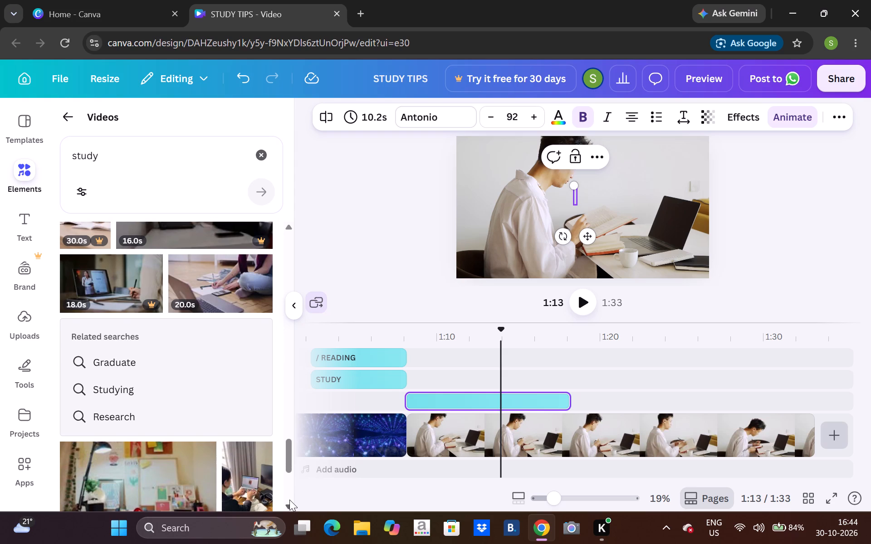
pyautogui.click(289, 500)
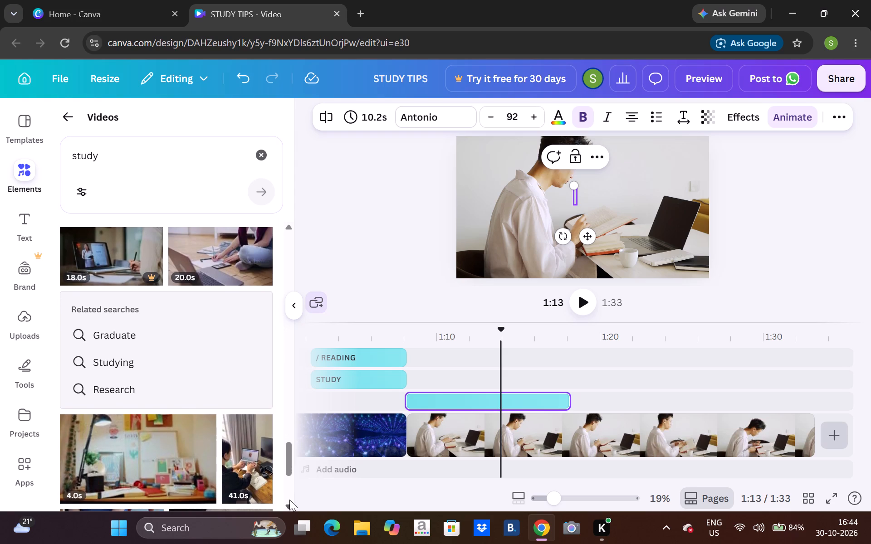
pyautogui.click(289, 500)
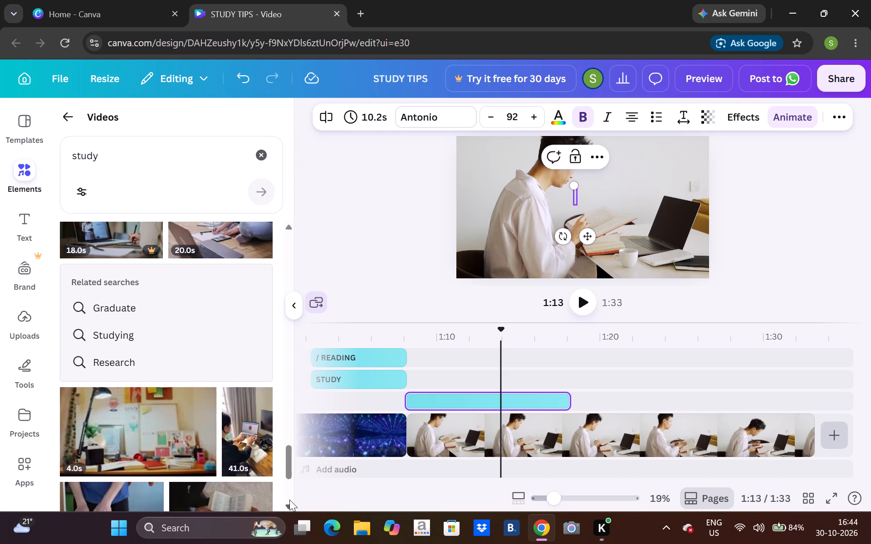
pyautogui.click(289, 500)
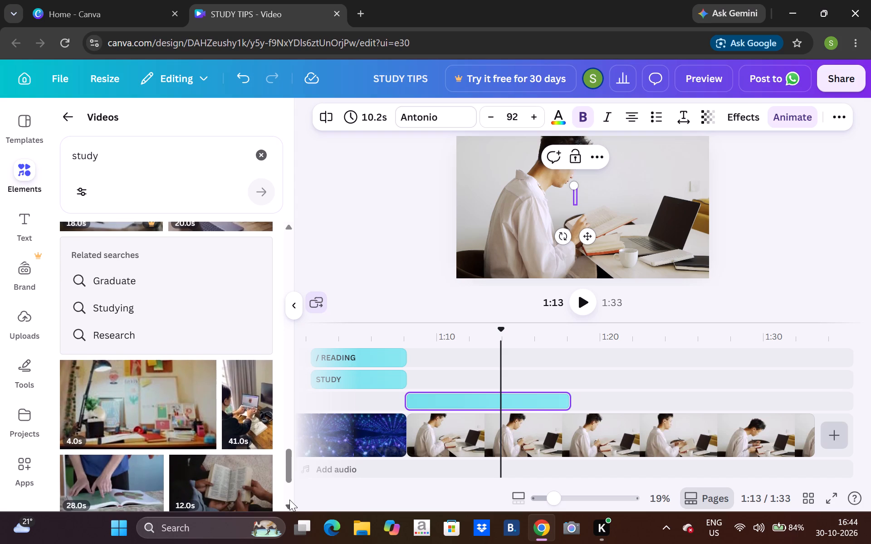
pyautogui.click(289, 500)
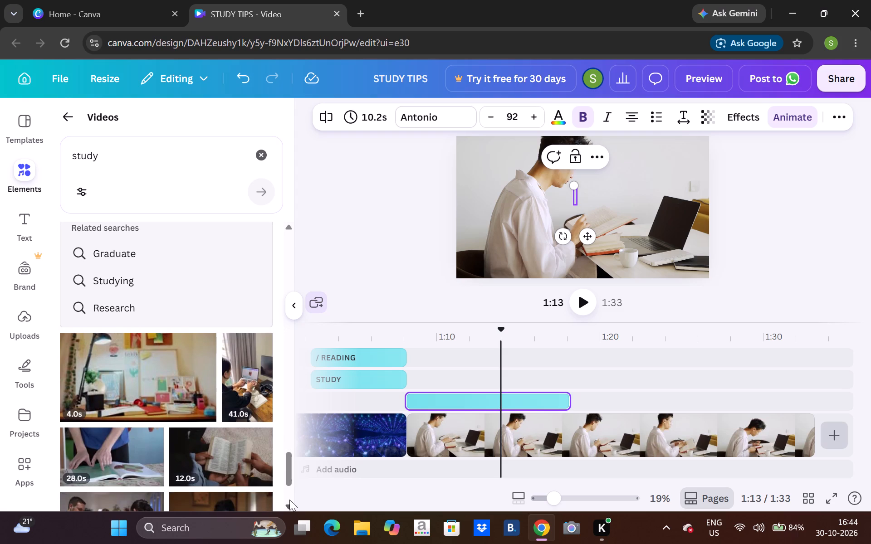
pyautogui.click(289, 500)
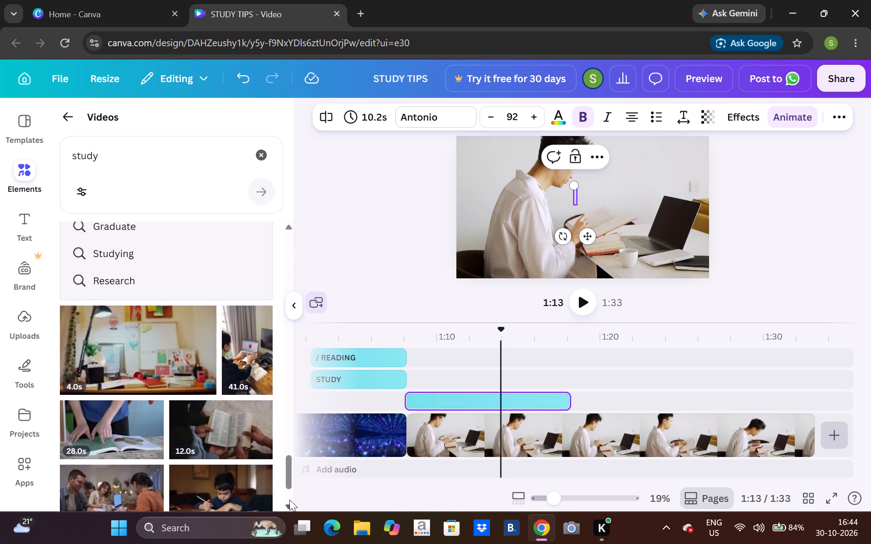
pyautogui.click(289, 500)
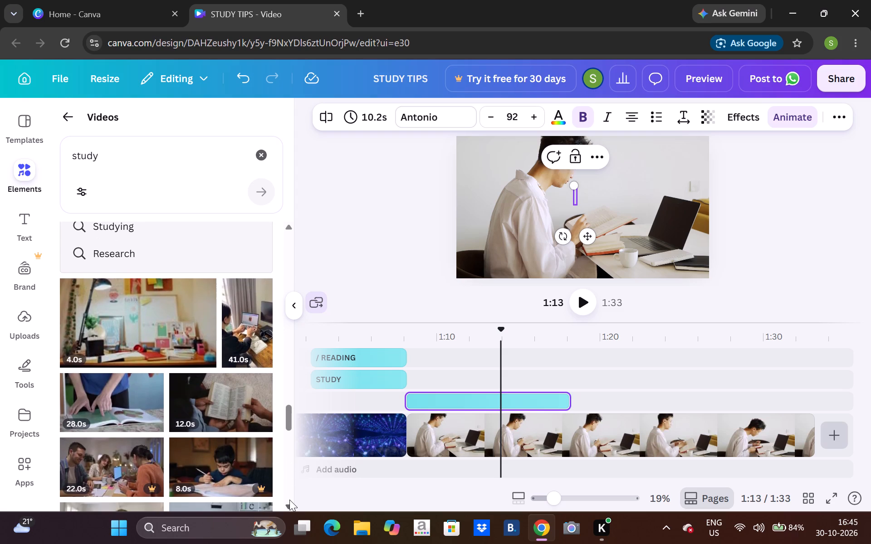
pyautogui.click(289, 500)
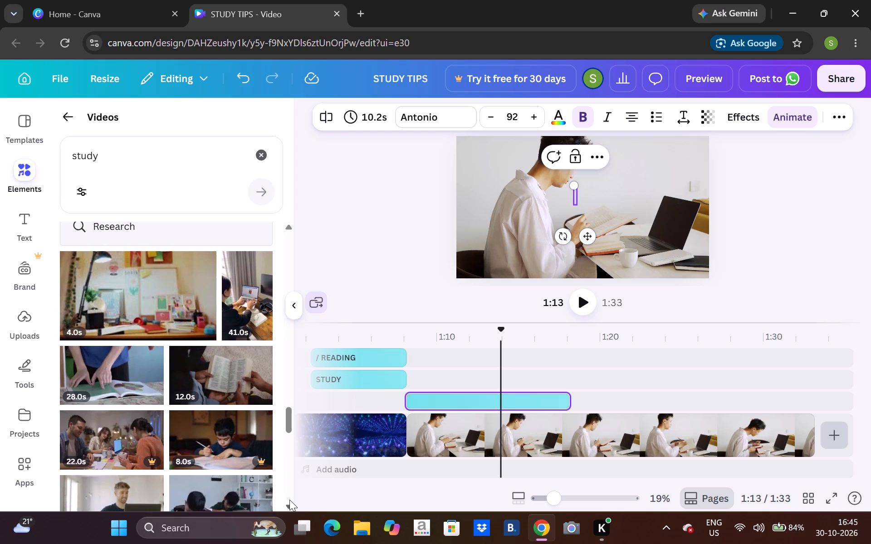
pyautogui.click(289, 500)
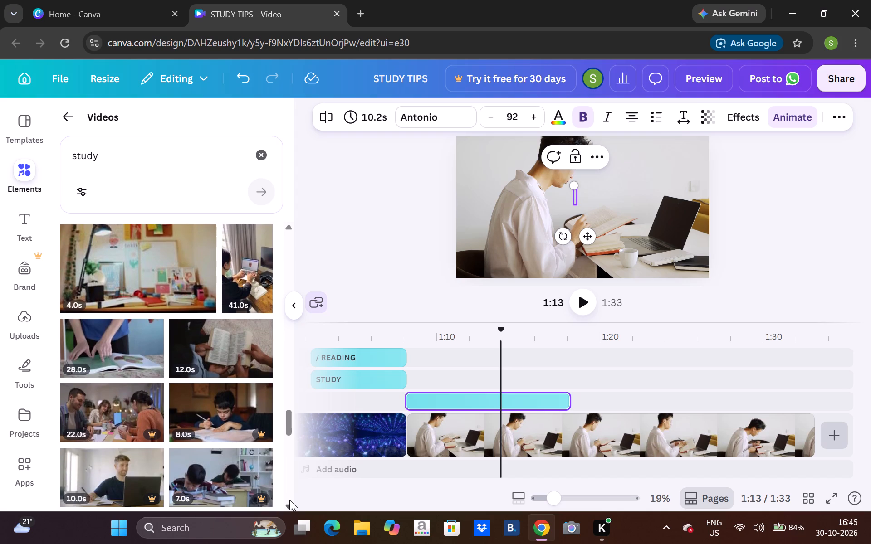
pyautogui.click(289, 500)
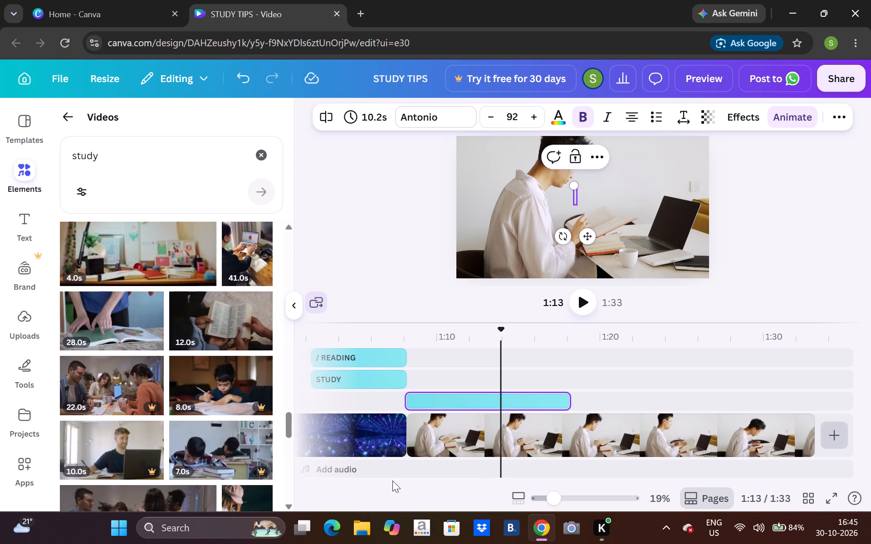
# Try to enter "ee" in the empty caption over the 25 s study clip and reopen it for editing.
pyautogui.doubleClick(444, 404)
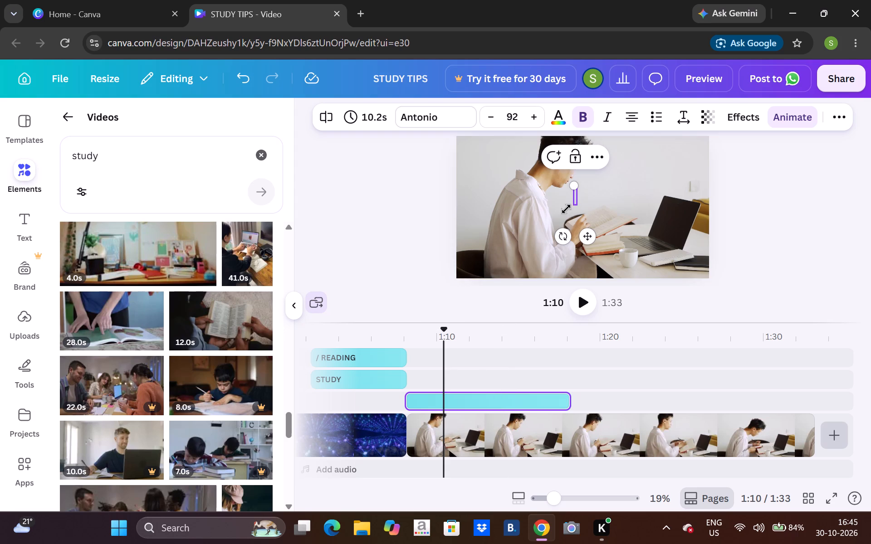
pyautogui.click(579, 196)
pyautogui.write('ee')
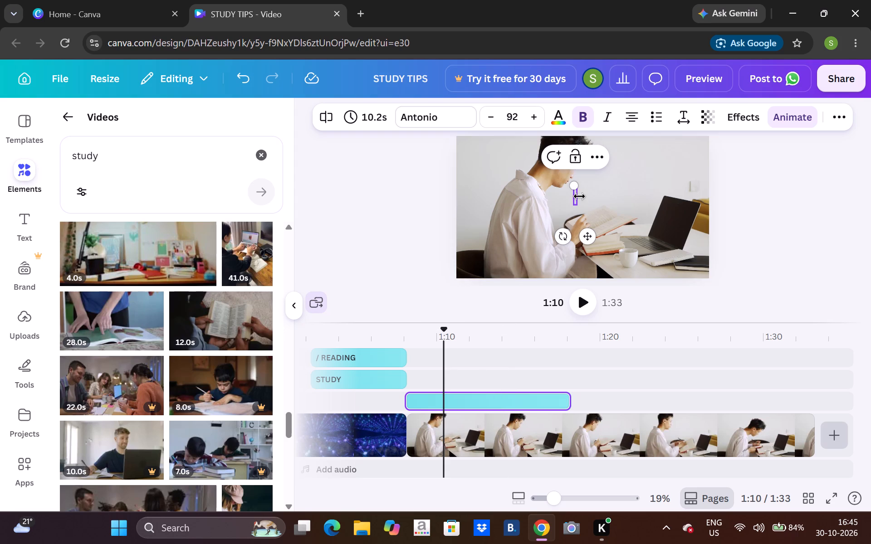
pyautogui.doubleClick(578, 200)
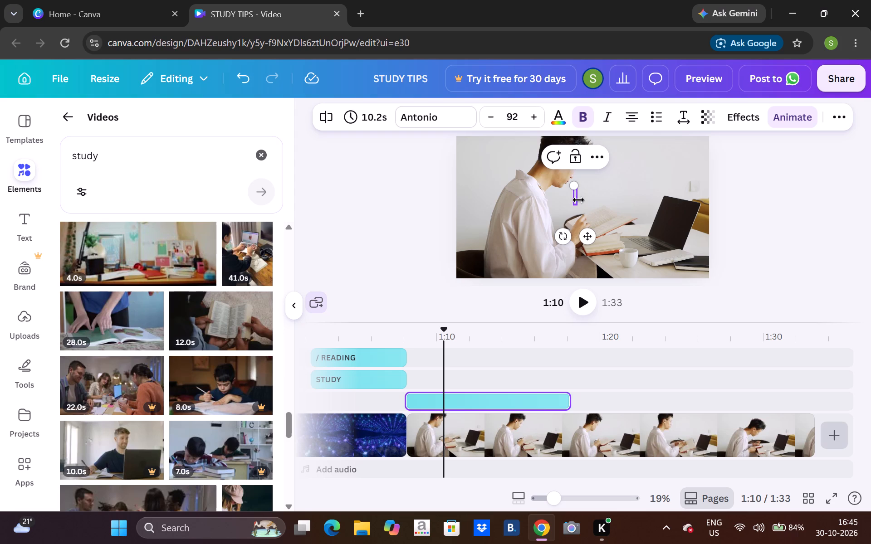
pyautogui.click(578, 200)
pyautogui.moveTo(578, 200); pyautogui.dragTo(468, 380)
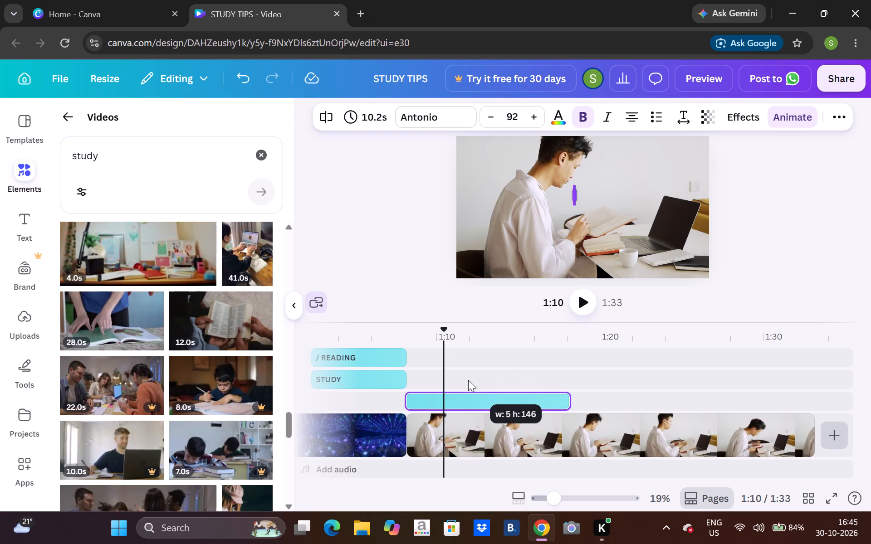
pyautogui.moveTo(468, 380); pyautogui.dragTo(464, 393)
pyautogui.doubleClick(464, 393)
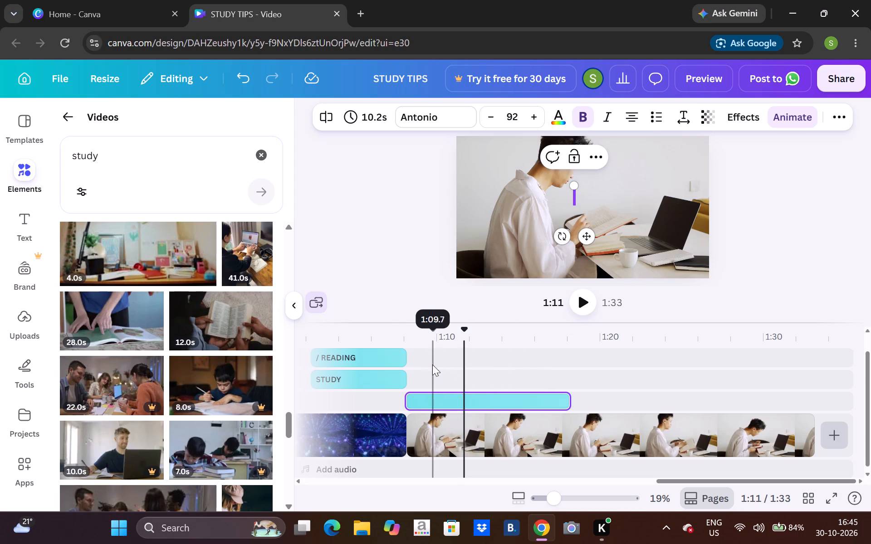
# Move the playhead back to the start of the 25 s study clip at about 1:08.
pyautogui.click(404, 325)
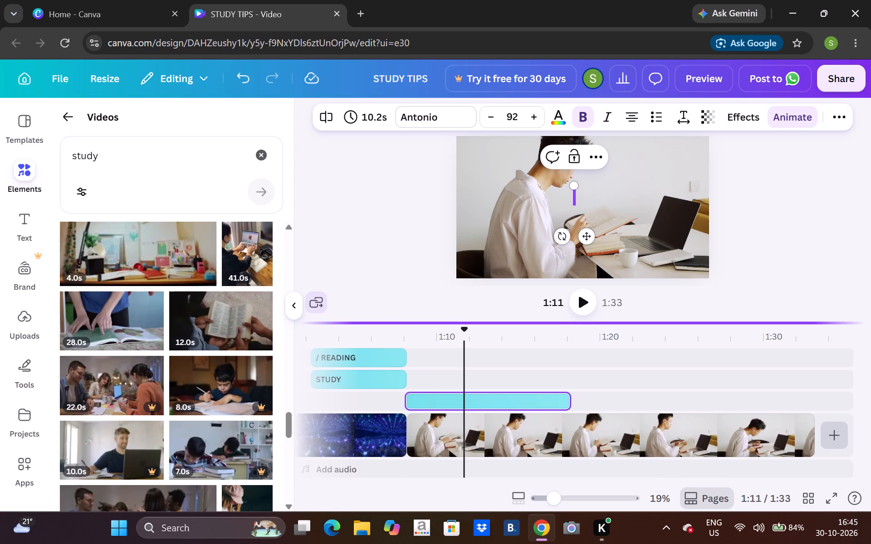
pyautogui.moveTo(404, 325); pyautogui.dragTo(394, 325)
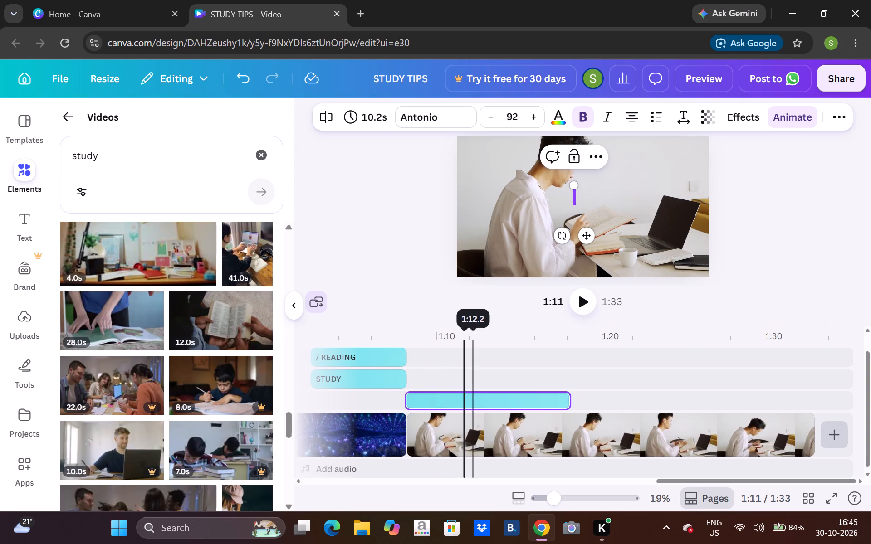
pyautogui.moveTo(465, 327); pyautogui.dragTo(407, 323)
pyautogui.click(407, 323)
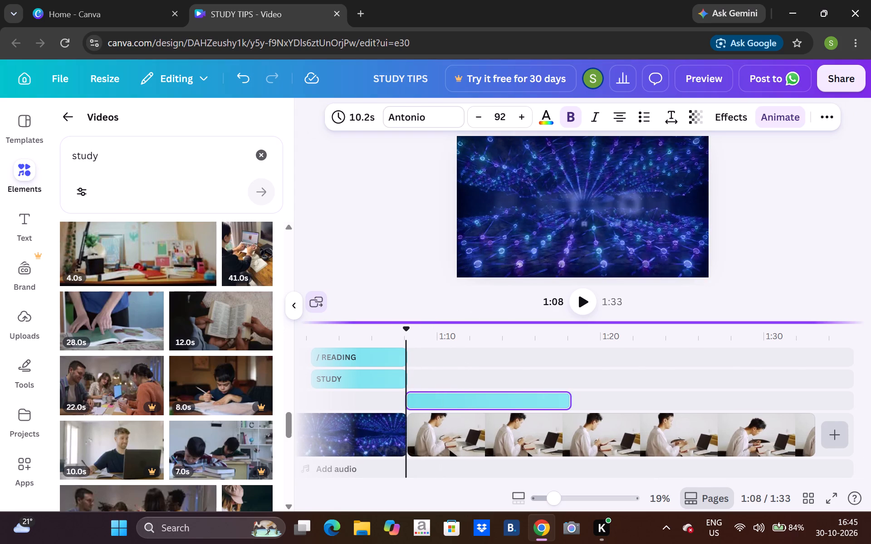
pyautogui.moveTo(421, 321); pyautogui.dragTo(435, 322)
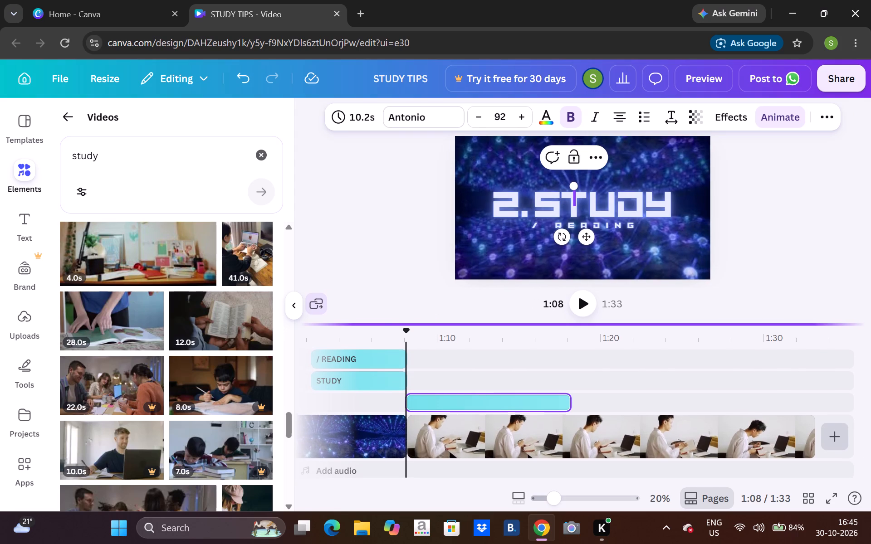
pyautogui.moveTo(435, 322); pyautogui.dragTo(453, 321)
pyautogui.moveTo(406, 335); pyautogui.dragTo(427, 330)
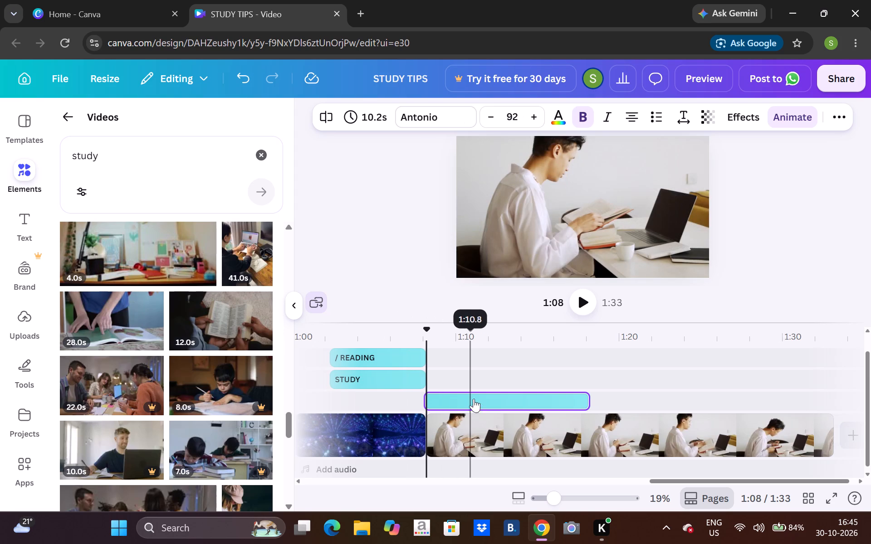
# Split the empty caption and the study clip at about 1:11, and delete the caption's first part.
pyautogui.click(475, 403)
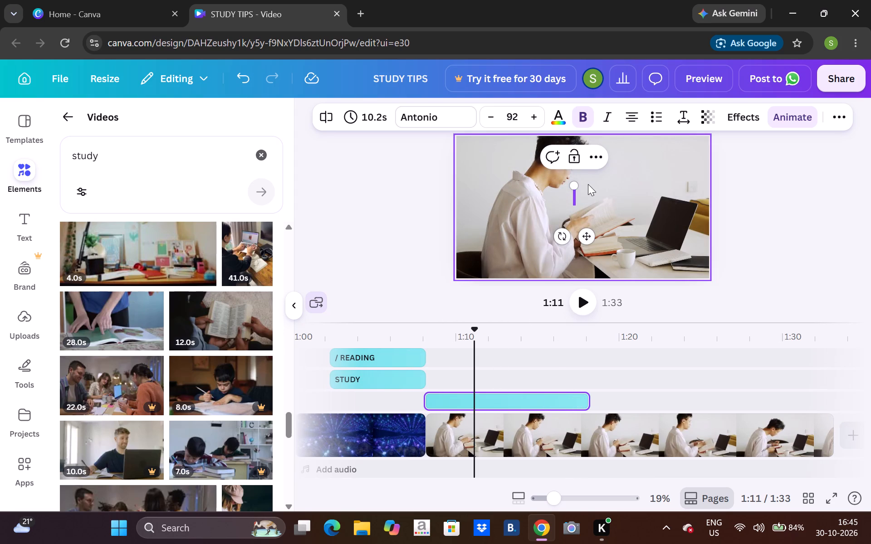
pyautogui.write('ss')
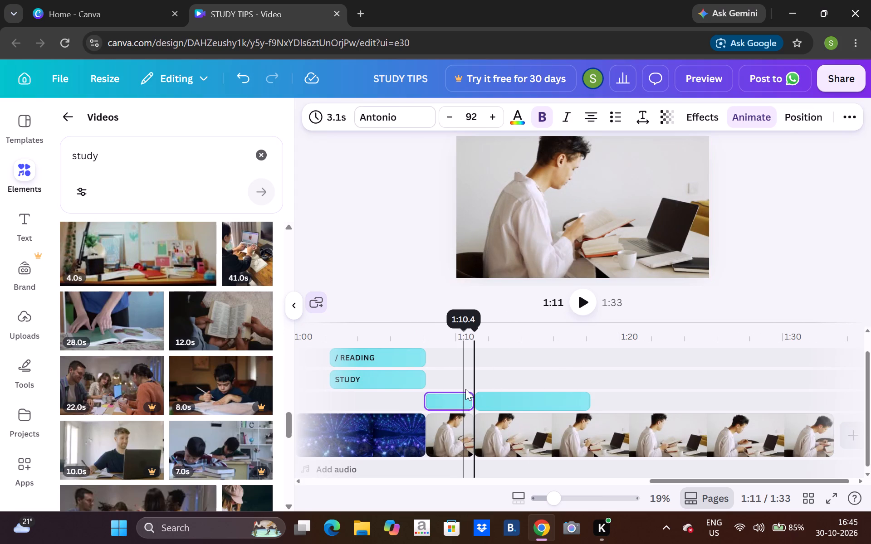
pyautogui.press('BackSpace')
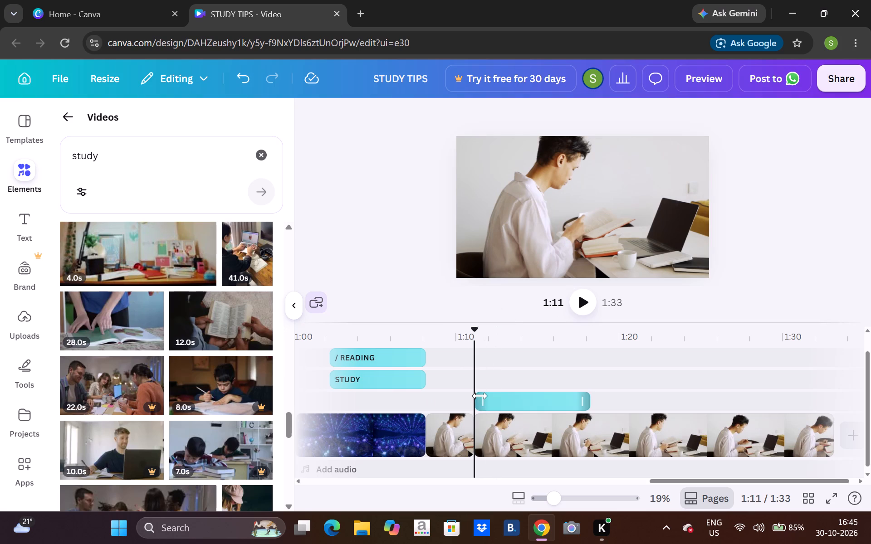
# Move the remaining empty caption earlier and extend its start to about the study clip's beginning, making it 8.8 s long.
pyautogui.moveTo(474, 403); pyautogui.dragTo(455, 404)
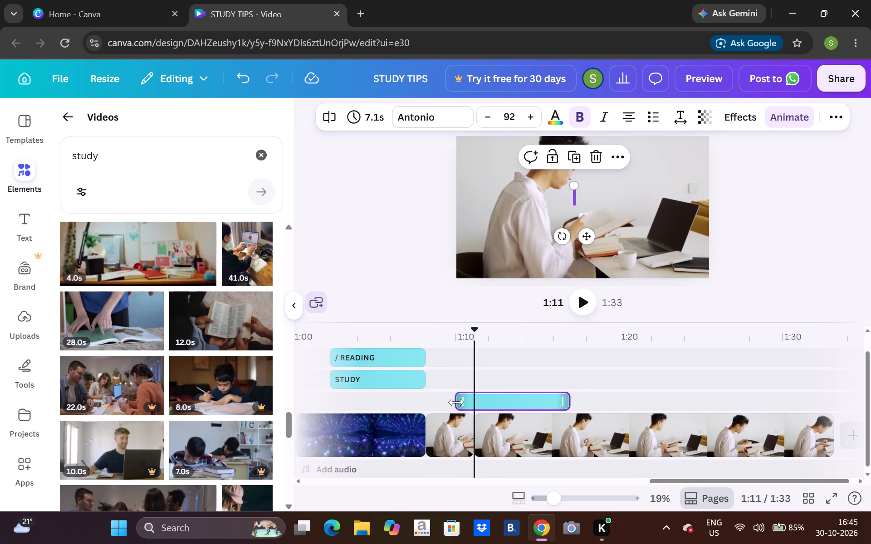
pyautogui.moveTo(455, 402); pyautogui.dragTo(429, 403)
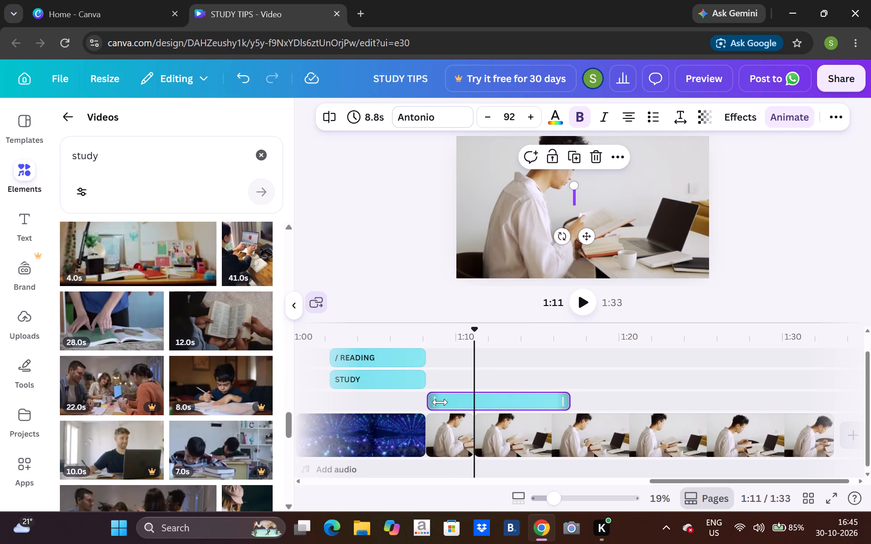
# Widen the empty caption's narrow text box over the study clip.
pyautogui.doubleClick(480, 393)
pyautogui.moveTo(480, 393); pyautogui.dragTo(574, 191)
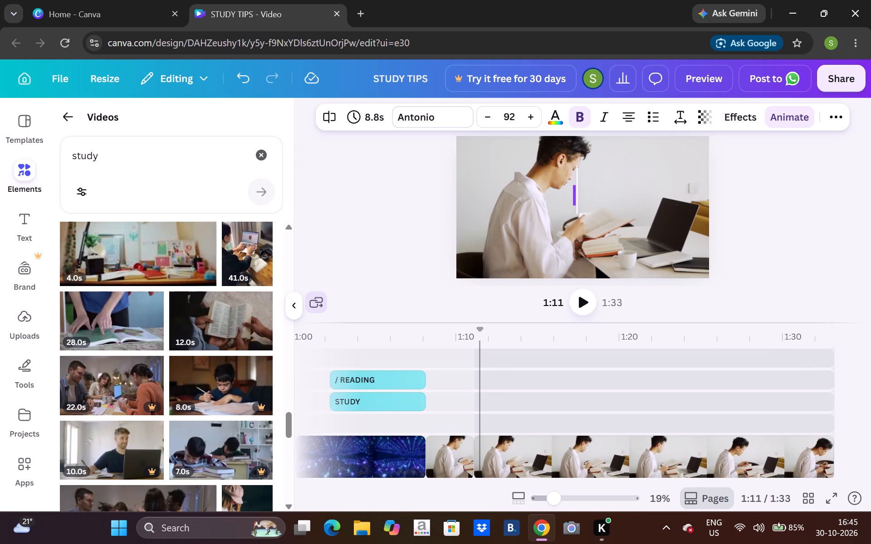
pyautogui.moveTo(574, 191); pyautogui.dragTo(621, 196)
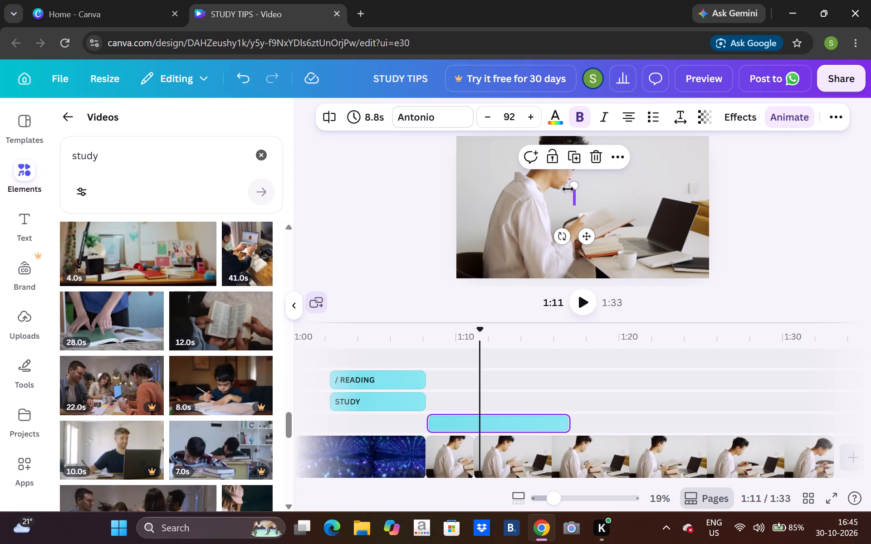
pyautogui.click(570, 187)
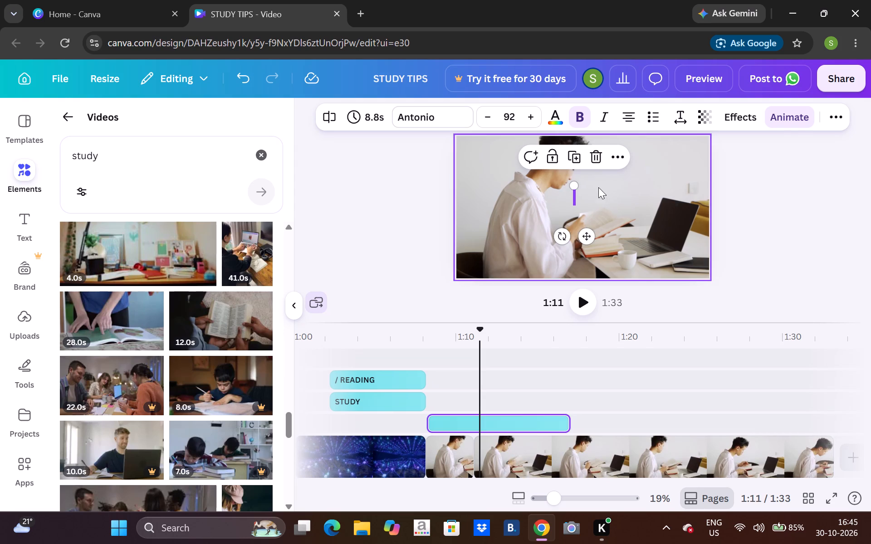
pyautogui.moveTo(582, 189); pyautogui.dragTo(616, 189)
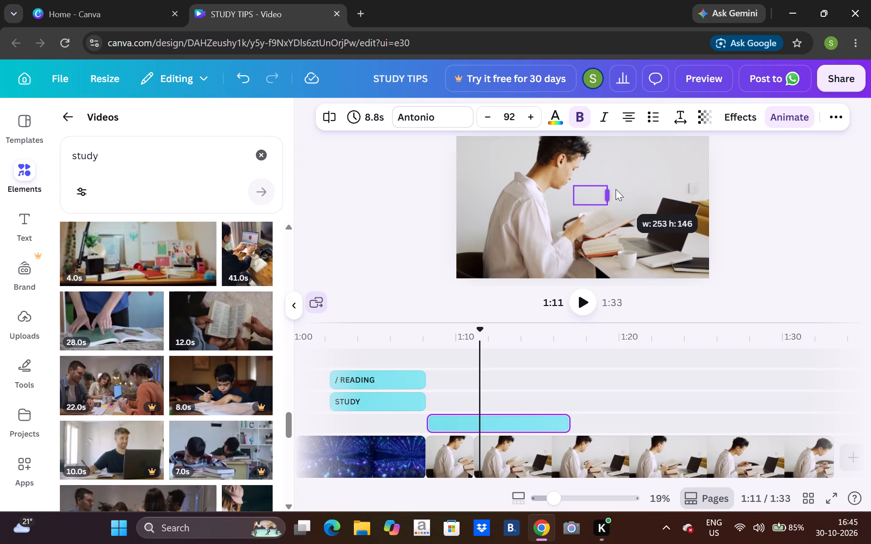
pyautogui.moveTo(616, 189); pyautogui.dragTo(660, 187)
# Enter "study strategies help students" as the caption over the study clip.
pyautogui.doubleClick(591, 188)
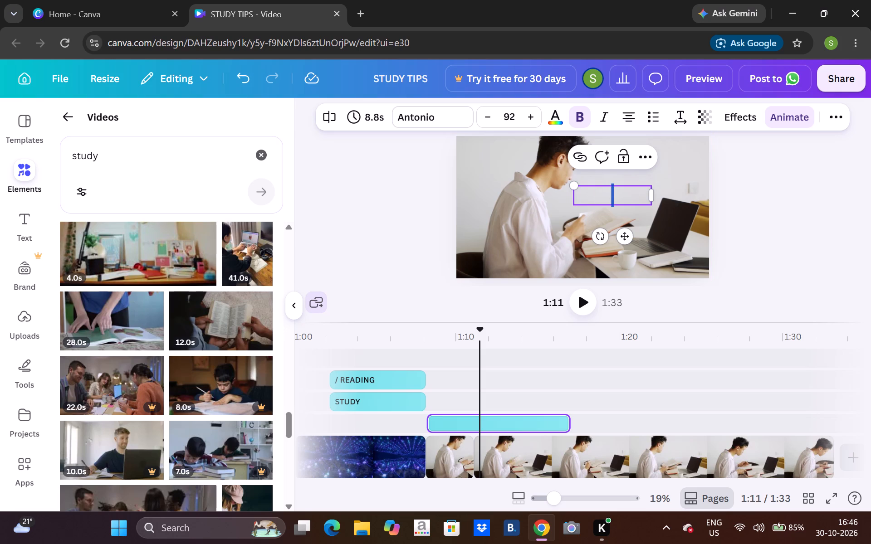
pyautogui.write('stu')
pyautogui.write('dy')
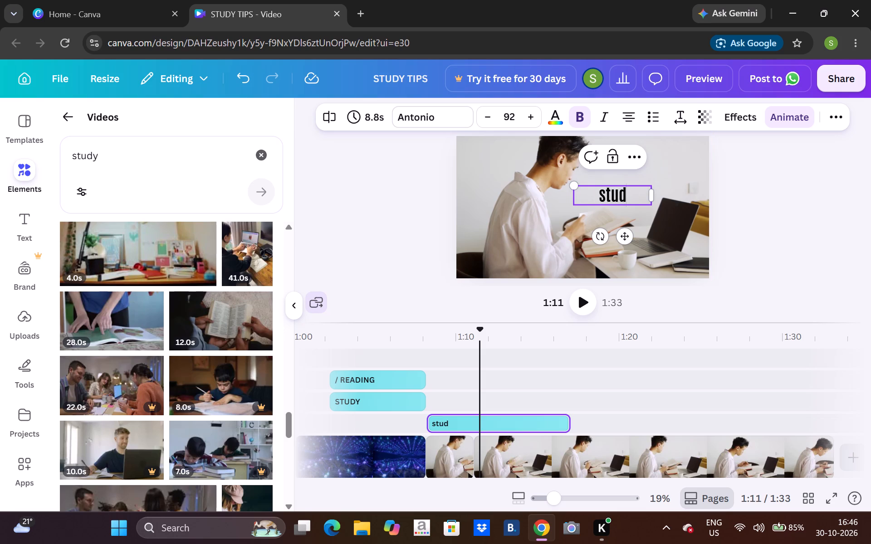
pyautogui.press('space')
pyautogui.write('stag')
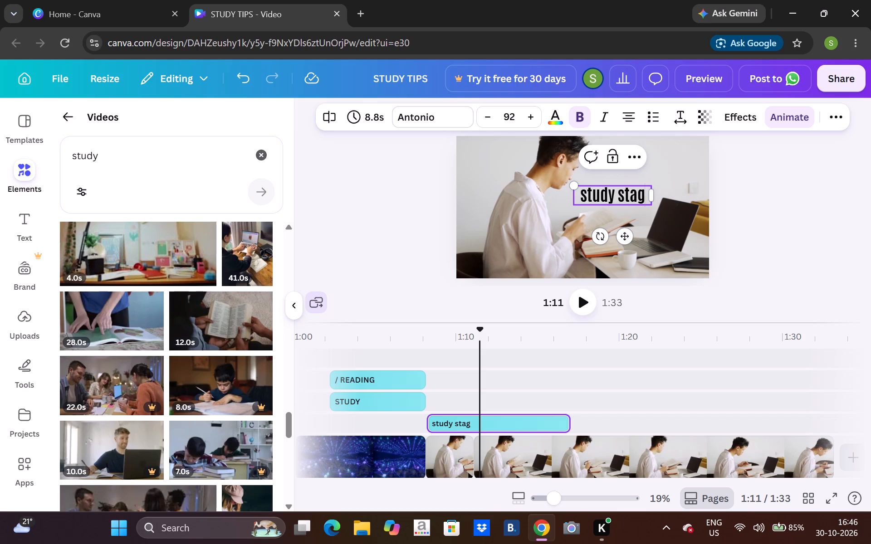
pyautogui.press('BackSpace')
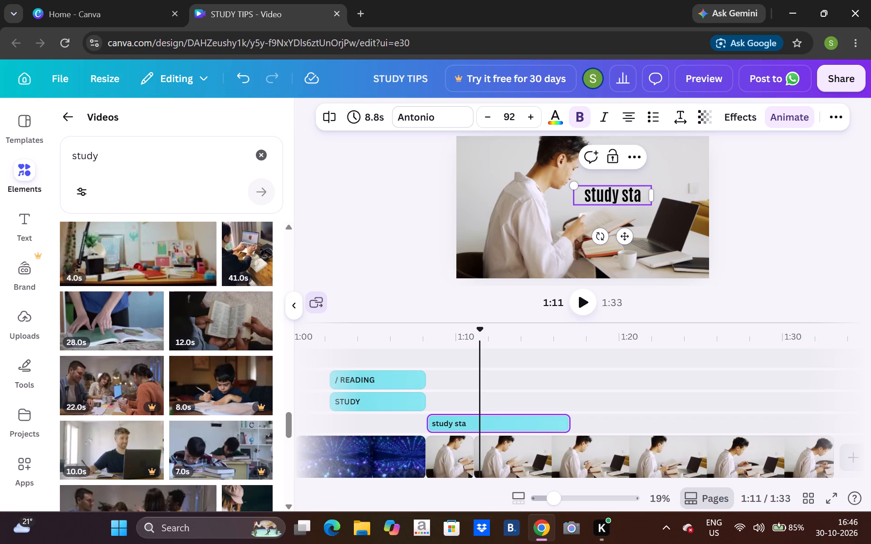
pyautogui.press('BackSpace')
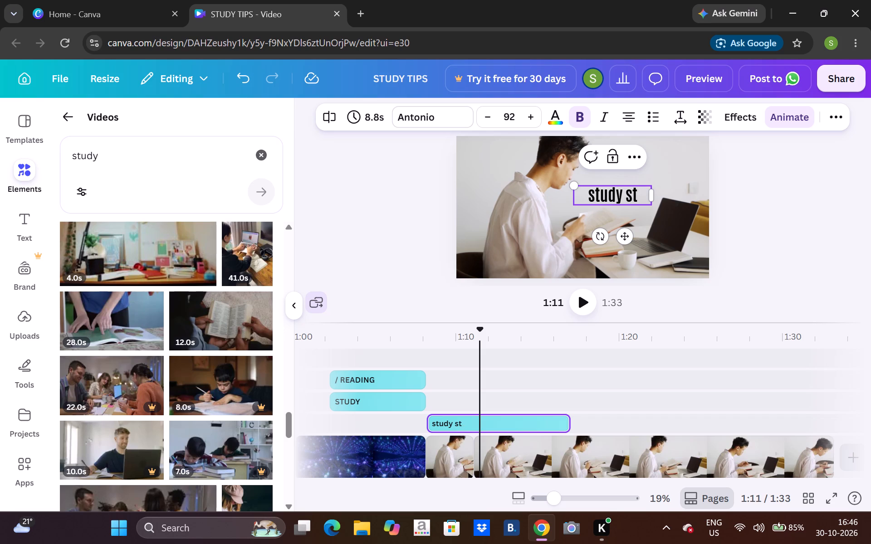
pyautogui.write('ra')
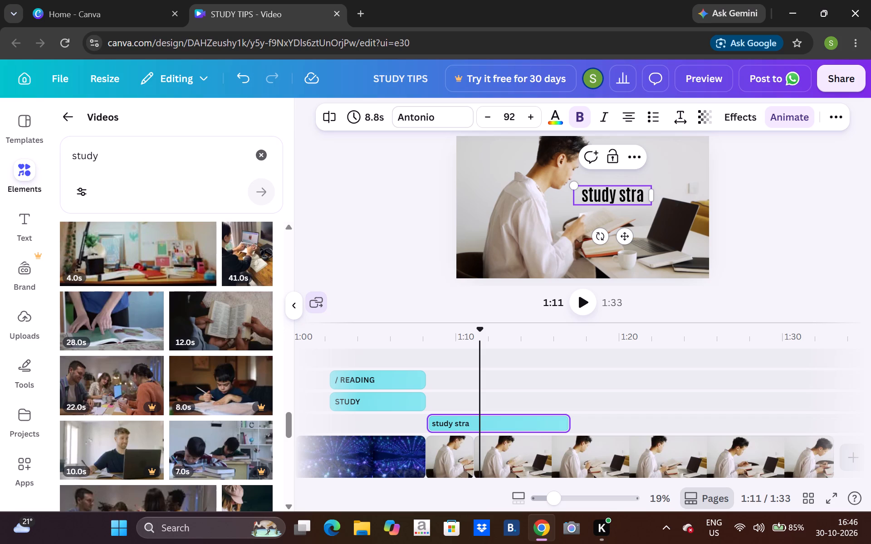
pyautogui.write('tegies')
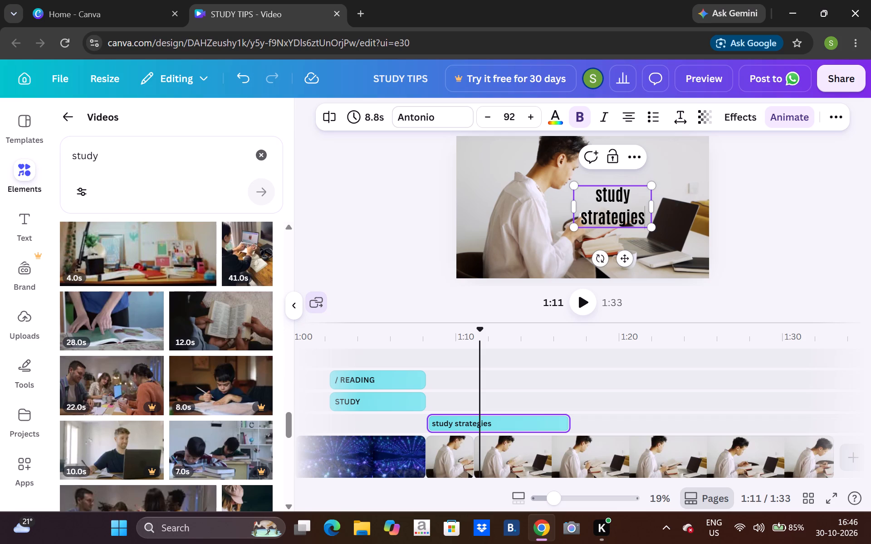
pyautogui.press('space')
pyautogui.write('he')
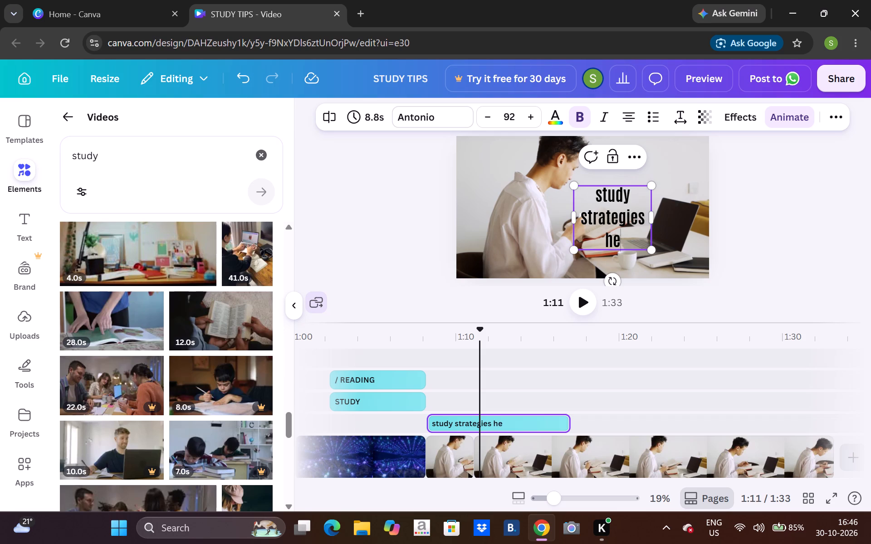
pyautogui.write('lp s')
pyautogui.write('tudents')
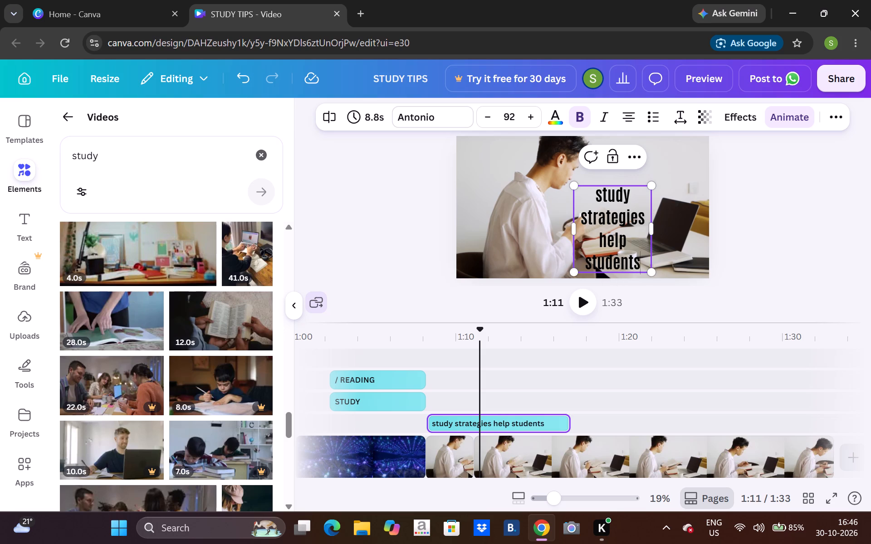
# Reduce the caption's font size to 72.
pyautogui.tripleClick(494, 118)
pyautogui.click(494, 118)
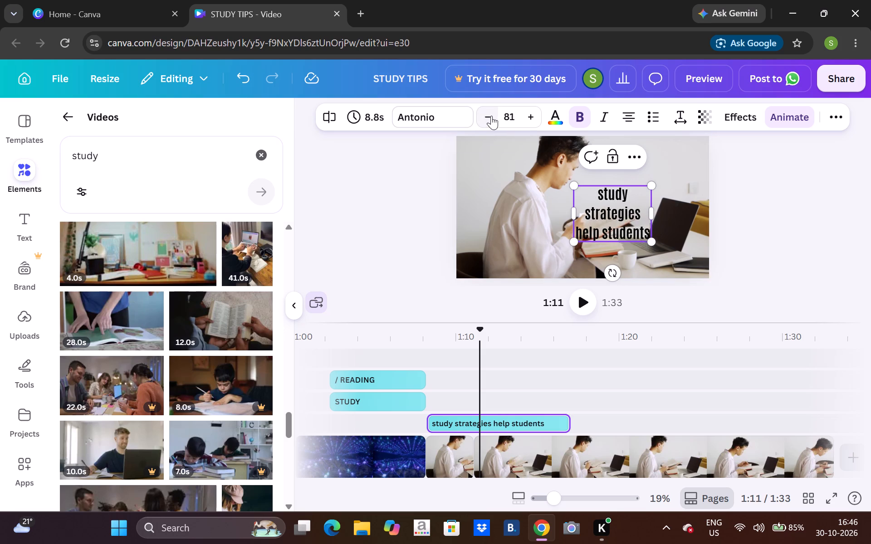
# Move the three-line caption to the upper left part of the frame, over the reading man's shoulder.
pyautogui.moveTo(606, 204); pyautogui.dragTo(602, 204)
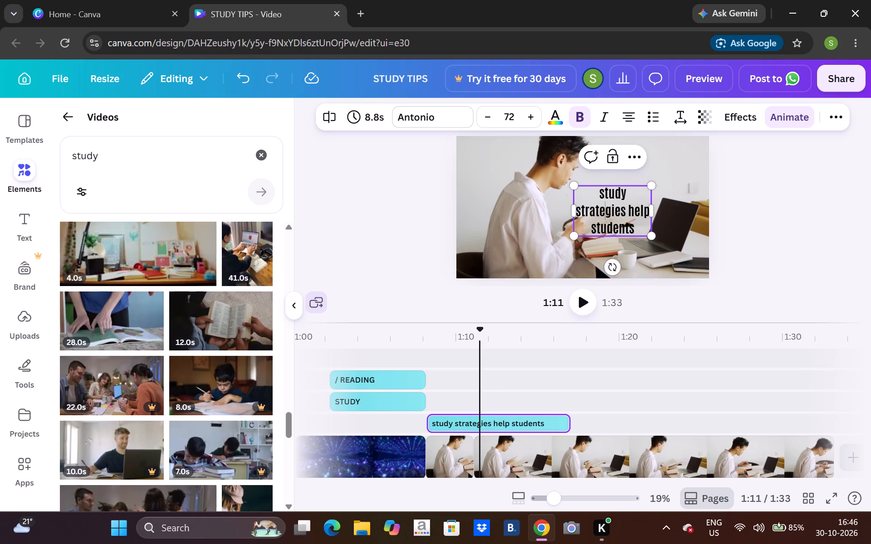
pyautogui.moveTo(602, 204); pyautogui.dragTo(550, 194)
pyautogui.click(705, 199)
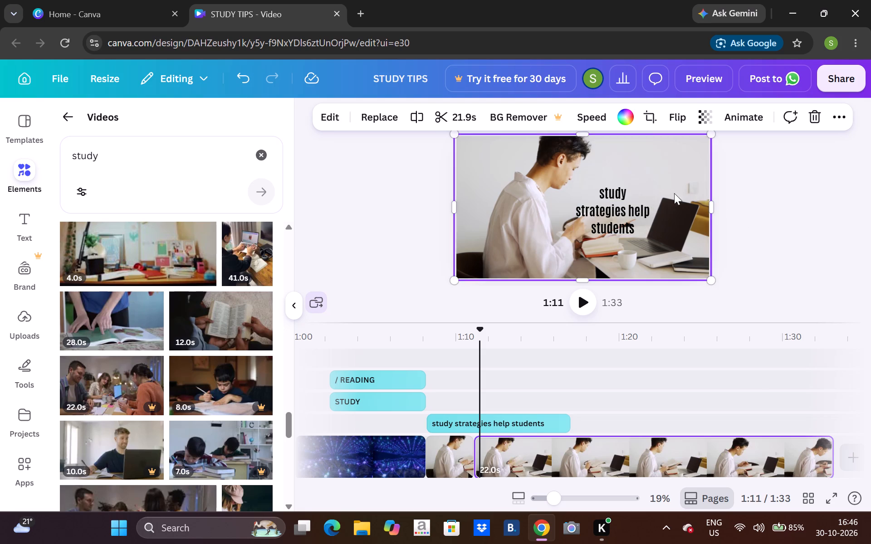
pyautogui.moveTo(621, 203); pyautogui.dragTo(610, 203)
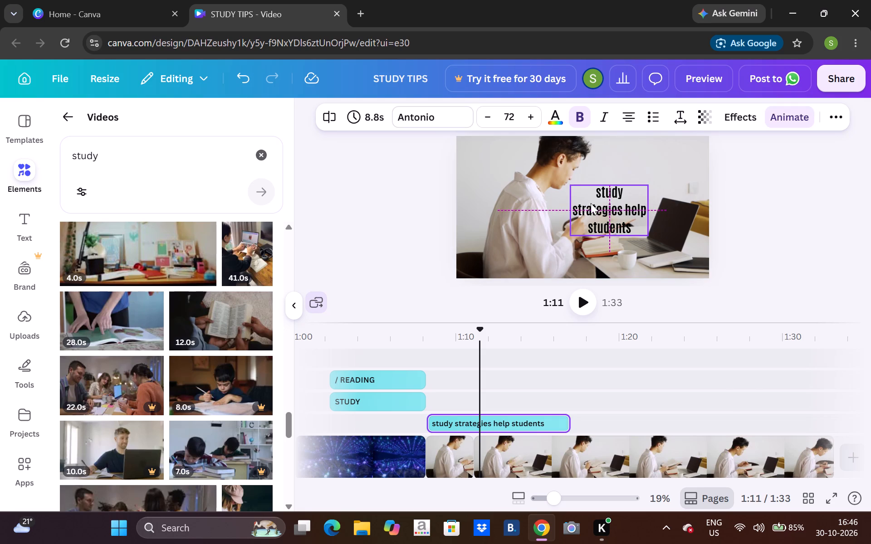
pyautogui.moveTo(587, 202); pyautogui.dragTo(544, 203)
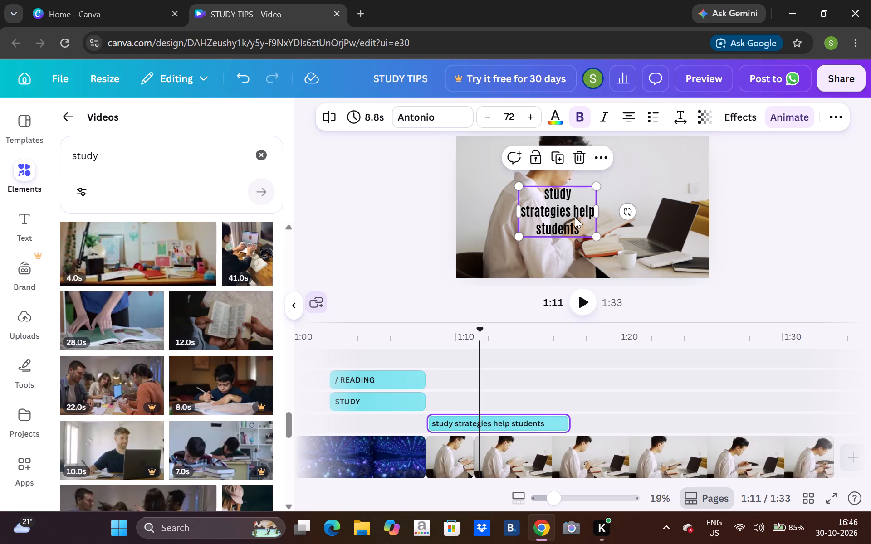
pyautogui.moveTo(593, 210); pyautogui.dragTo(682, 199)
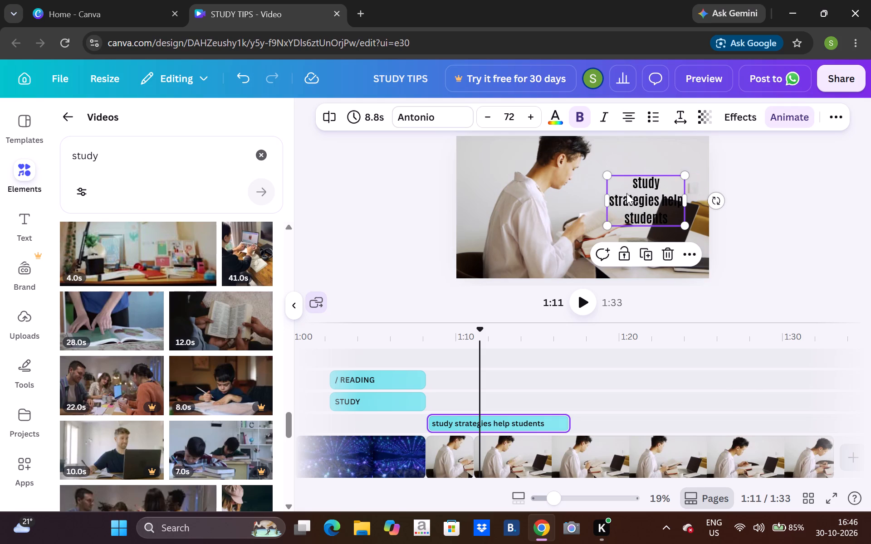
pyautogui.moveTo(635, 193); pyautogui.dragTo(532, 185)
pyautogui.click(532, 185)
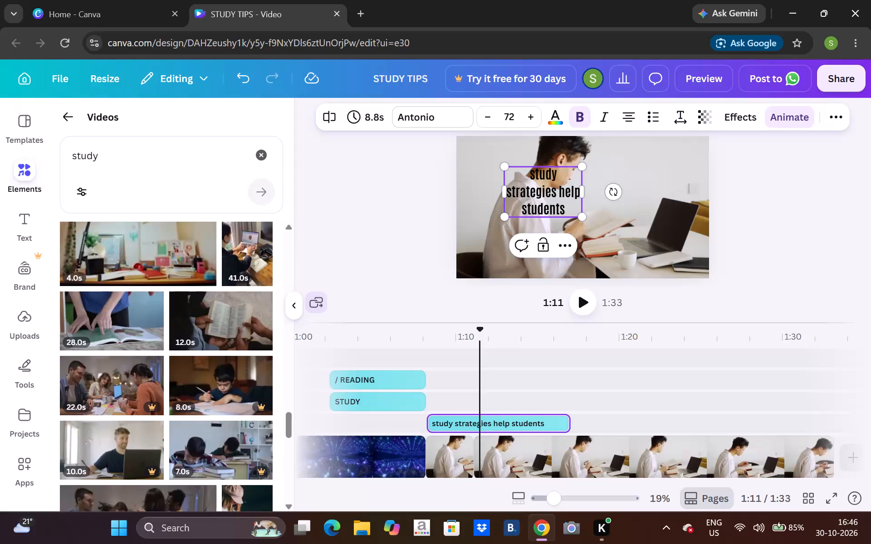
# Widen the caption's text box on both sides so "study strategies help students" fits on one line.
pyautogui.click(584, 194)
pyautogui.moveTo(584, 194); pyautogui.dragTo(621, 197)
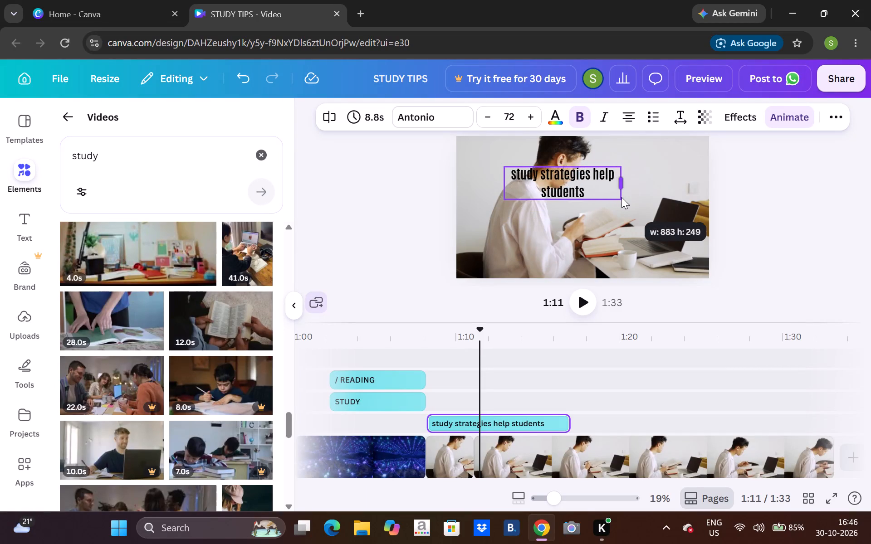
pyautogui.moveTo(621, 197); pyautogui.dragTo(743, 197)
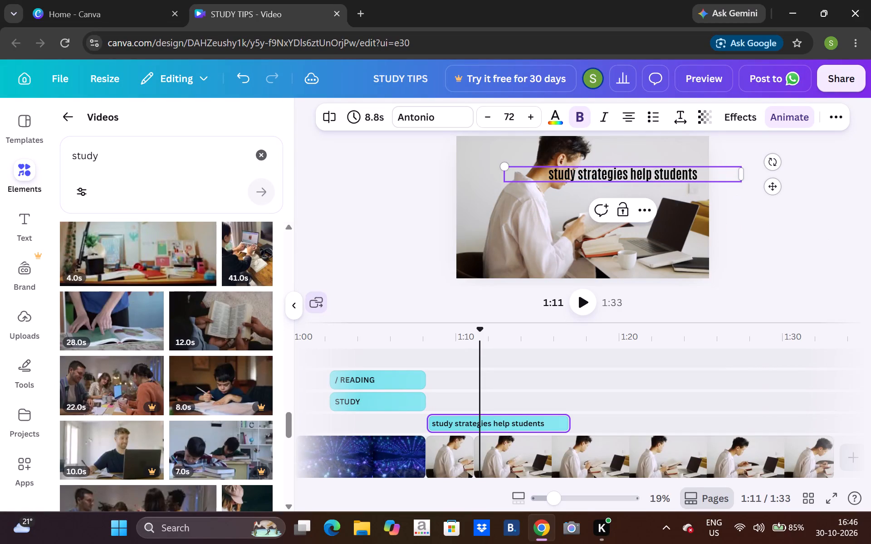
pyautogui.moveTo(694, 177); pyautogui.dragTo(664, 181)
pyautogui.click(709, 173)
pyautogui.click(518, 175)
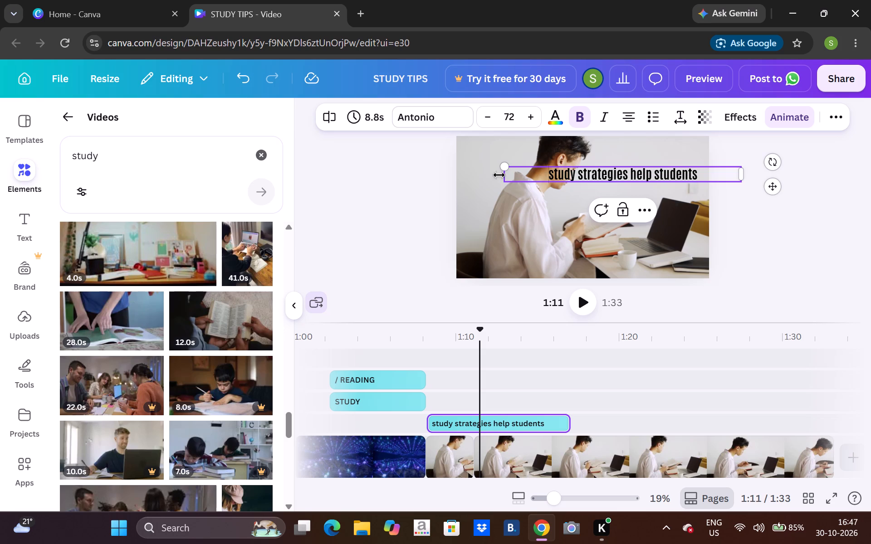
pyautogui.moveTo(494, 175); pyautogui.dragTo(456, 178)
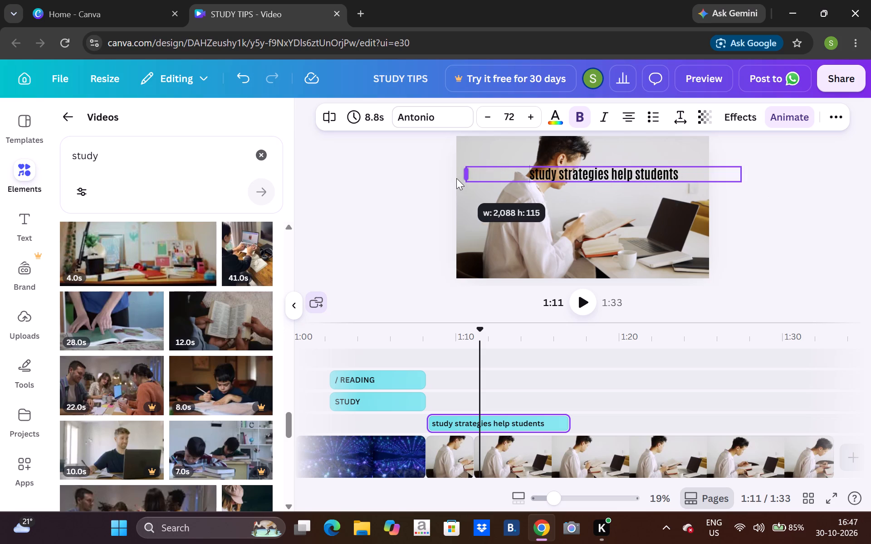
pyautogui.moveTo(456, 178); pyautogui.dragTo(457, 177)
# Reposition the one-line caption across the upper part of the study frame, slightly left of its centre.
pyautogui.moveTo(557, 173); pyautogui.dragTo(516, 177)
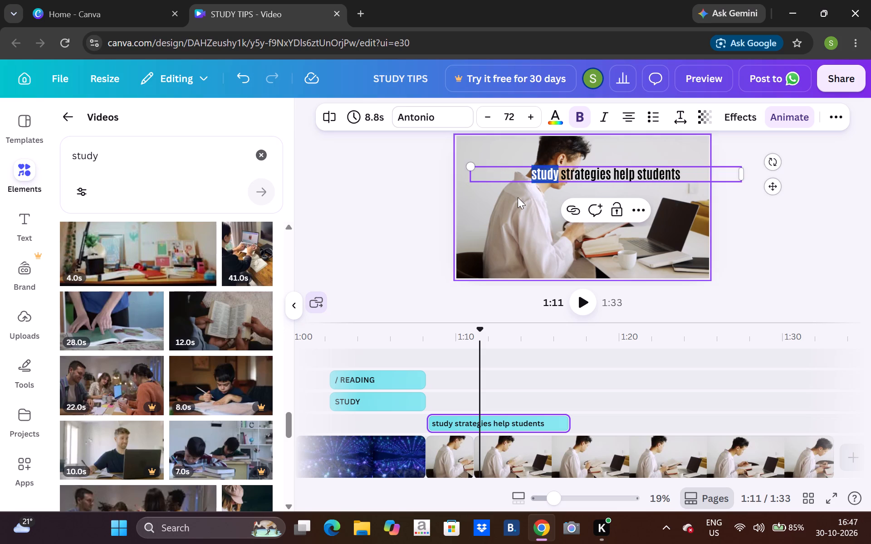
pyautogui.click(518, 197)
pyautogui.moveTo(702, 170); pyautogui.dragTo(651, 174)
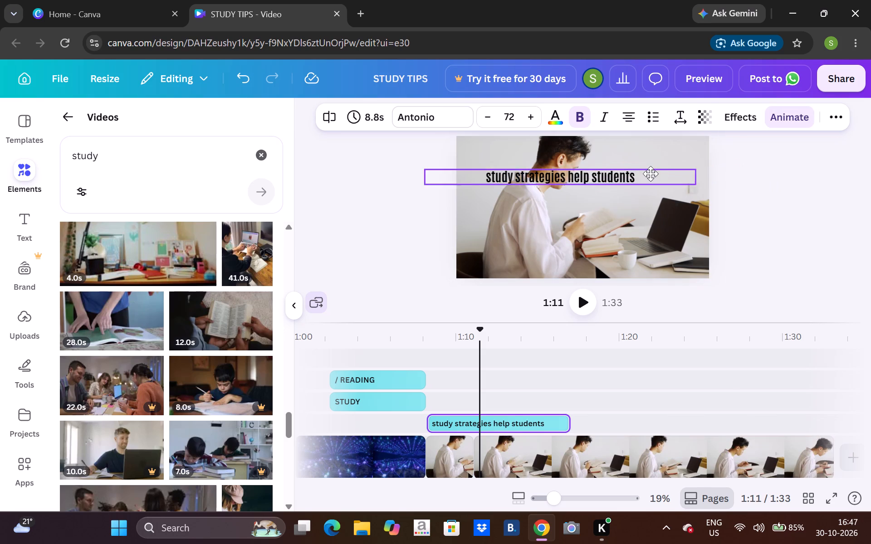
pyautogui.moveTo(651, 174); pyautogui.dragTo(637, 180)
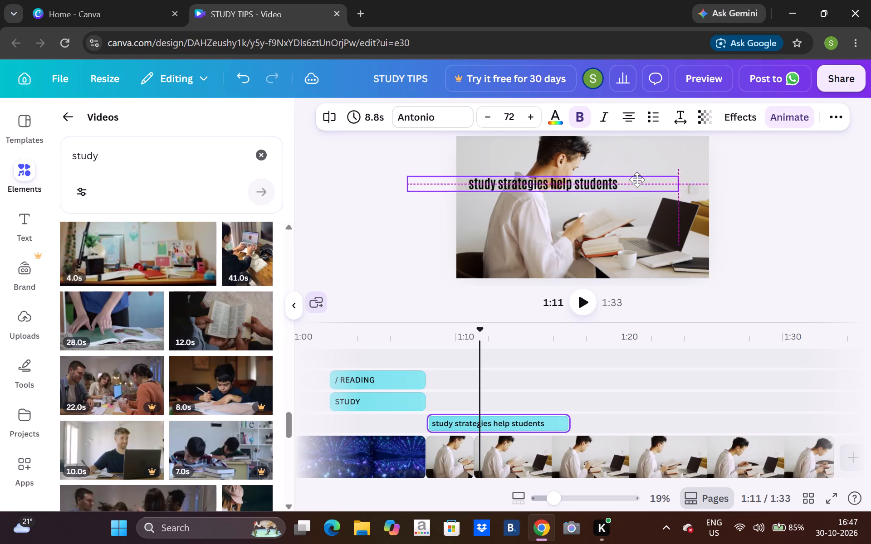
pyautogui.moveTo(637, 180); pyautogui.dragTo(654, 182)
pyautogui.doubleClick(646, 189)
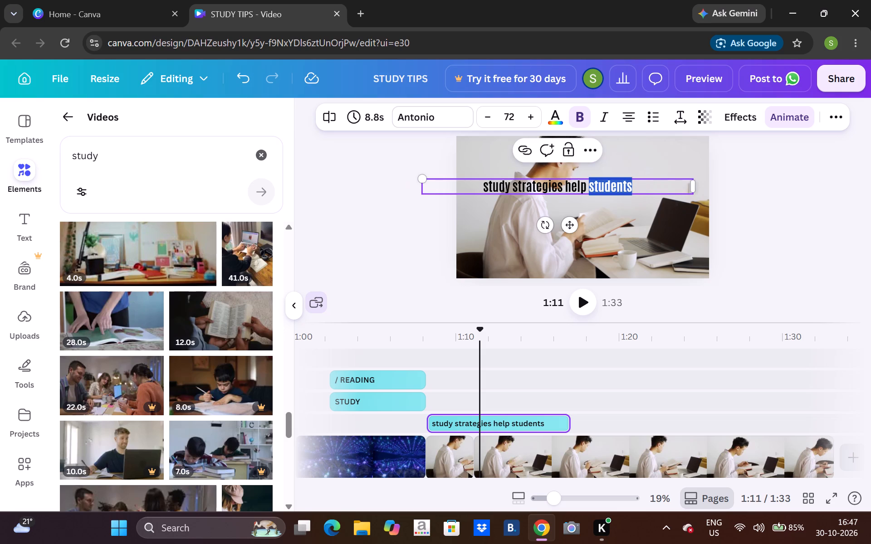
# Extend the study caption's wording with "learn faster remember more" after "students".
pyautogui.click(646, 189)
pyautogui.press('space')
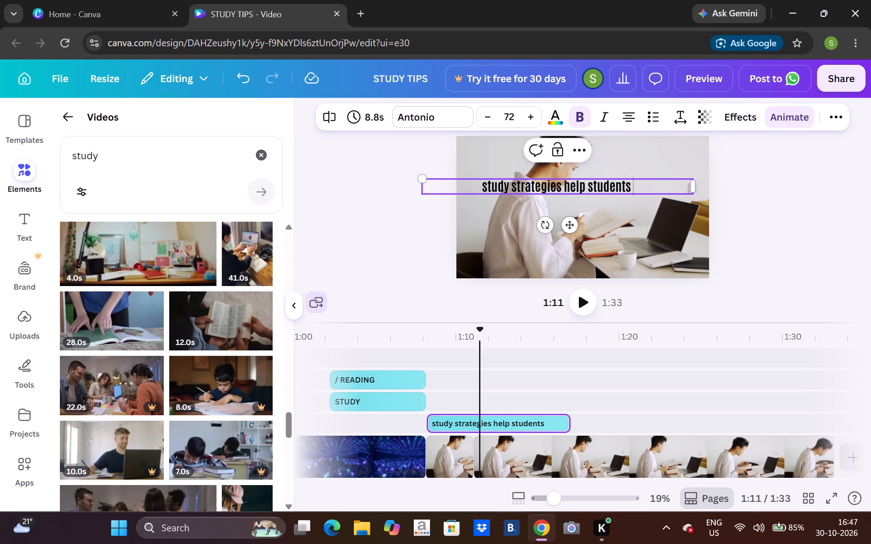
pyautogui.press('l')
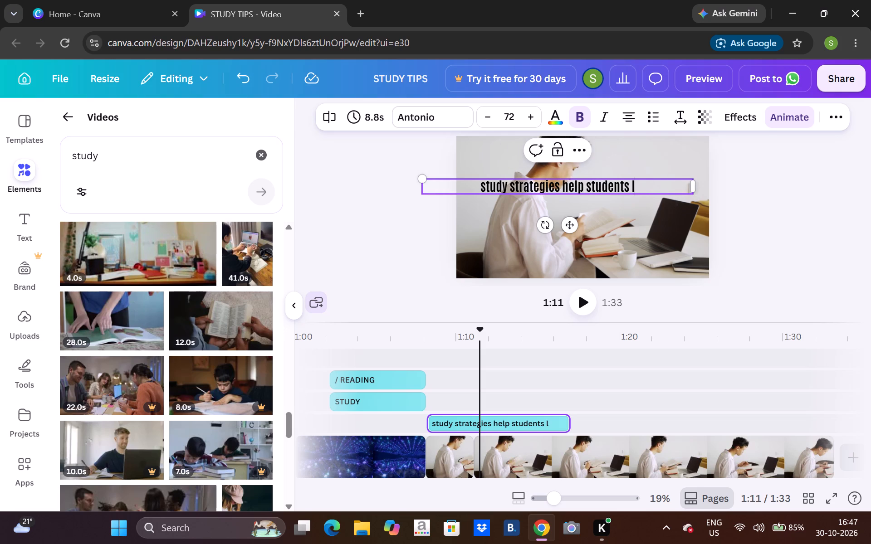
pyautogui.write('ear')
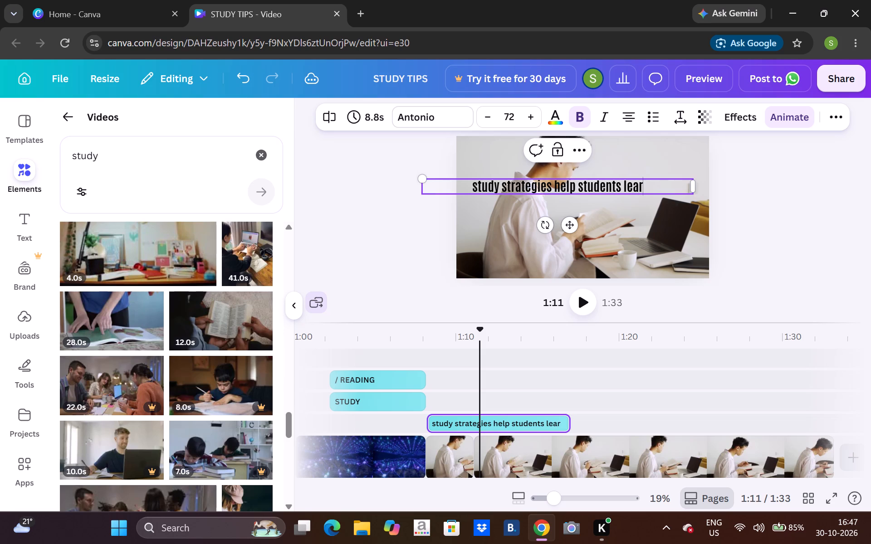
pyautogui.write('n faster')
pyautogui.press('space')
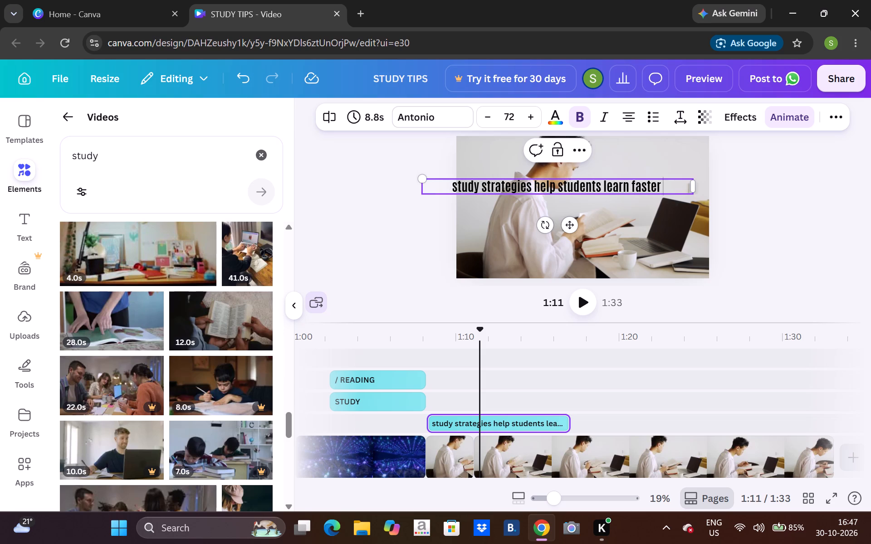
pyautogui.write('re')
pyautogui.write('meber')
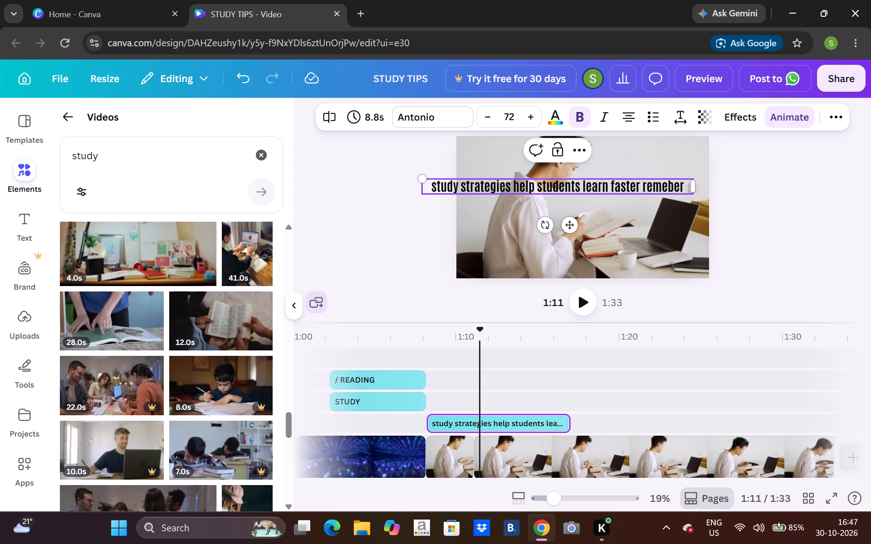
pyautogui.press('space')
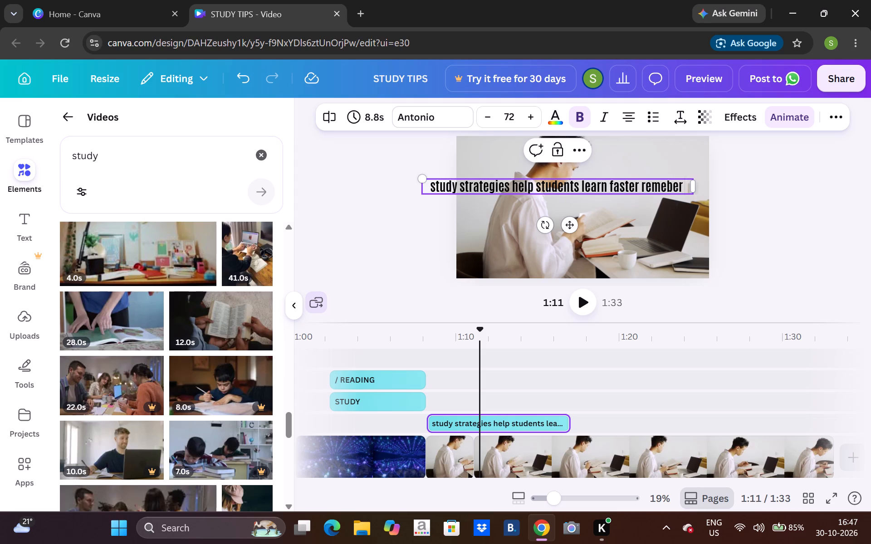
pyautogui.press('BackSpace')
pyautogui.press('BackSpace')
pyautogui.press('BackSpace')
pyautogui.press('BackSpace')
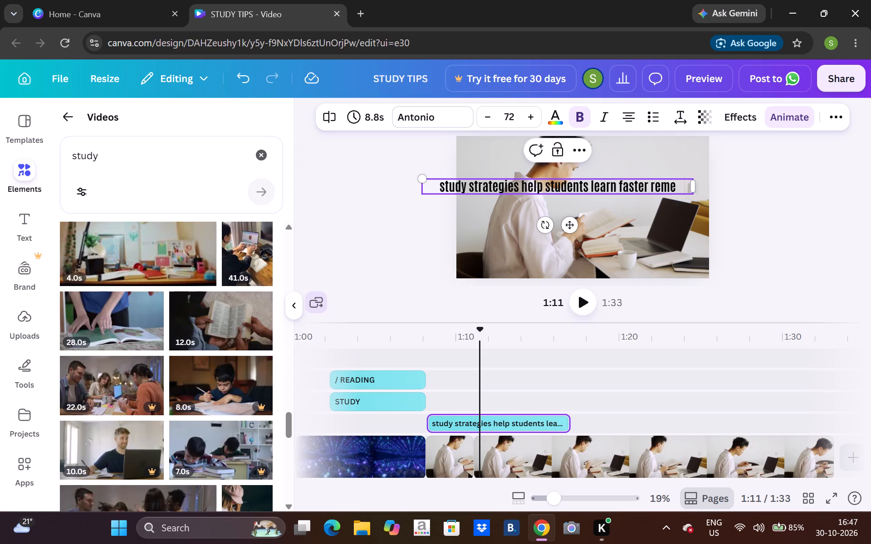
pyautogui.write('mber more')
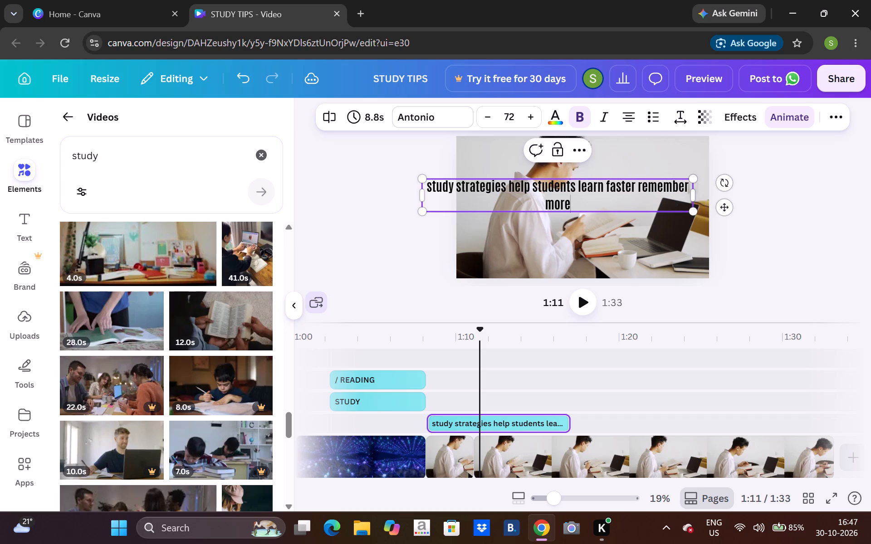
# Narrow the caption's text box so the wording wraps onto two lines, breaking after "learn".
pyautogui.moveTo(612, 201); pyautogui.dragTo(634, 228)
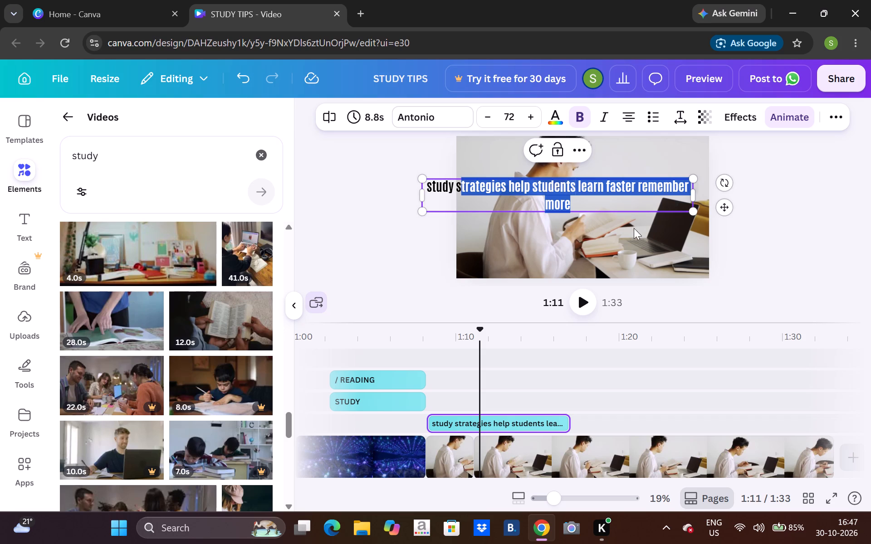
pyautogui.moveTo(634, 228); pyautogui.dragTo(631, 215)
pyautogui.moveTo(679, 222); pyautogui.dragTo(693, 201)
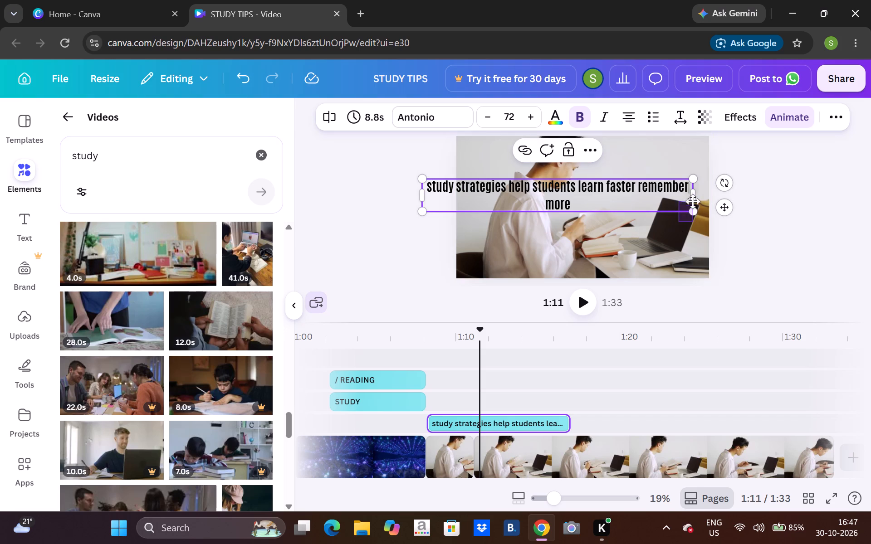
pyautogui.moveTo(693, 201); pyautogui.dragTo(695, 191)
pyautogui.moveTo(695, 191); pyautogui.dragTo(695, 193)
pyautogui.moveTo(695, 193); pyautogui.dragTo(612, 198)
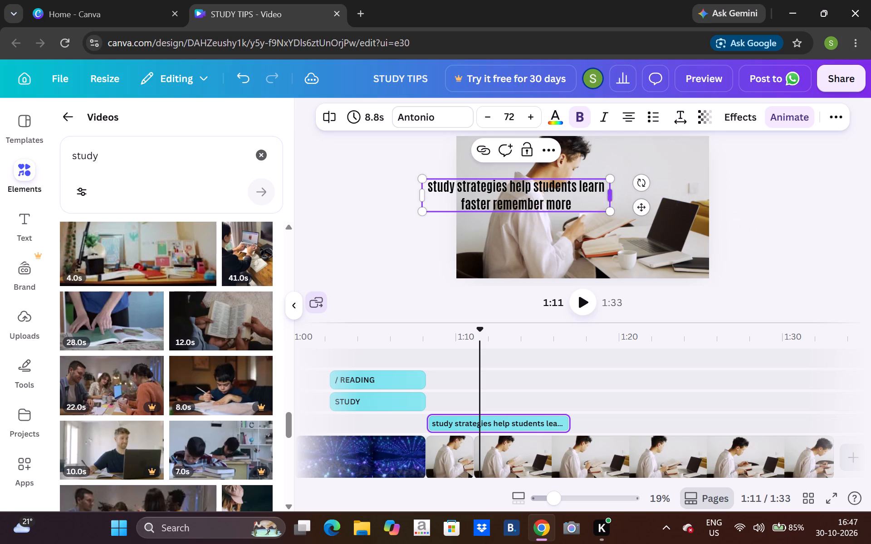
# Move the two-line caption fully inside the frame, just below its centre over the open book and laptop.
pyautogui.moveTo(520, 201); pyautogui.dragTo(585, 228)
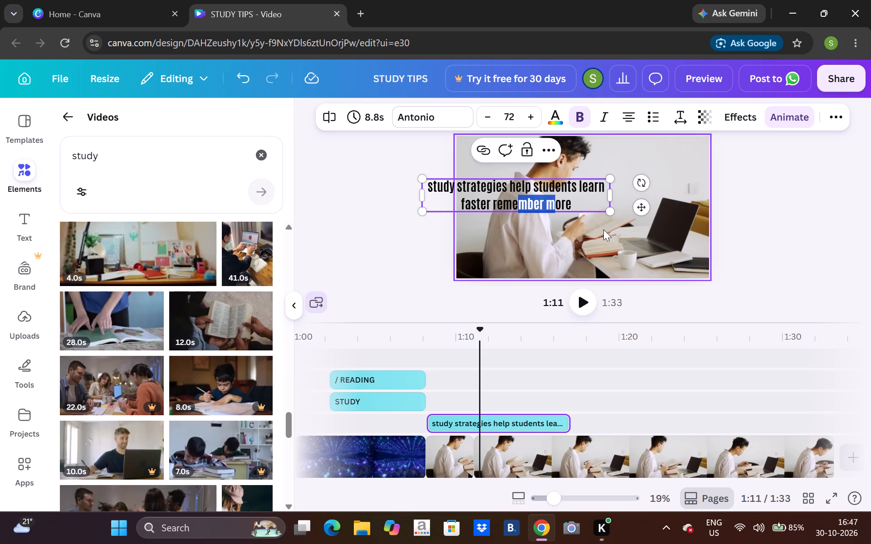
pyautogui.click(603, 229)
pyautogui.moveTo(572, 199); pyautogui.dragTo(651, 229)
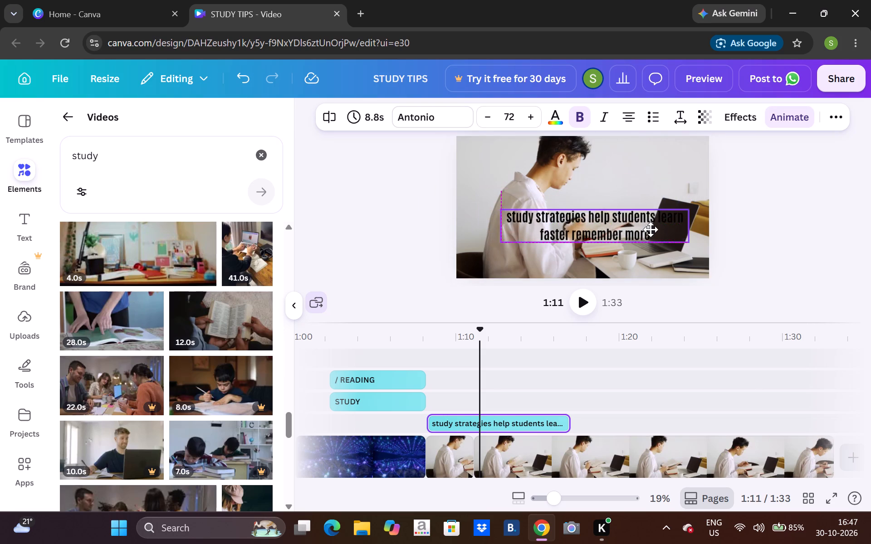
pyautogui.moveTo(651, 229); pyautogui.dragTo(651, 226)
pyautogui.moveTo(651, 226); pyautogui.dragTo(690, 481)
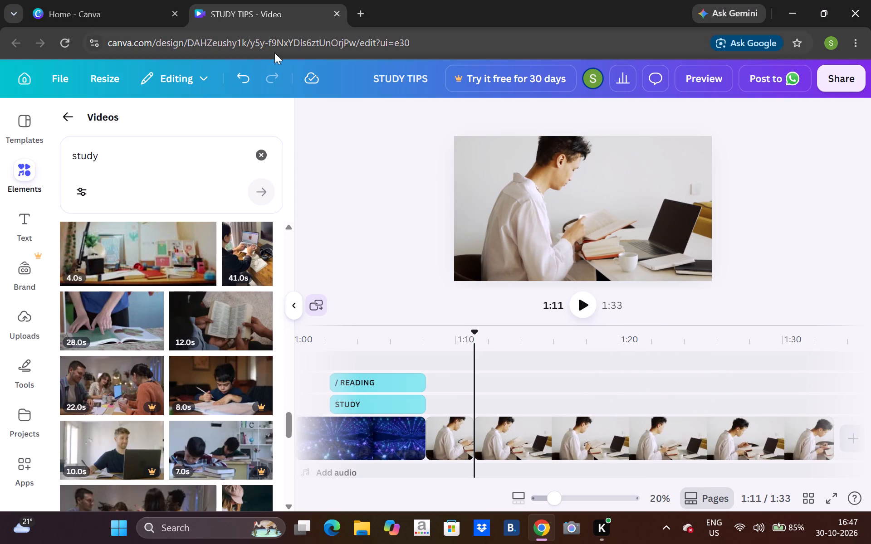
pyautogui.click(249, 72)
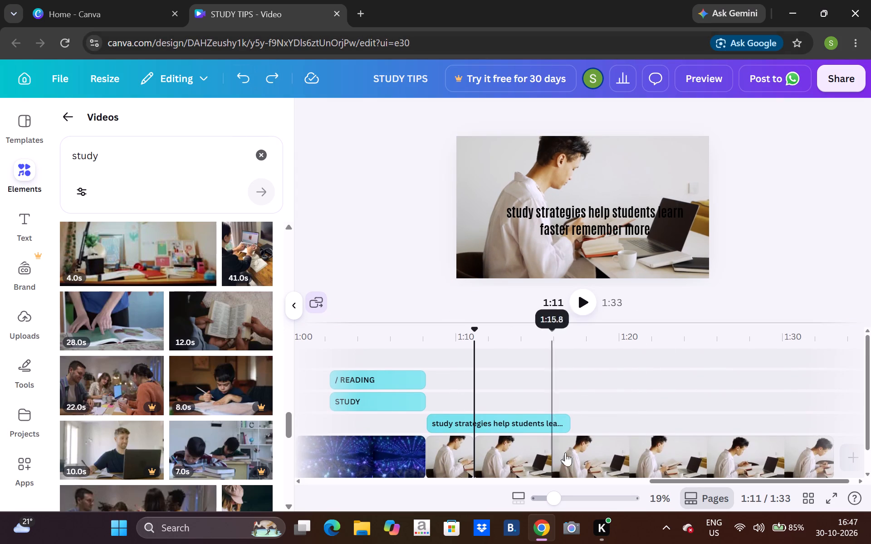
# Split the reading man's clip at the caption's end, about 1:16.9, and delete the part after the cut.
pyautogui.click(569, 457)
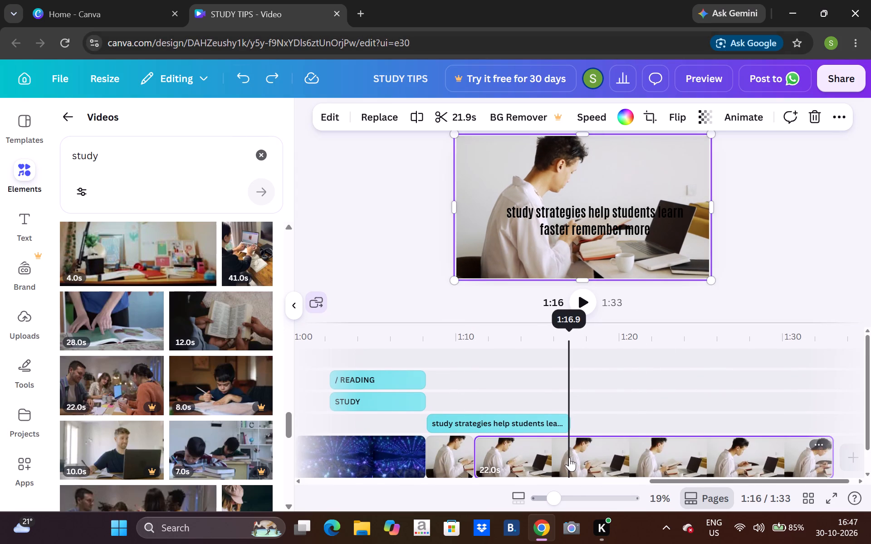
pyautogui.click(414, 110)
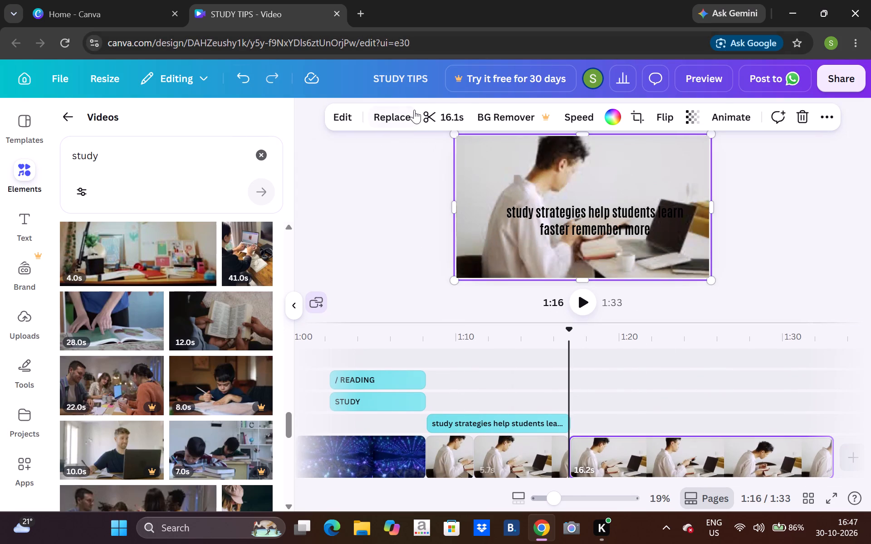
pyautogui.click(620, 463)
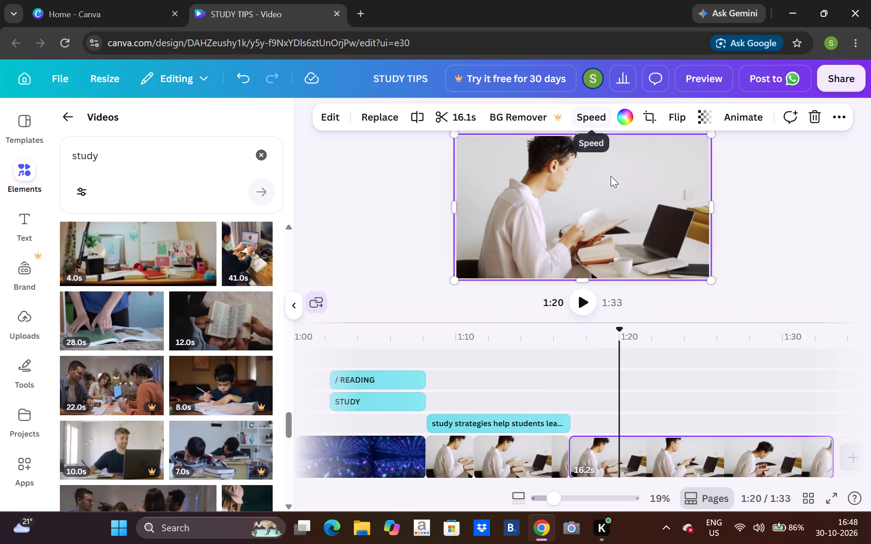
pyautogui.click(601, 430)
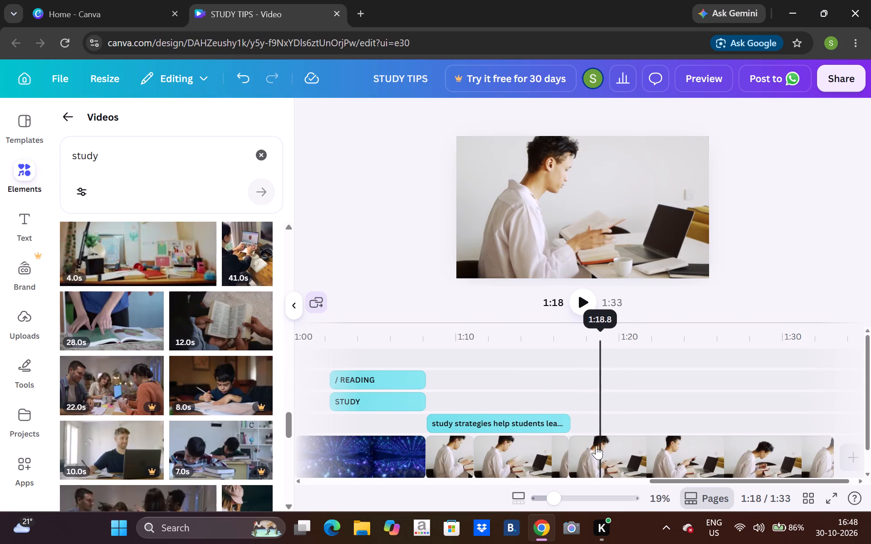
pyautogui.click(577, 459)
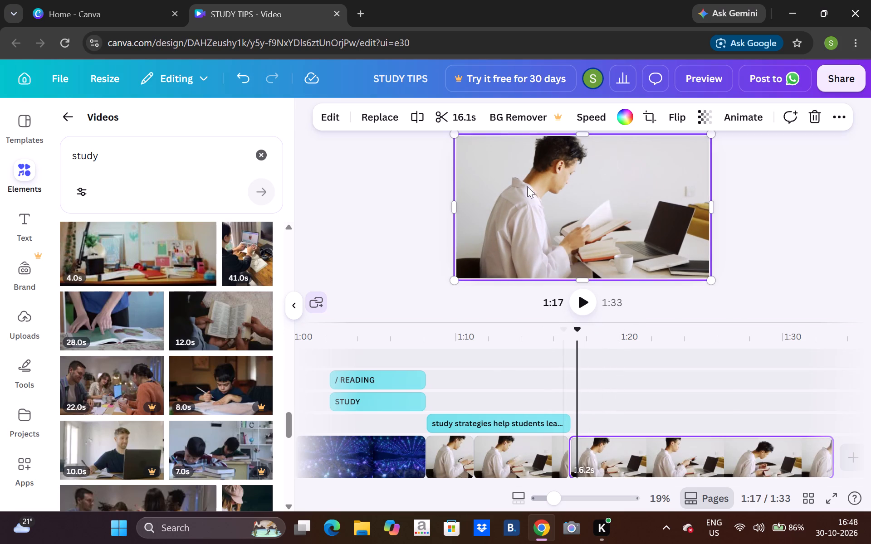
pyautogui.click(810, 111)
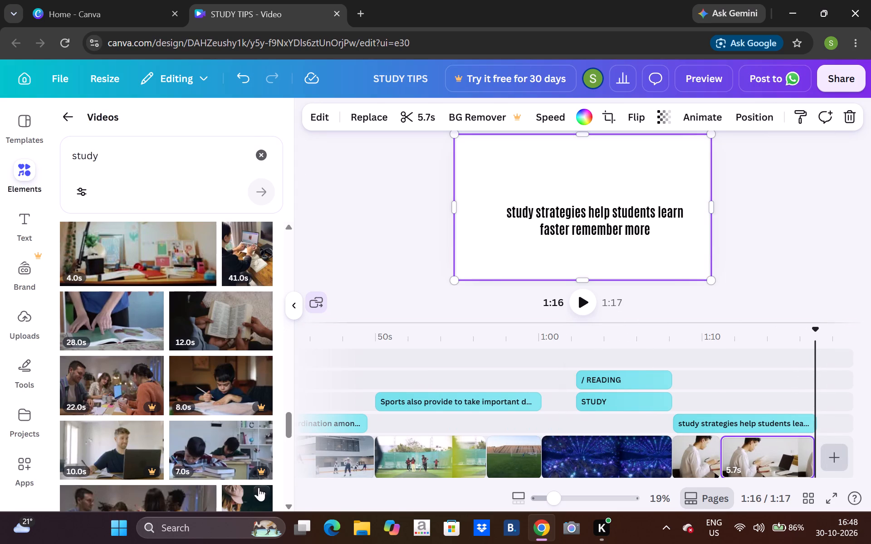
# Add the 29.0s study video of people reading on a sofa after the reading man's clip.
pyautogui.tripleClick(287, 500)
pyautogui.click(287, 500)
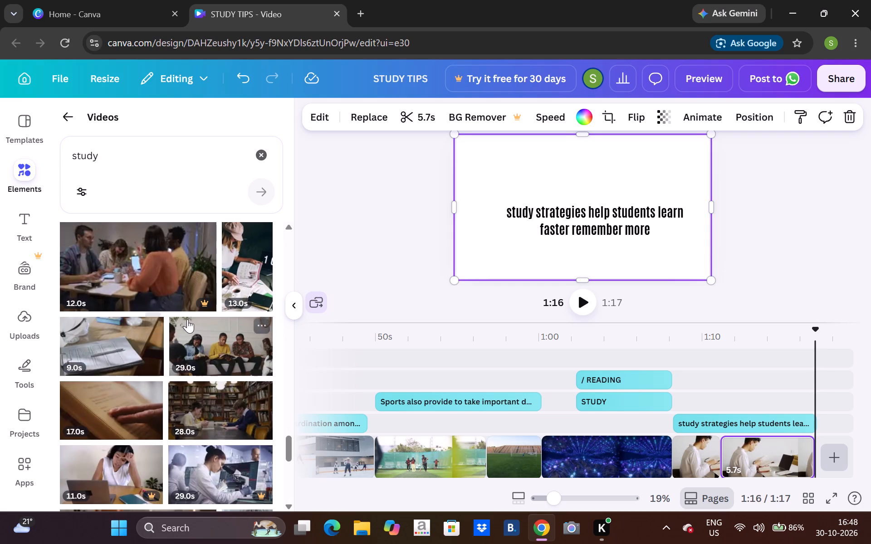
pyautogui.click(225, 351)
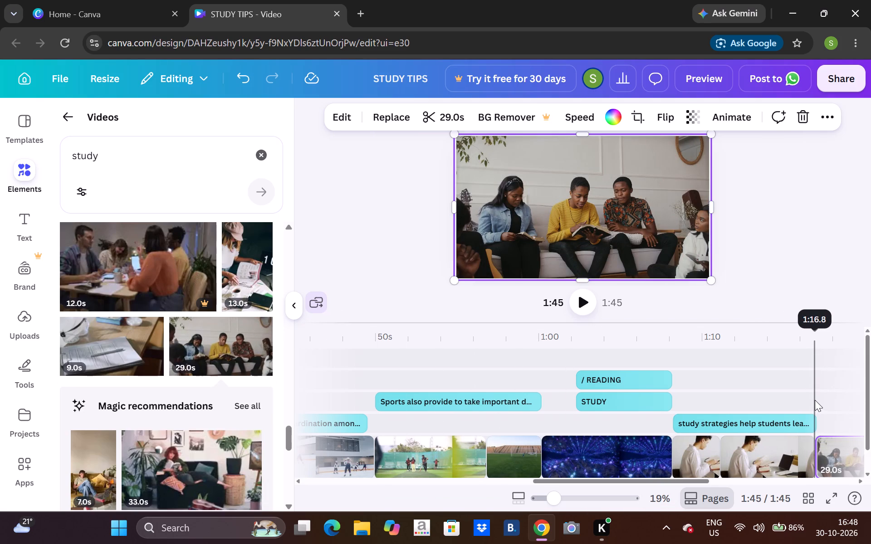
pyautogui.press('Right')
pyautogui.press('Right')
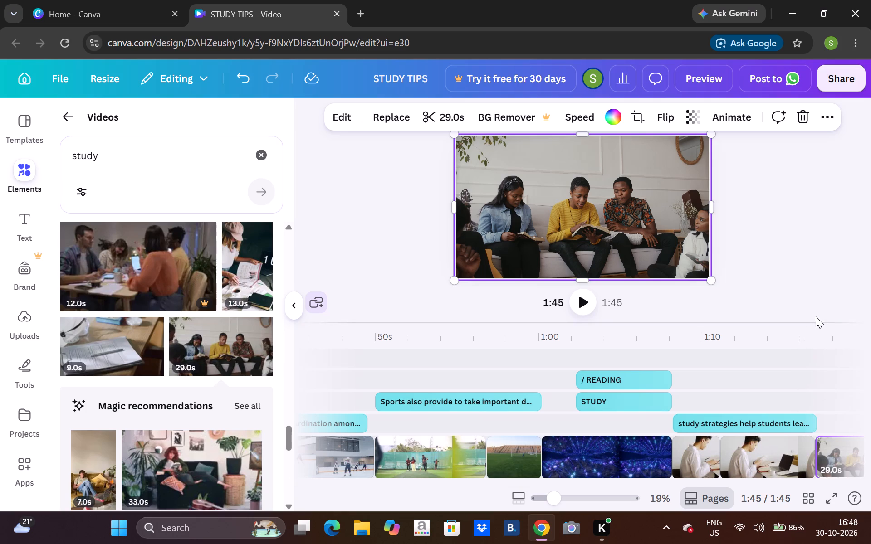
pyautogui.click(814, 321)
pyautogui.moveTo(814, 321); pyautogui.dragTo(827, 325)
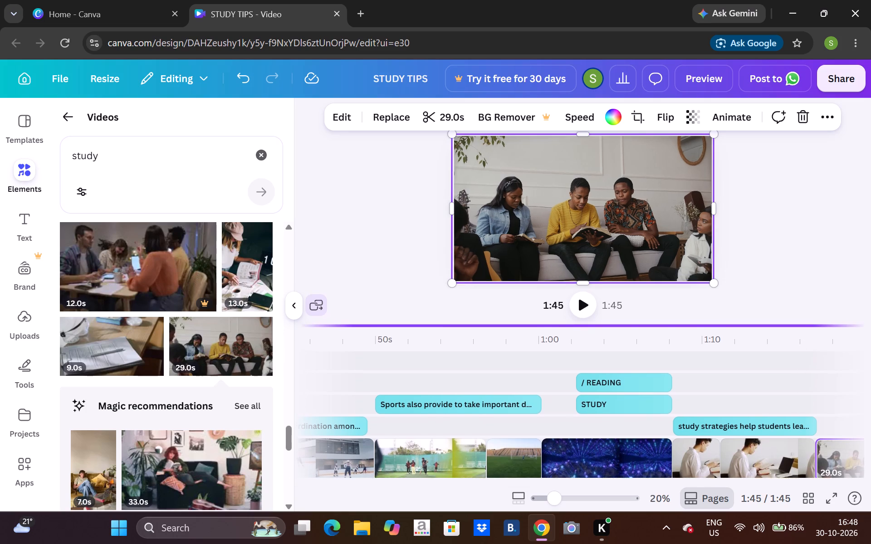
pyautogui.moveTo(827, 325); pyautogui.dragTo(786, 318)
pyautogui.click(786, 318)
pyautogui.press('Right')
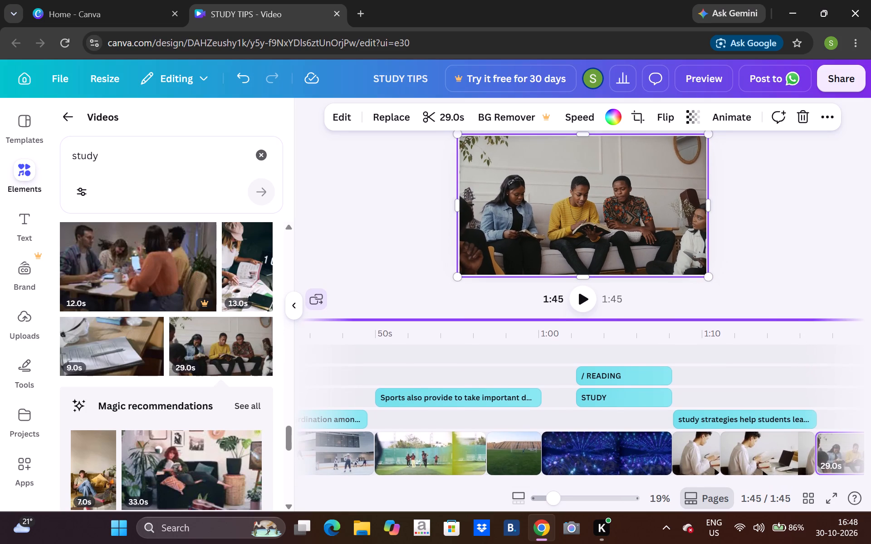
# Duplicate the "study strategies help students learn faster remember more" caption.
pyautogui.click(783, 417)
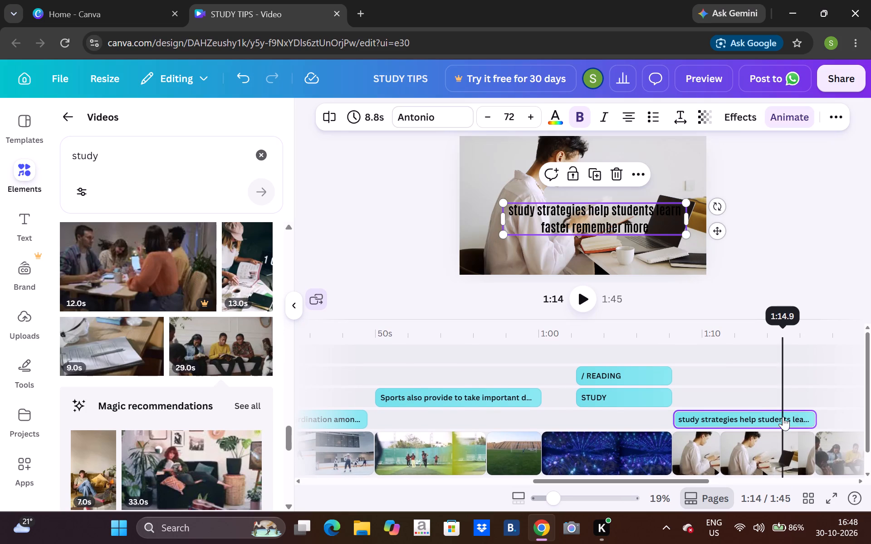
pyautogui.click(634, 165)
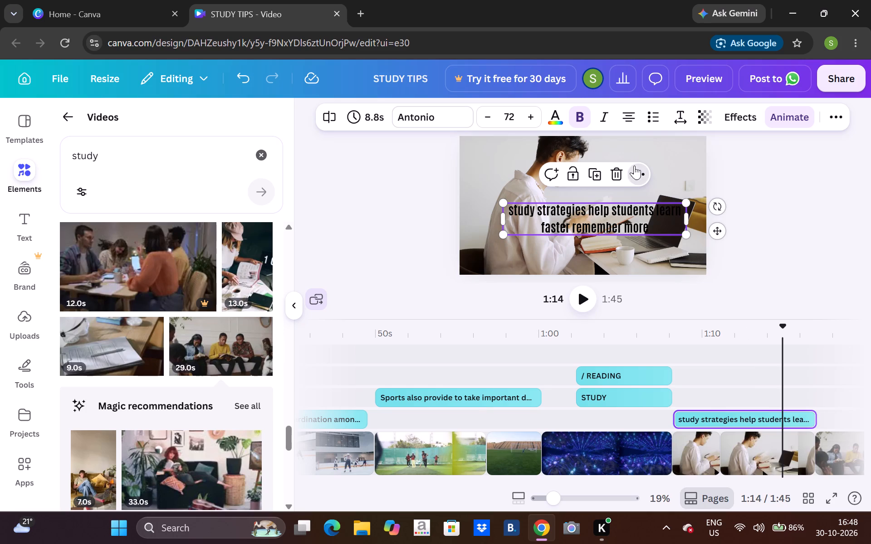
pyautogui.click(679, 272)
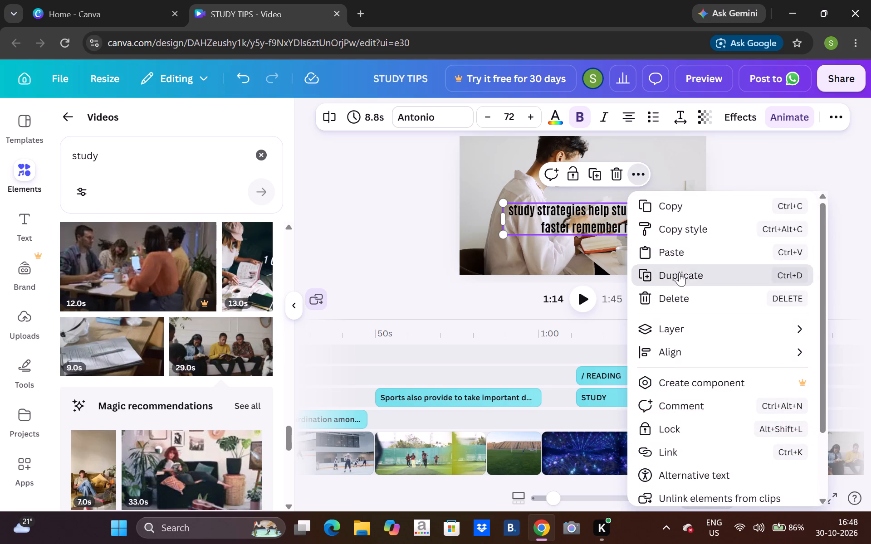
# Move the duplicated caption along the timeline so it starts with the sofa readers' clip, at about 1:17.
pyautogui.press('Right')
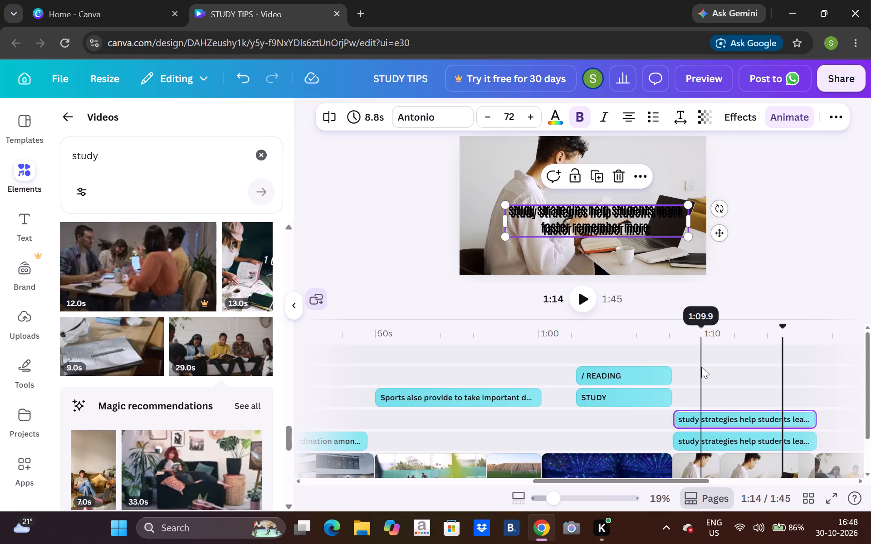
pyautogui.click(575, 288)
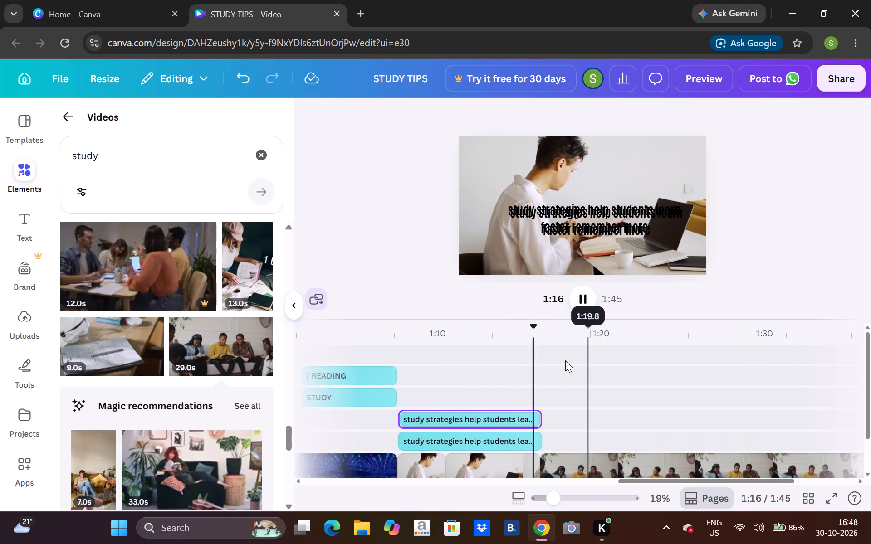
pyautogui.click(587, 292)
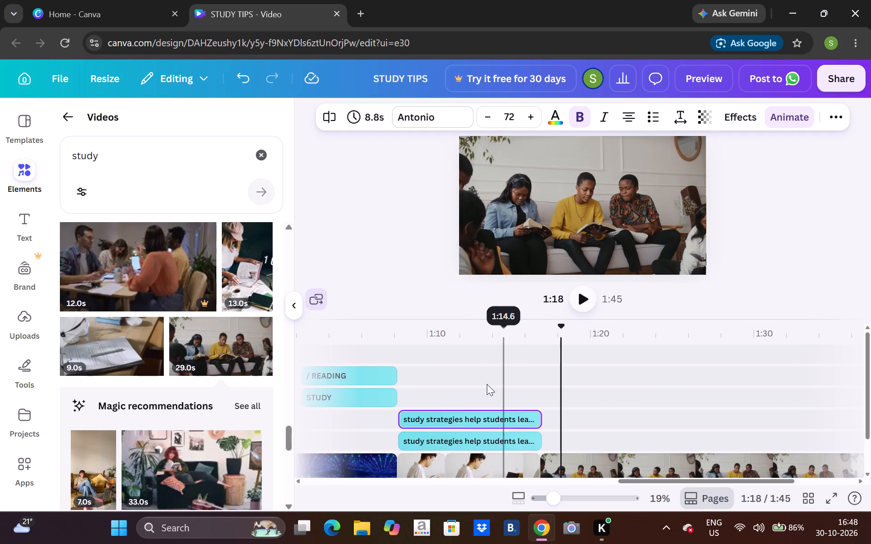
pyautogui.moveTo(470, 410); pyautogui.dragTo(613, 427)
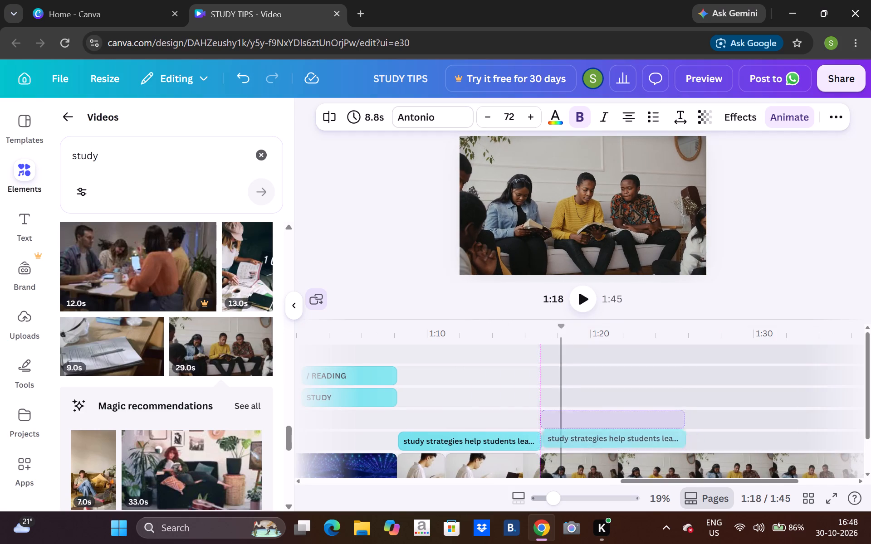
pyautogui.moveTo(613, 427); pyautogui.dragTo(607, 411)
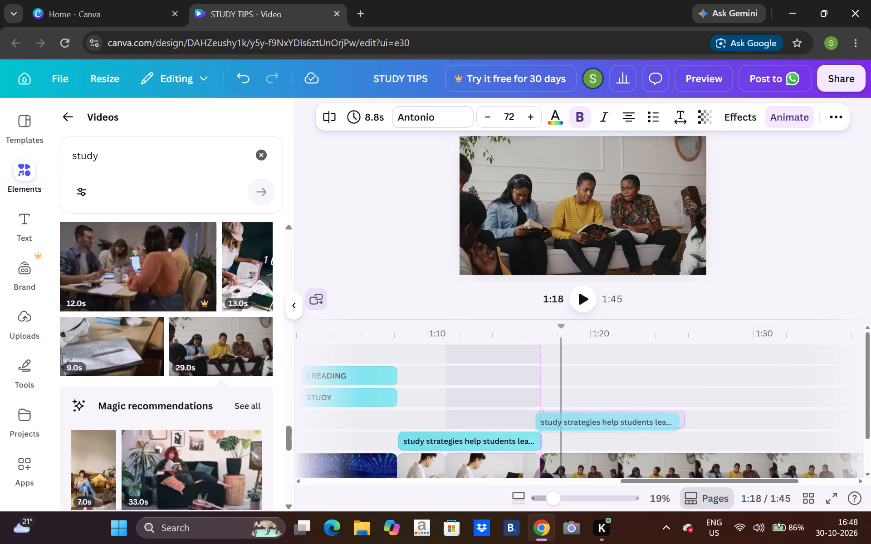
pyautogui.moveTo(607, 411); pyautogui.dragTo(609, 413)
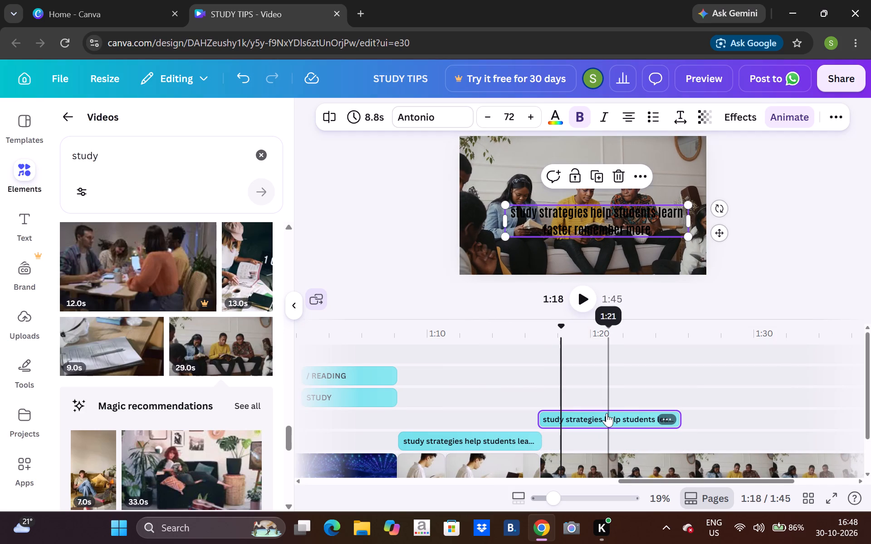
# Replace the duplicated caption's text with "and reduce stress by shiffting from passive reading to active learning".
pyautogui.doubleClick(607, 413)
pyautogui.doubleClick(607, 413)
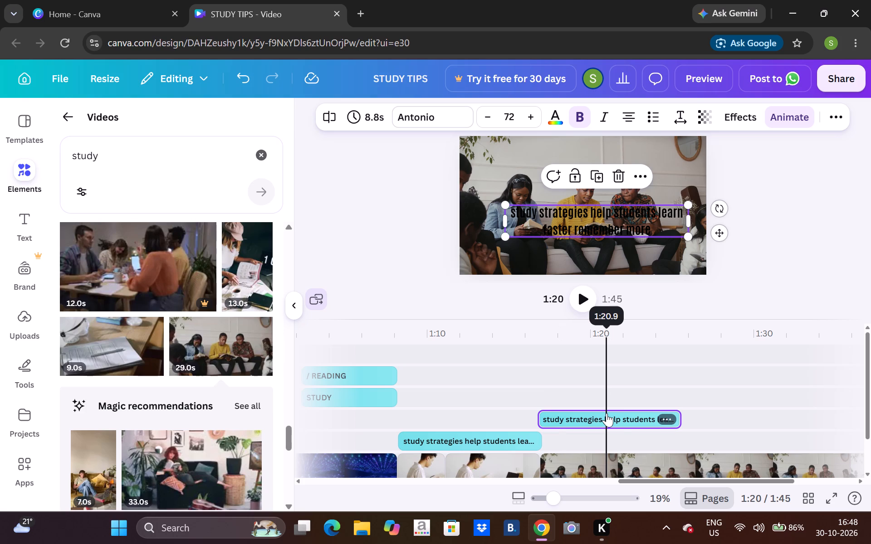
pyautogui.doubleClick(600, 226)
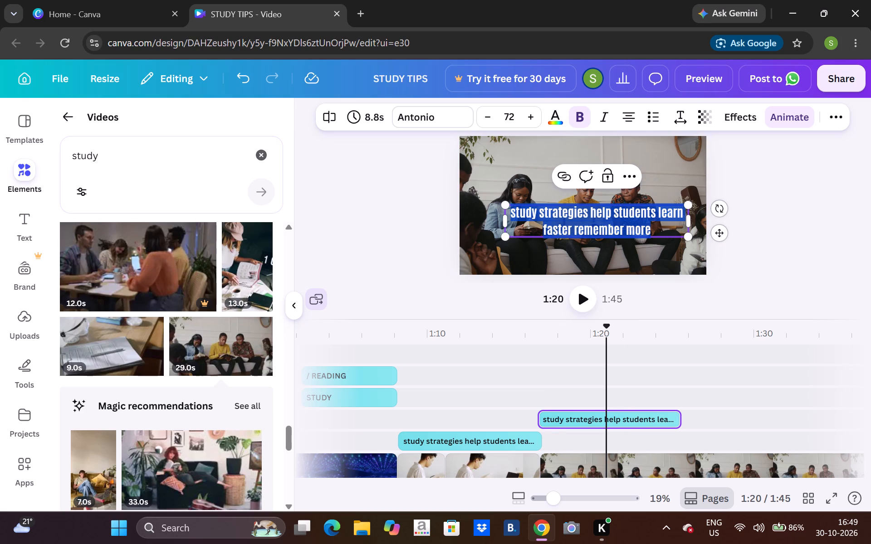
pyautogui.press('BackSpace')
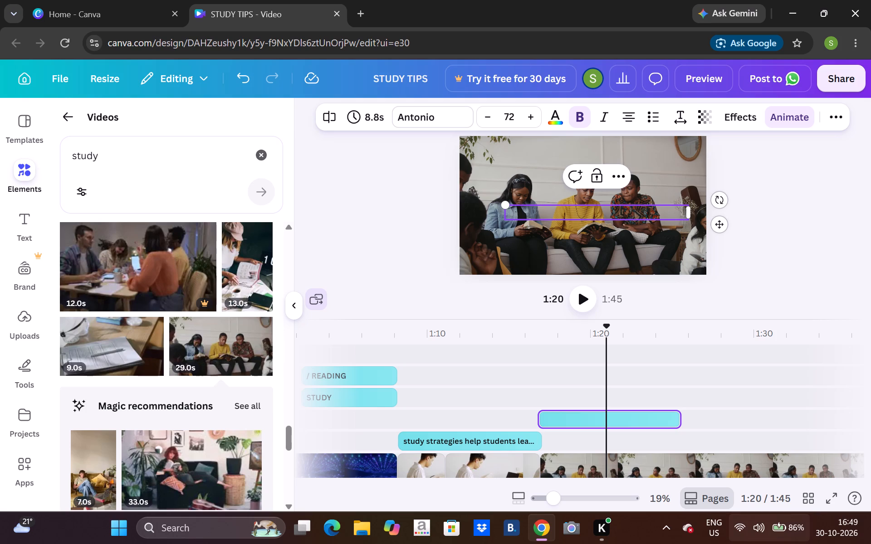
pyautogui.press('a')
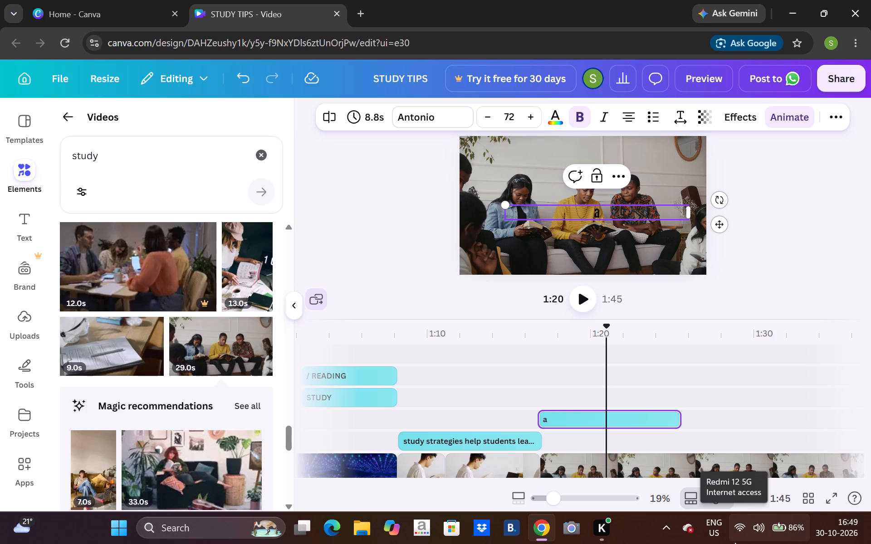
pyautogui.write('nd reduce stress')
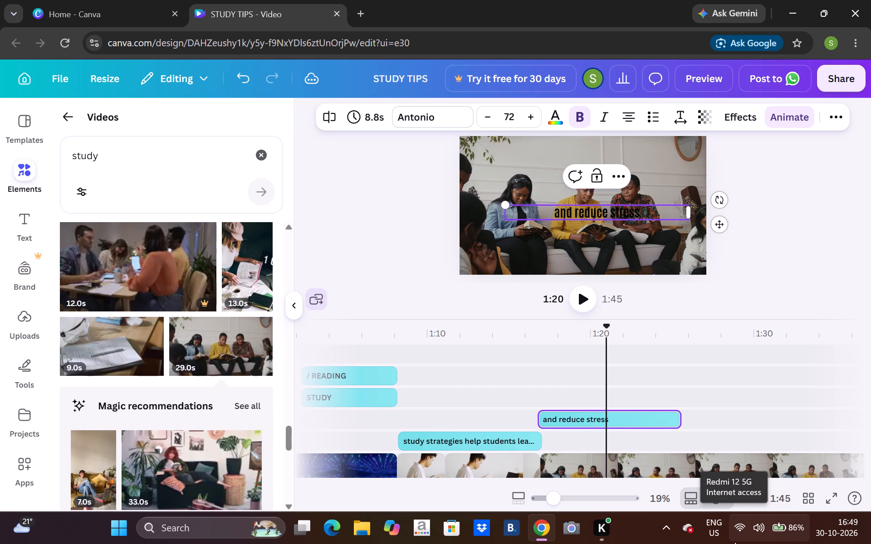
pyautogui.press('space')
pyautogui.write('by shiffting')
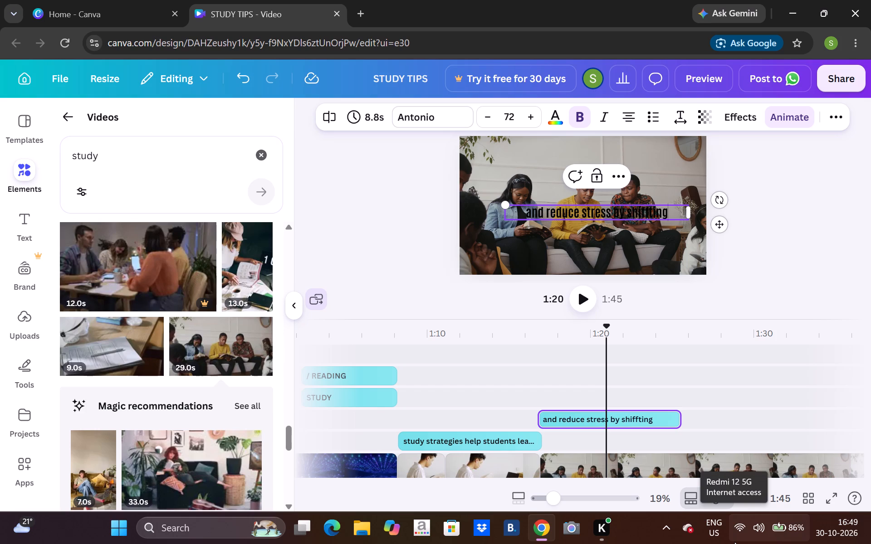
pyautogui.press('space')
pyautogui.write('from o')
pyautogui.press('BackSpace')
pyautogui.write('passive')
pyautogui.press('space')
pyautogui.write('read')
pyautogui.write('ing')
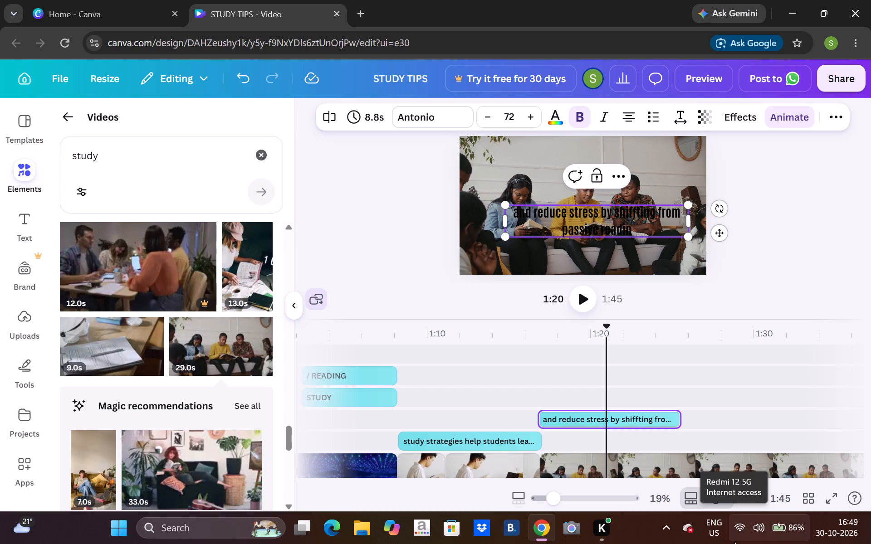
pyautogui.press('space')
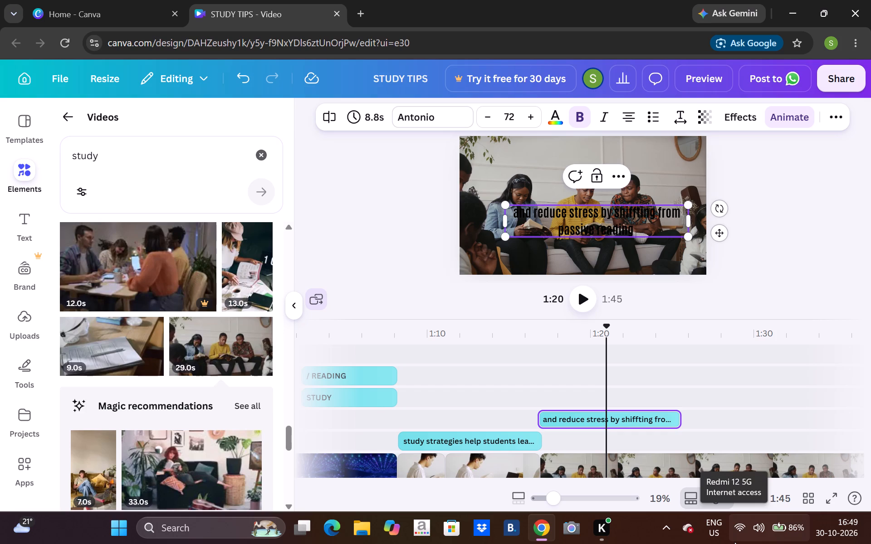
pyautogui.write('tp')
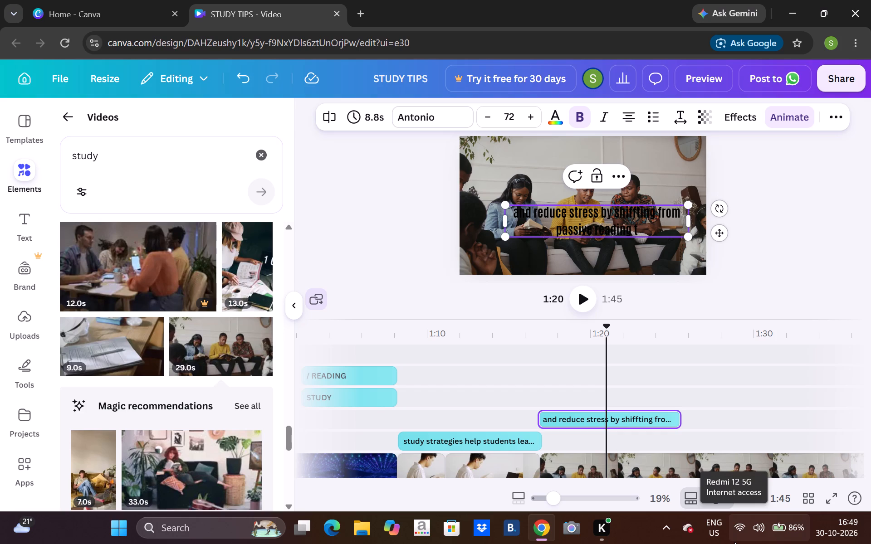
pyautogui.press('BackSpace')
pyautogui.write('o active learnim')
pyautogui.press('BackSpace')
pyautogui.write('ng')
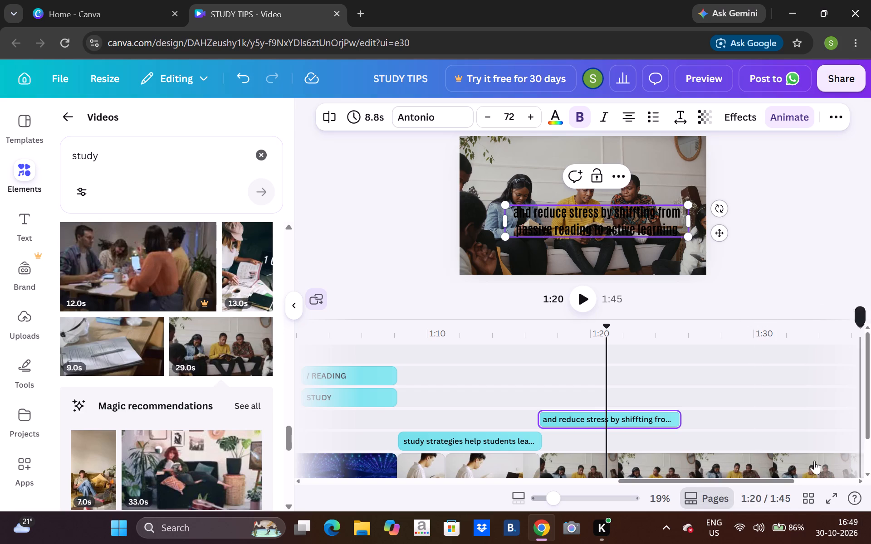
# Extend the "and reduce stress" caption to 29.1s so it spans the whole sofa clip, and play it back.
pyautogui.moveTo(673, 418); pyautogui.dragTo(787, 431)
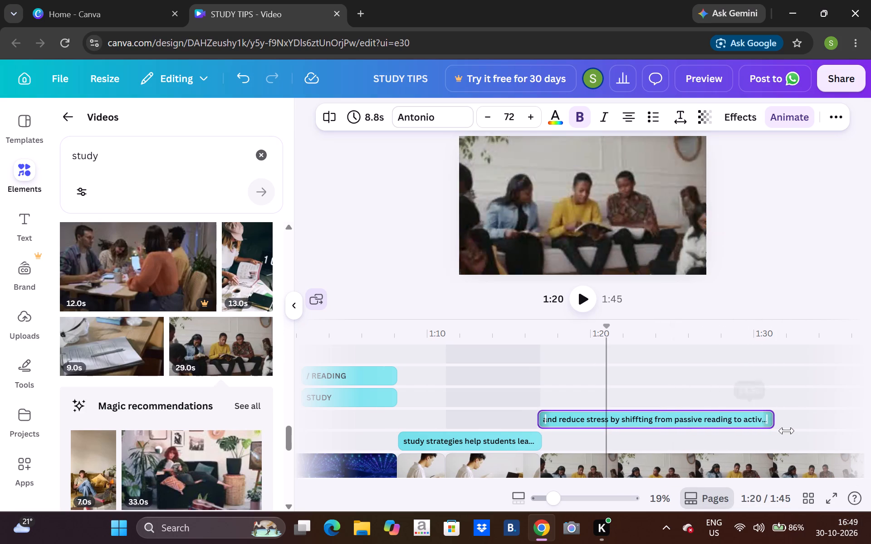
pyautogui.moveTo(787, 431); pyautogui.dragTo(806, 484)
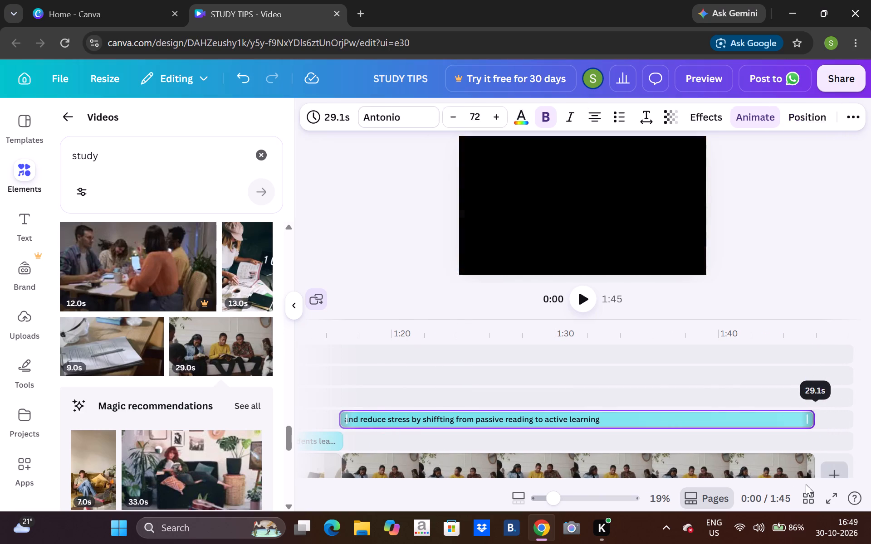
pyautogui.click(336, 414)
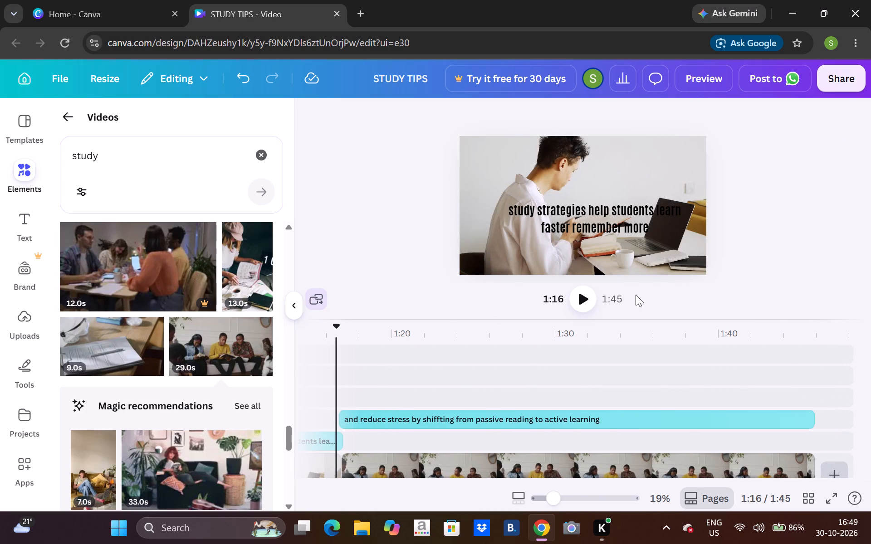
pyautogui.click(587, 298)
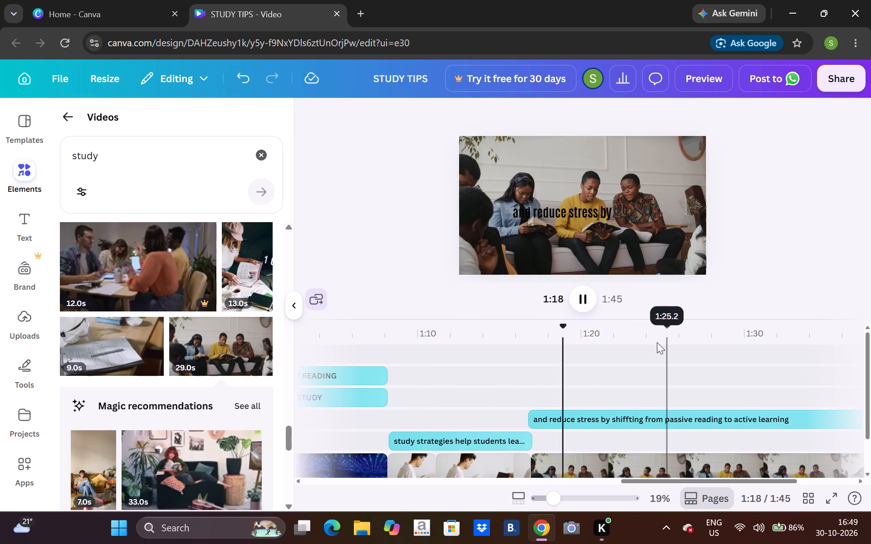
# Replace the sofa clip with the 21.0s "study" search video of two people reading open books on their laps.
pyautogui.click(625, 456)
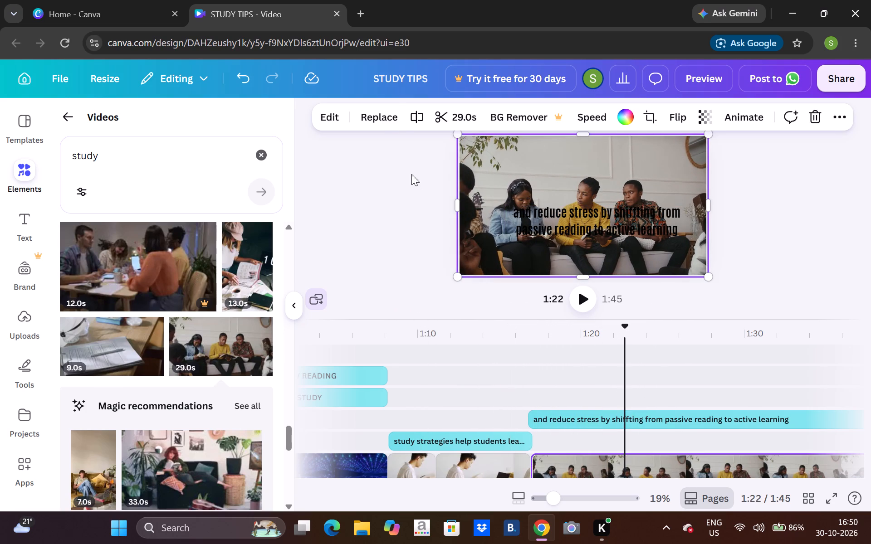
pyautogui.click(391, 115)
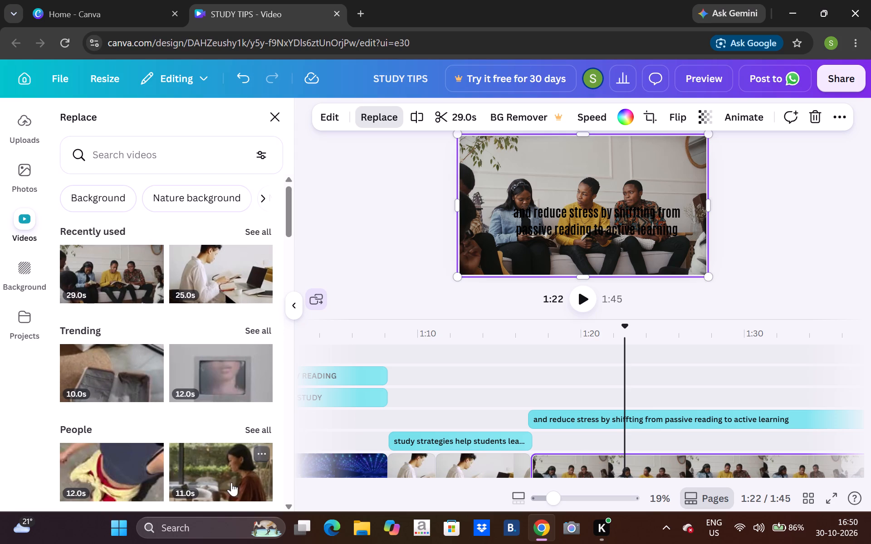
pyautogui.tripleClick(285, 504)
pyautogui.tripleClick(285, 504)
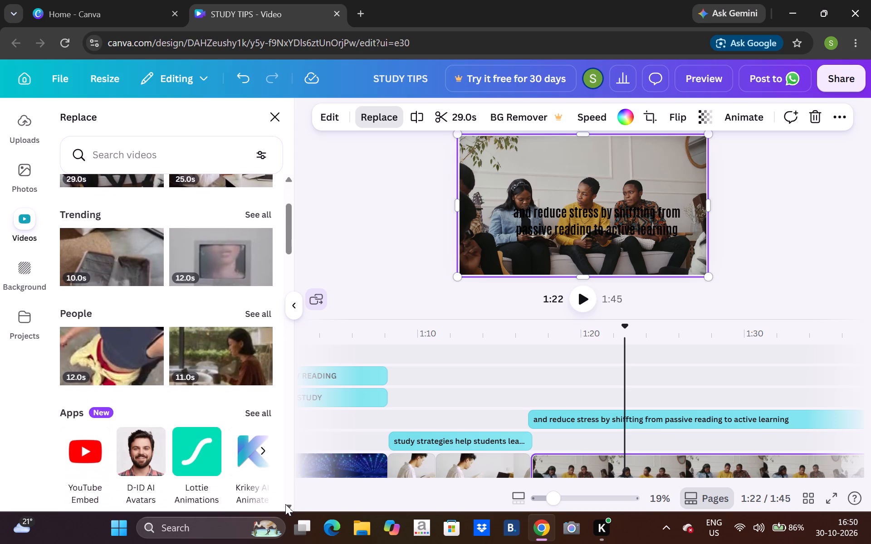
pyautogui.tripleClick(285, 504)
pyautogui.doubleClick(285, 504)
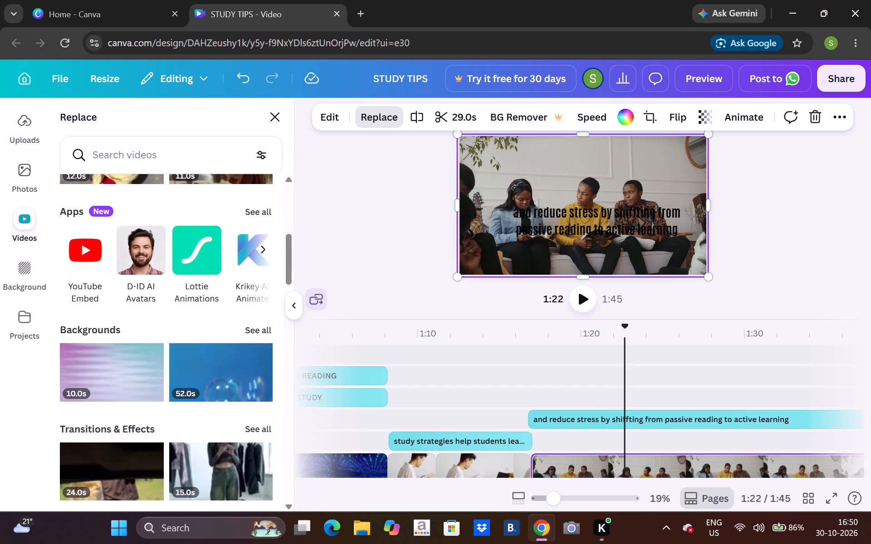
pyautogui.click(203, 165)
pyautogui.press('s')
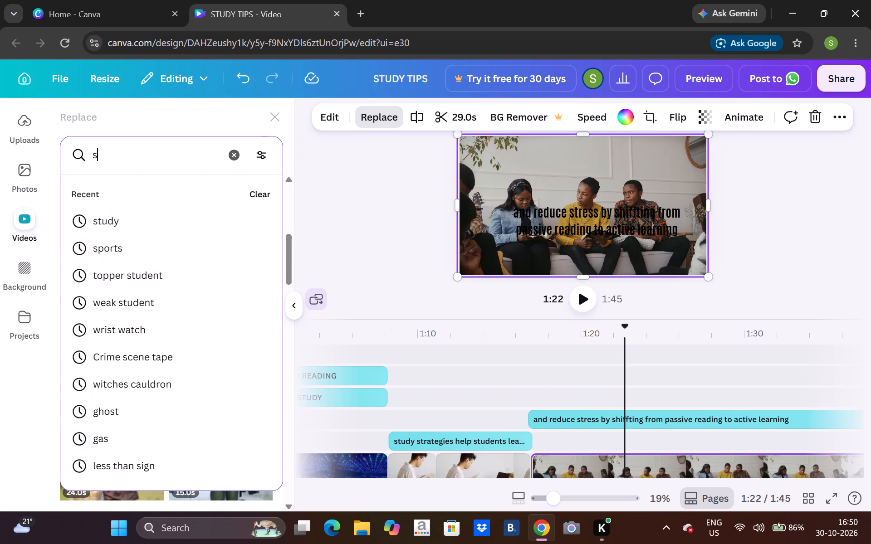
pyautogui.click(169, 219)
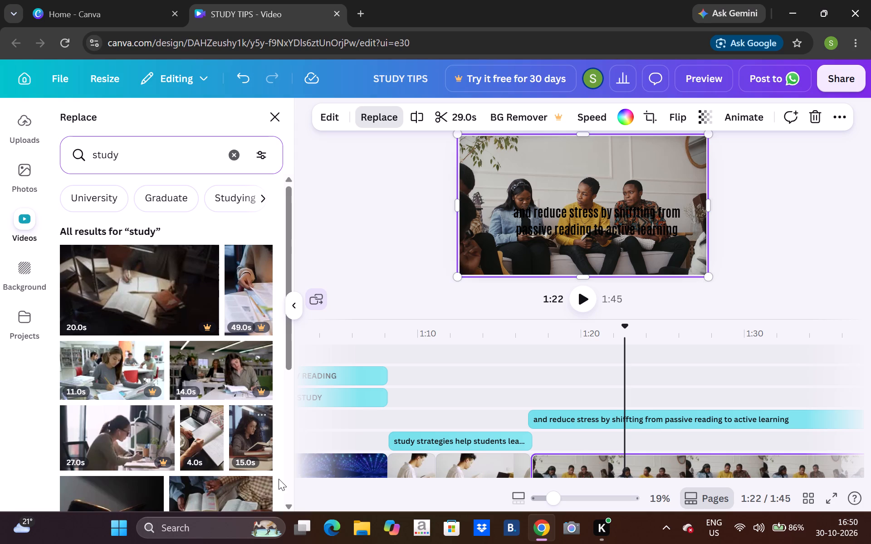
pyautogui.click(284, 506)
pyautogui.doubleClick(284, 506)
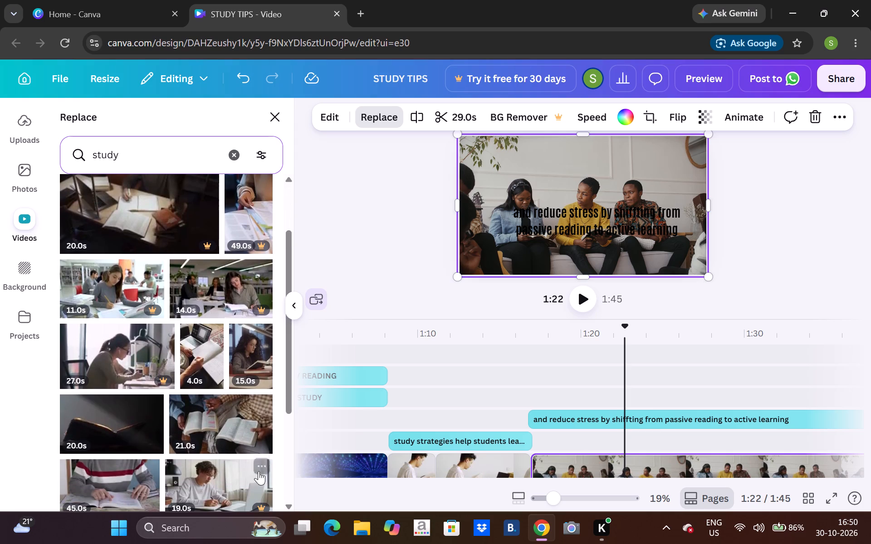
pyautogui.click(248, 425)
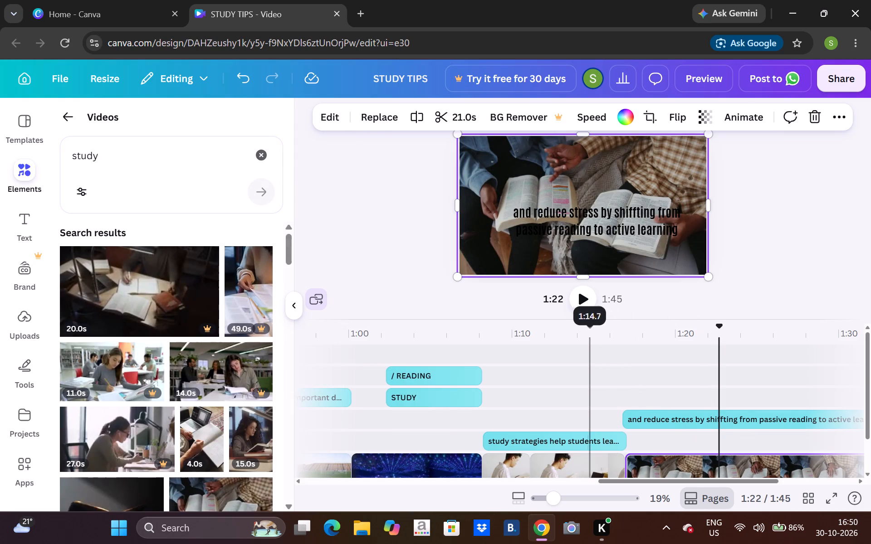
# Recolour the "and reduce stress" caption from black to white and apply the change to all black text on the page.
pyautogui.click(592, 208)
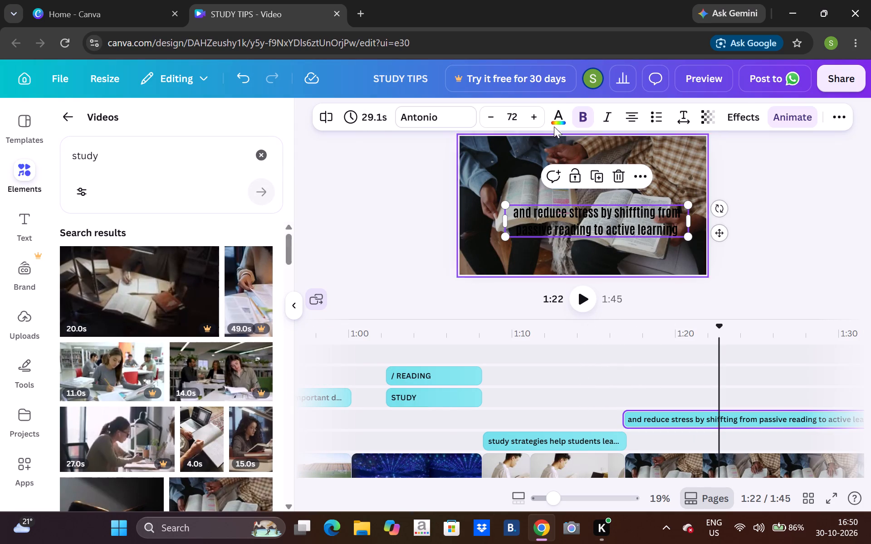
pyautogui.click(563, 121)
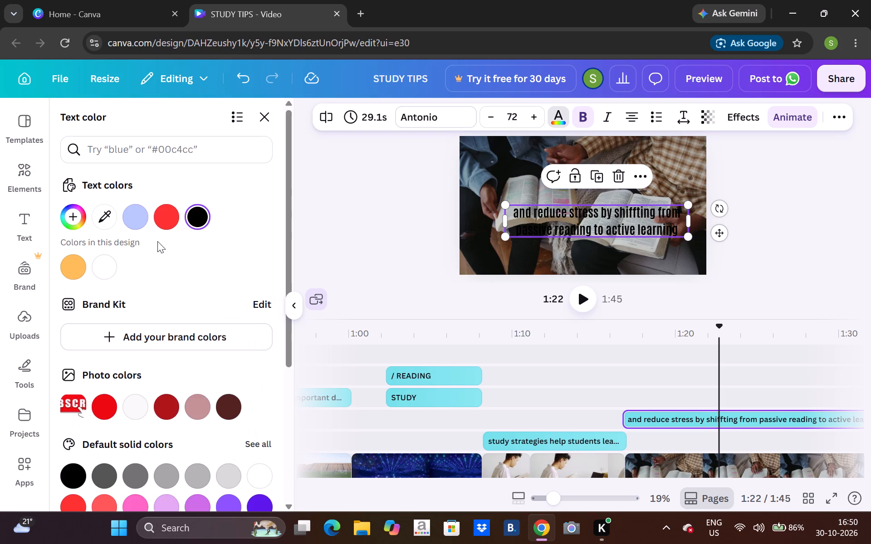
pyautogui.click(97, 268)
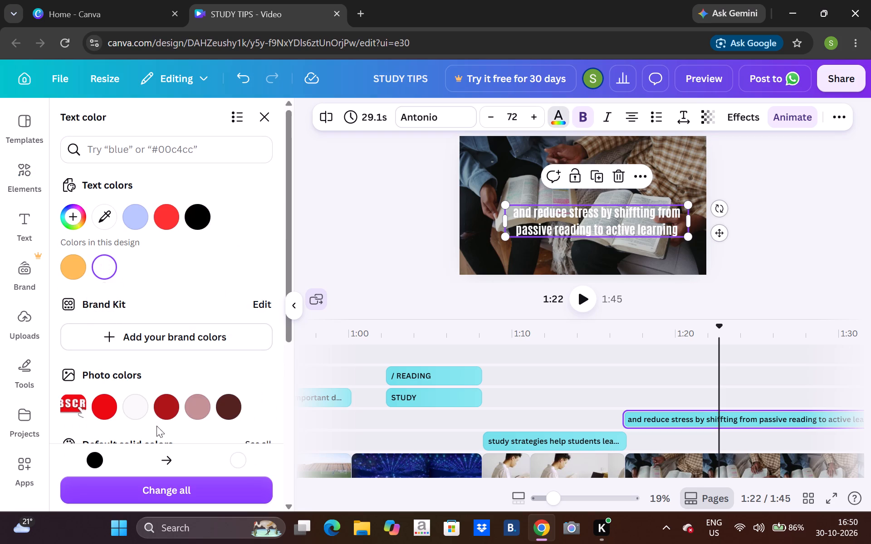
pyautogui.click(166, 495)
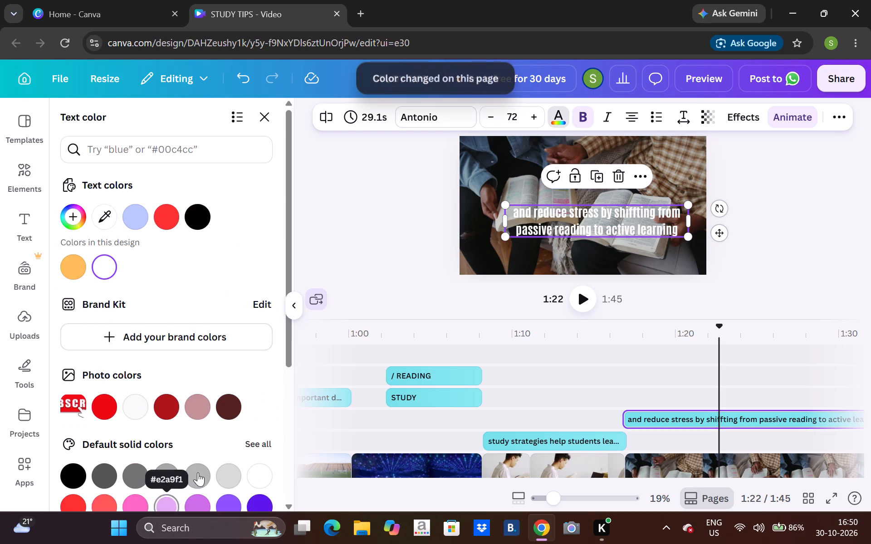
# Split the "and reduce stress" caption where the open-books clip ends at 1:37 and delete the leftover 7.9s piece.
pyautogui.click(589, 295)
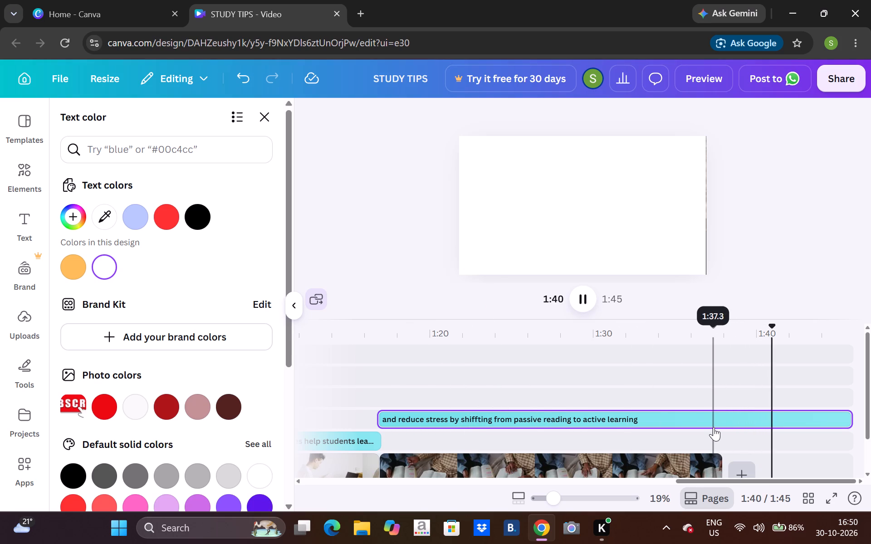
pyautogui.click(724, 421)
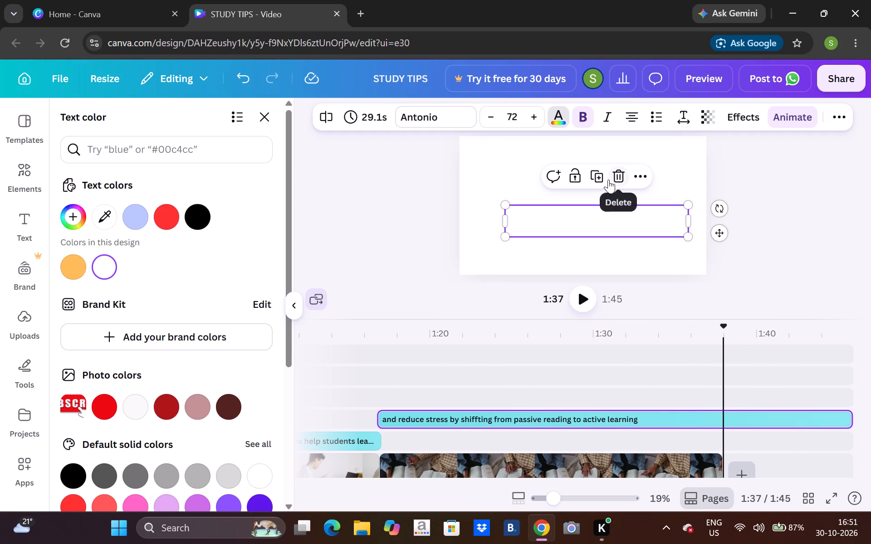
pyautogui.click(331, 118)
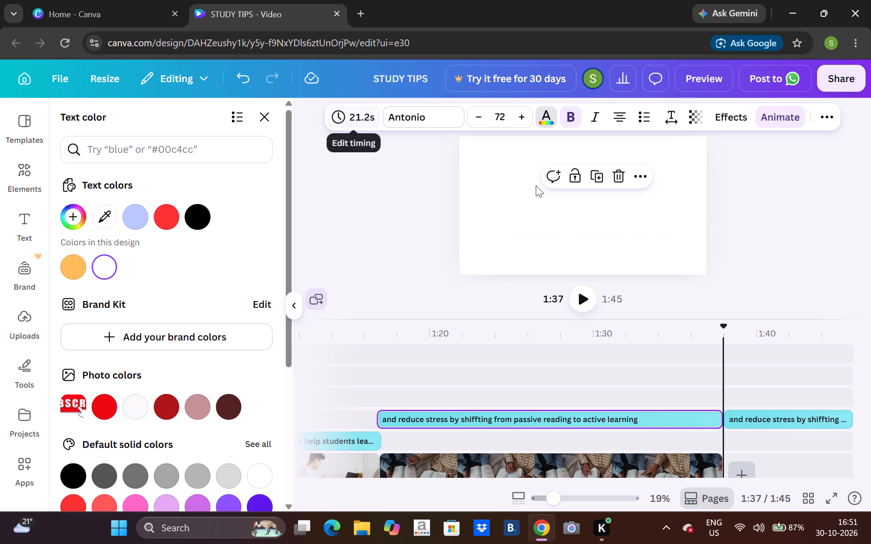
pyautogui.click(767, 415)
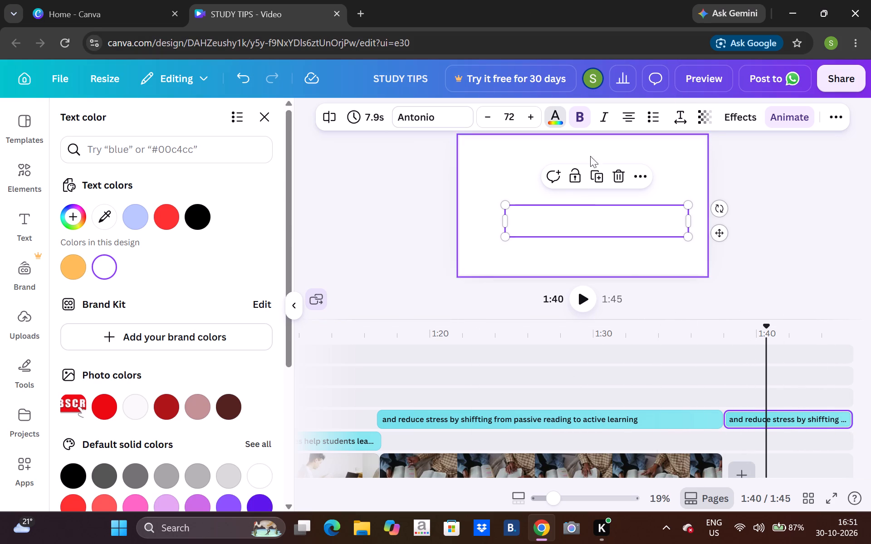
pyautogui.click(627, 174)
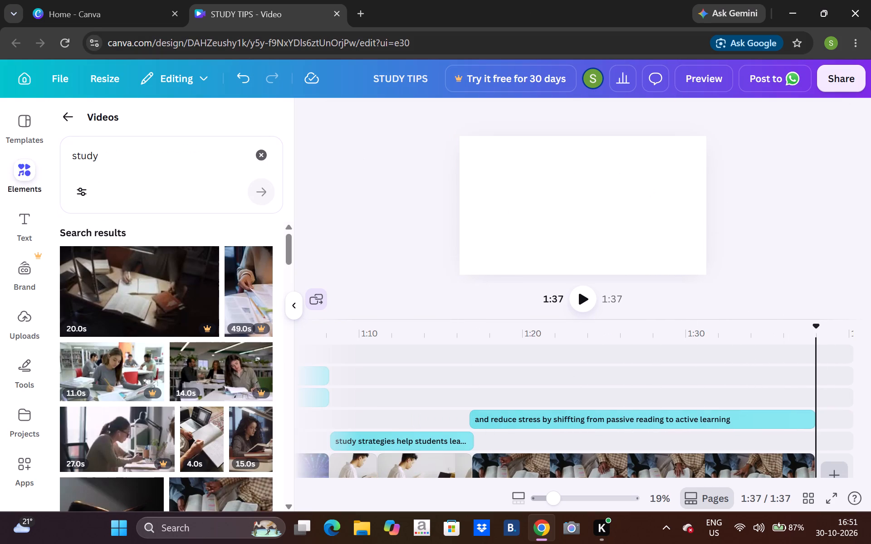
# Search the video templates for "now your chice", then clear the search.
pyautogui.click(24, 125)
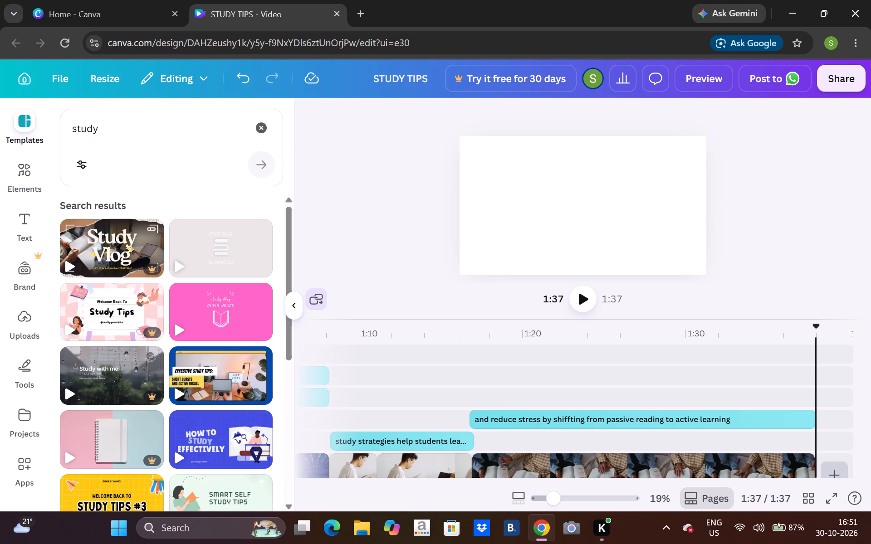
pyautogui.click(263, 129)
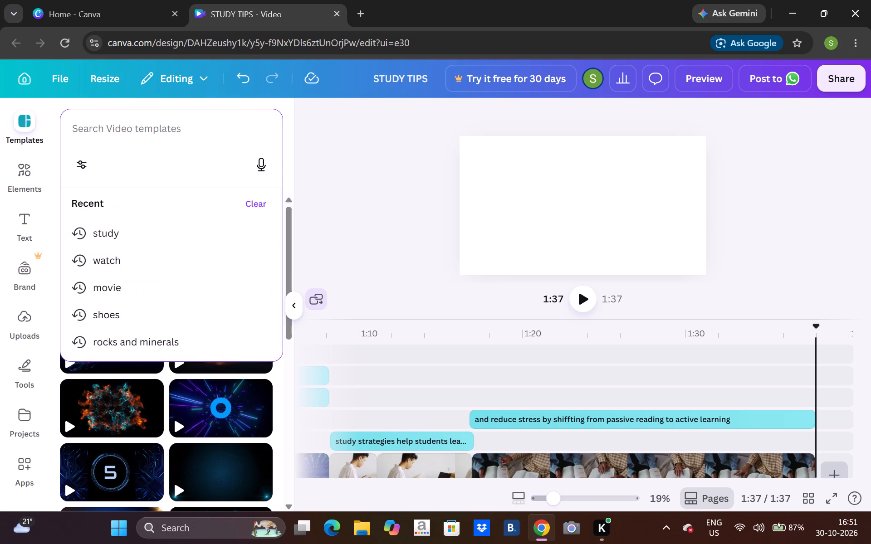
pyautogui.press('n')
pyautogui.write('ow you')
pyautogui.write('r chice')
pyautogui.press('Return')
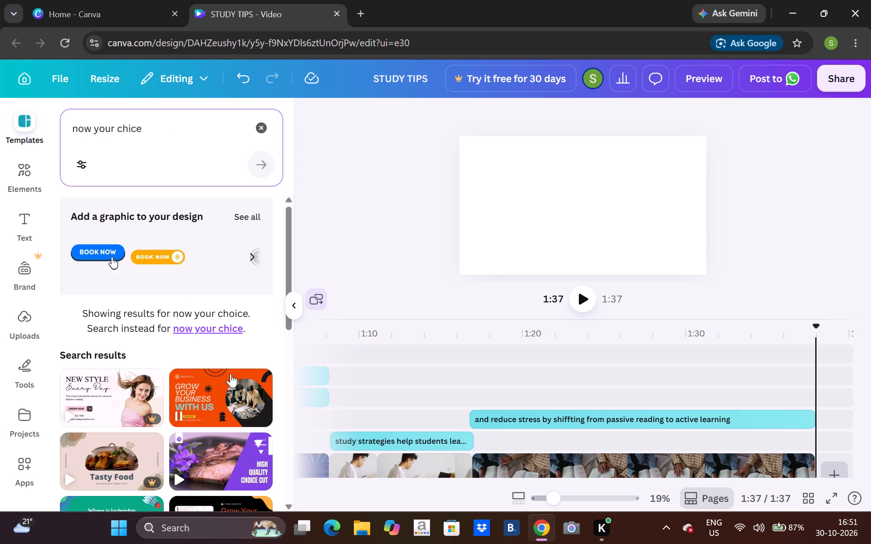
pyautogui.click(267, 123)
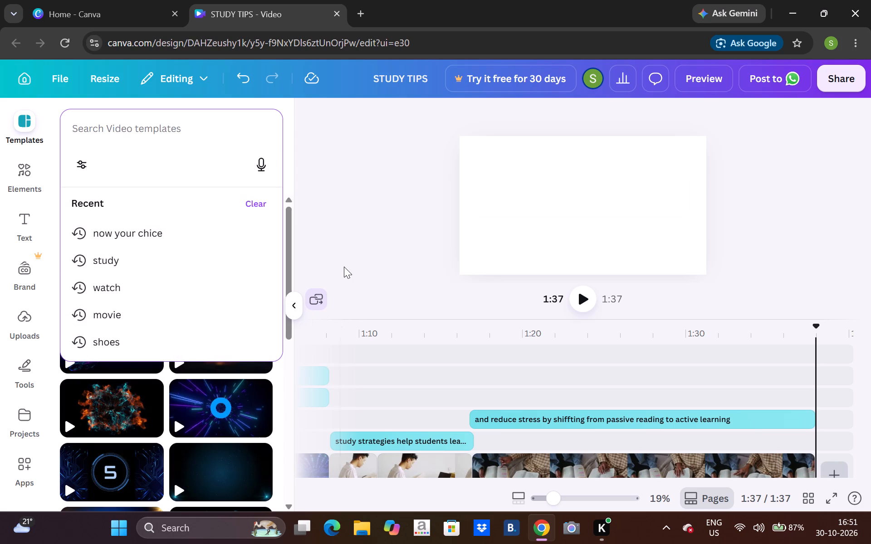
pyautogui.click(344, 267)
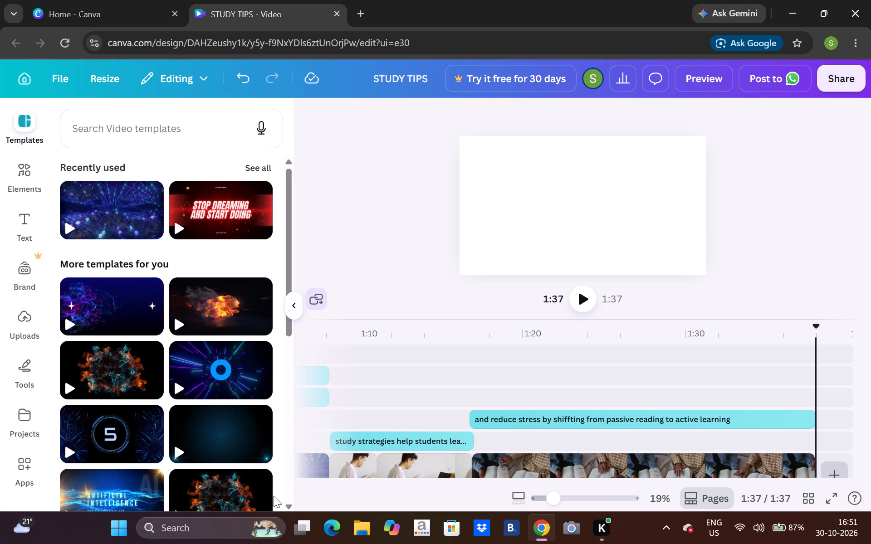
# Add the "Blue and Black Modern Welcome Video" template after the open-books clip at the end of the video.
pyautogui.tripleClick(286, 502)
pyautogui.moveTo(286, 502); pyautogui.dragTo(228, 418)
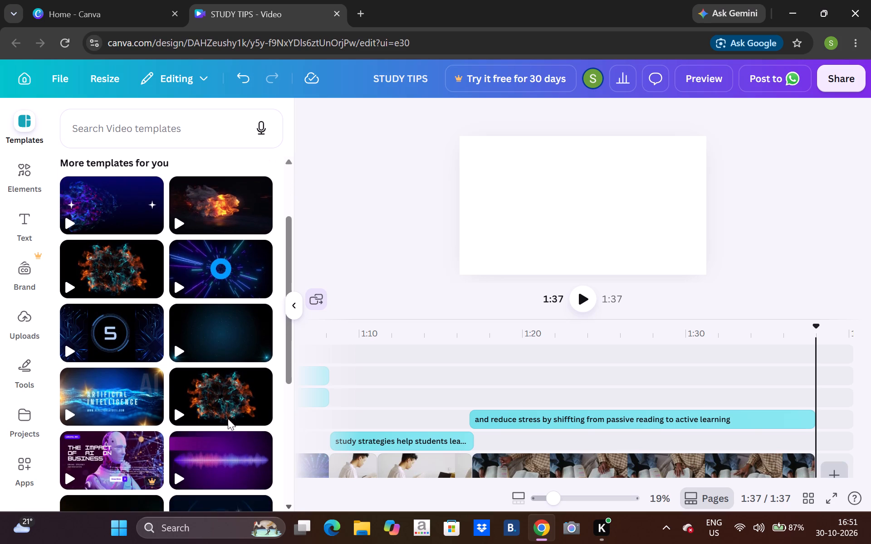
pyautogui.moveTo(228, 418); pyautogui.dragTo(106, 408)
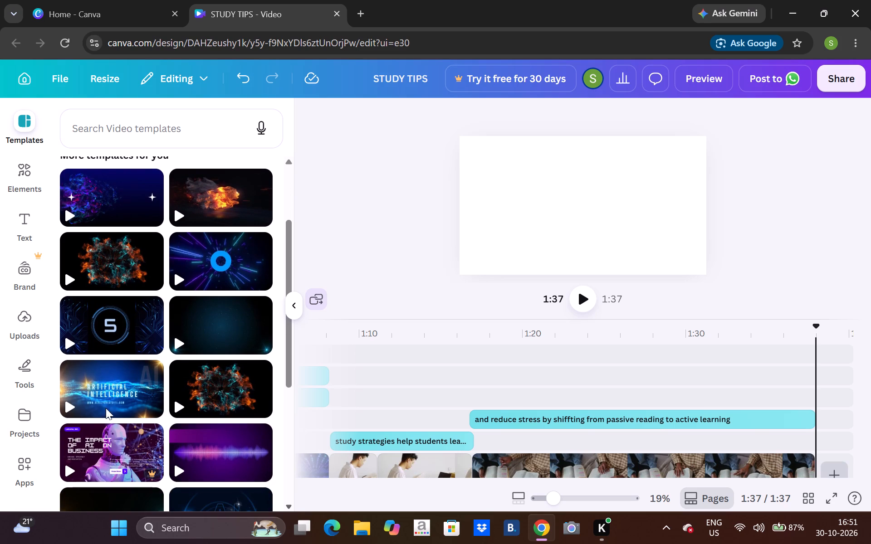
pyautogui.moveTo(106, 408); pyautogui.dragTo(85, 398)
pyautogui.moveTo(85, 398); pyautogui.dragTo(191, 414)
pyautogui.moveTo(191, 414); pyautogui.dragTo(136, 382)
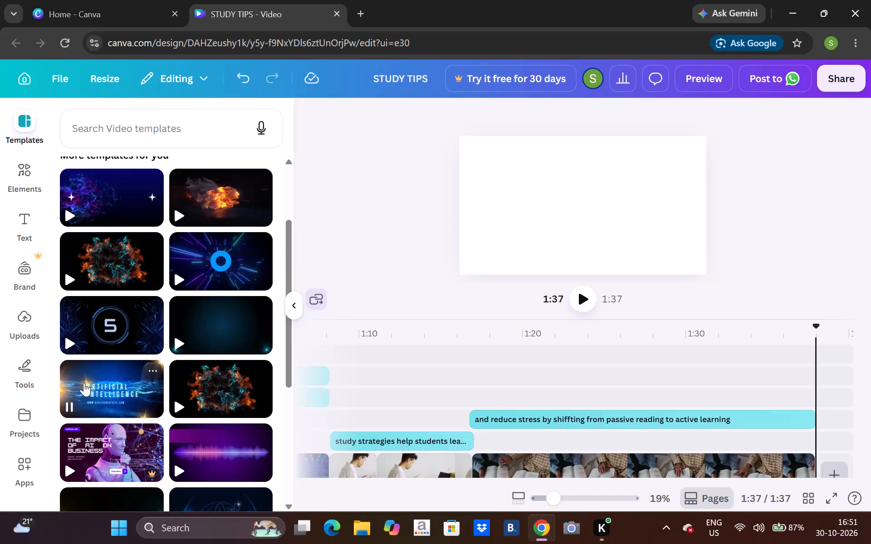
pyautogui.tripleClick(284, 502)
pyautogui.tripleClick(284, 502)
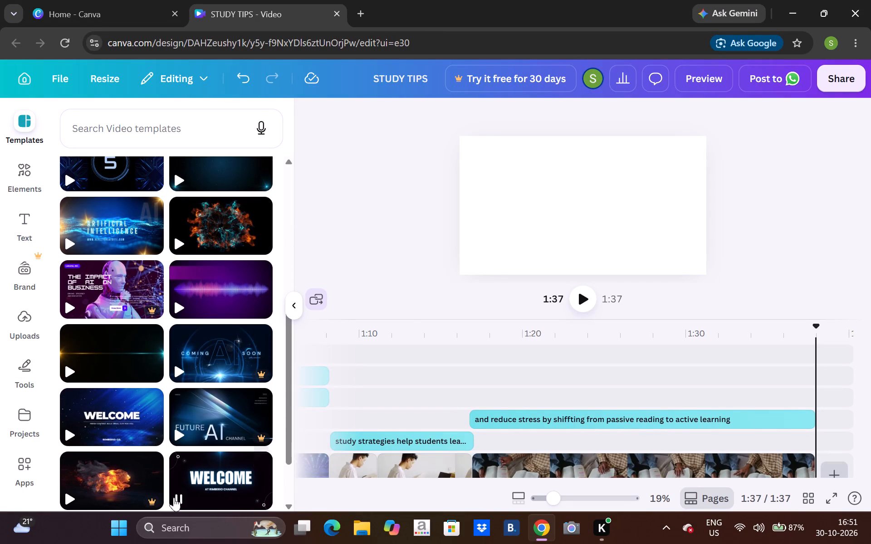
pyautogui.click(215, 493)
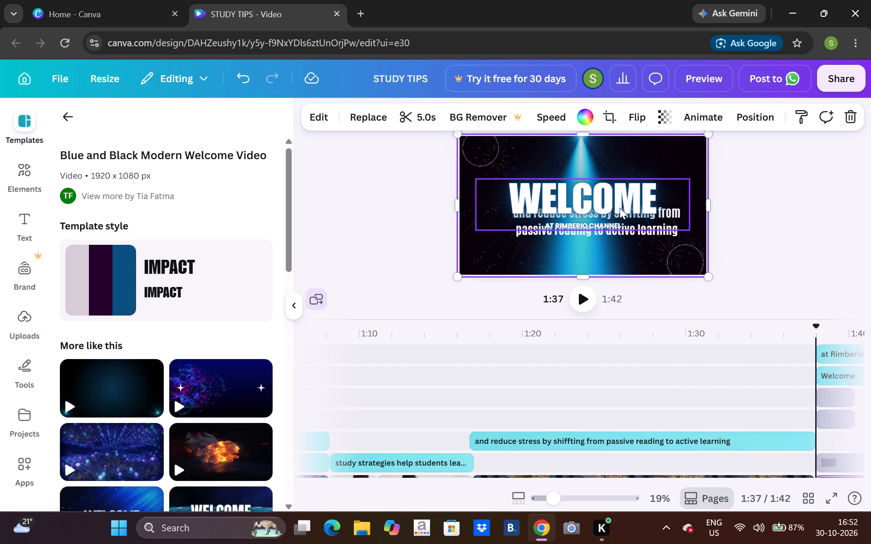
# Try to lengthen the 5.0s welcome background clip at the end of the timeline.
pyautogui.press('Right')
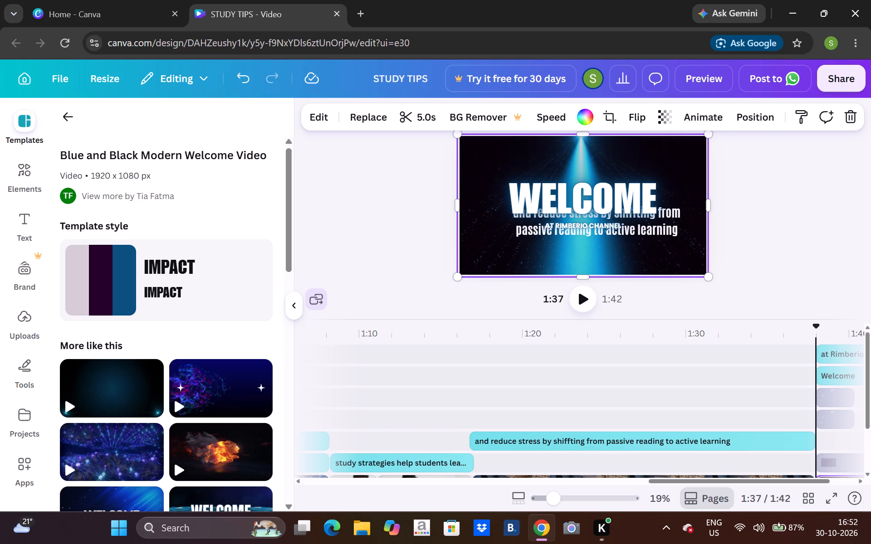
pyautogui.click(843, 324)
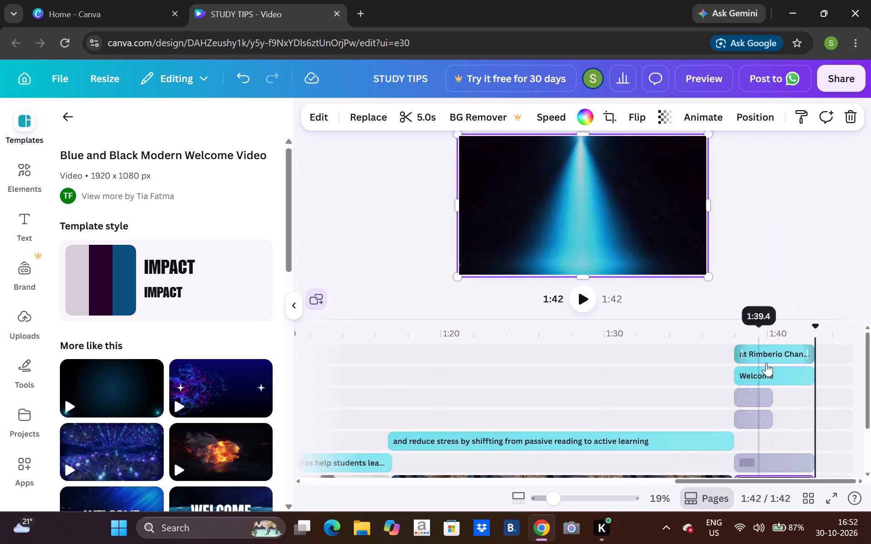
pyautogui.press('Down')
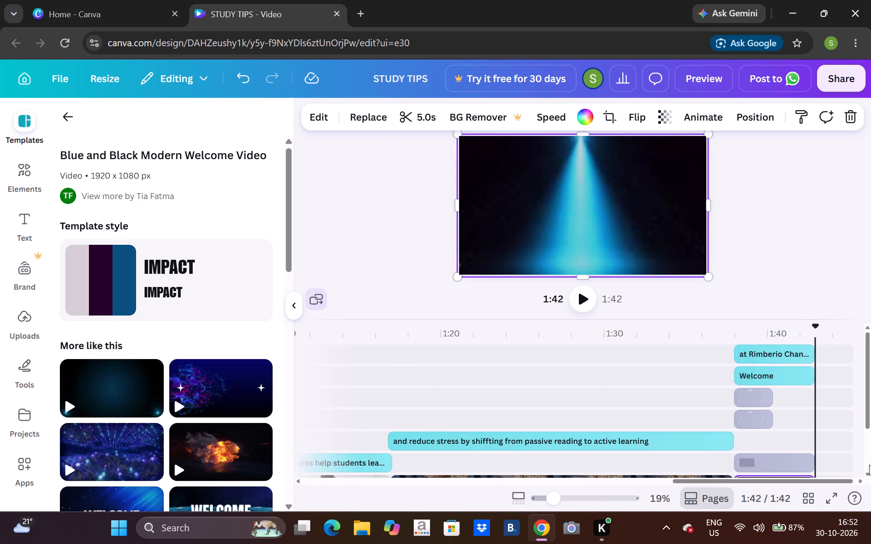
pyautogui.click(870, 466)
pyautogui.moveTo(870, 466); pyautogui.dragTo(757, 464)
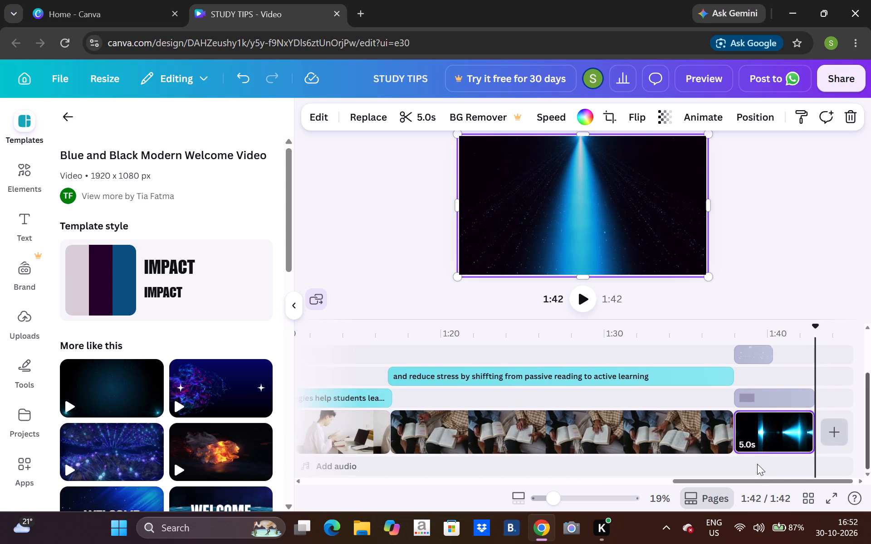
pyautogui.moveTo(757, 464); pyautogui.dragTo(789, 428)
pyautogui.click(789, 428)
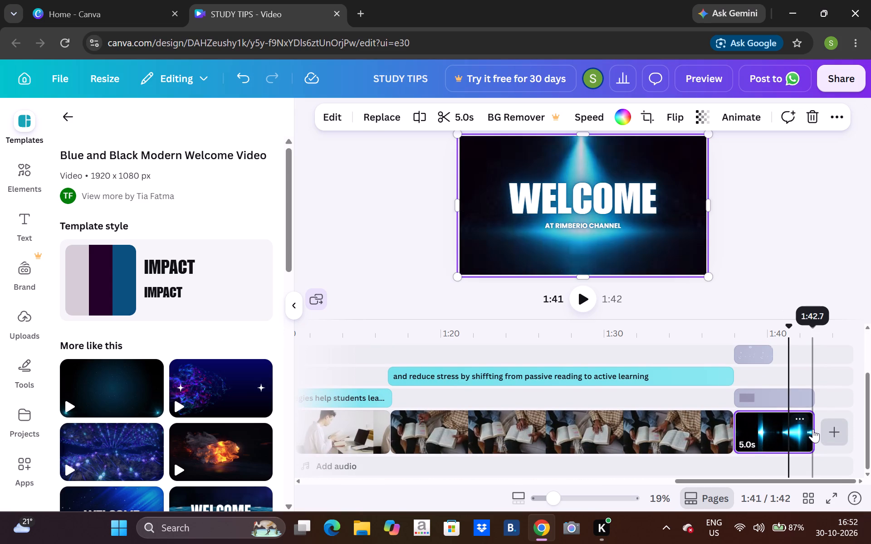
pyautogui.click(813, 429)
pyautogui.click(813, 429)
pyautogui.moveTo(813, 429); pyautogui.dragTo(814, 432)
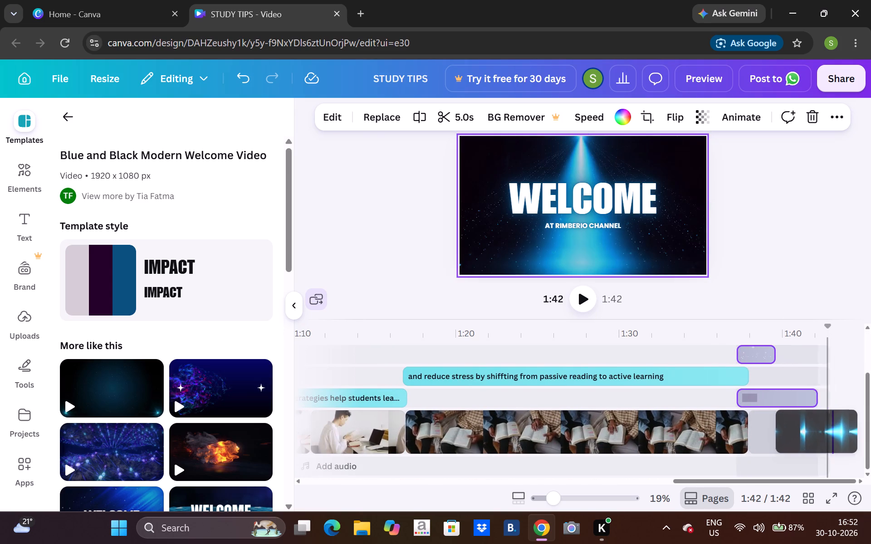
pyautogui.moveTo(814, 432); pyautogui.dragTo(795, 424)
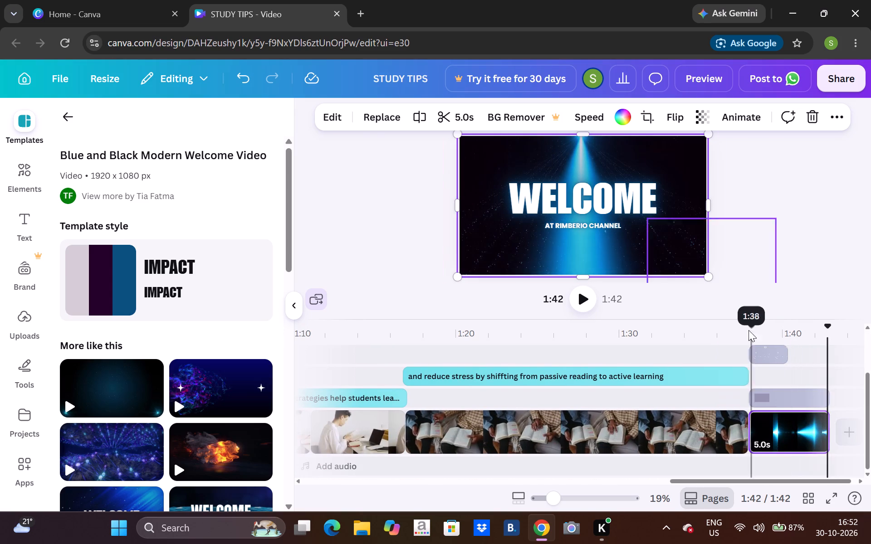
# Replace the "Welcome" heading on the closing clip with "now your".
pyautogui.doubleClick(643, 219)
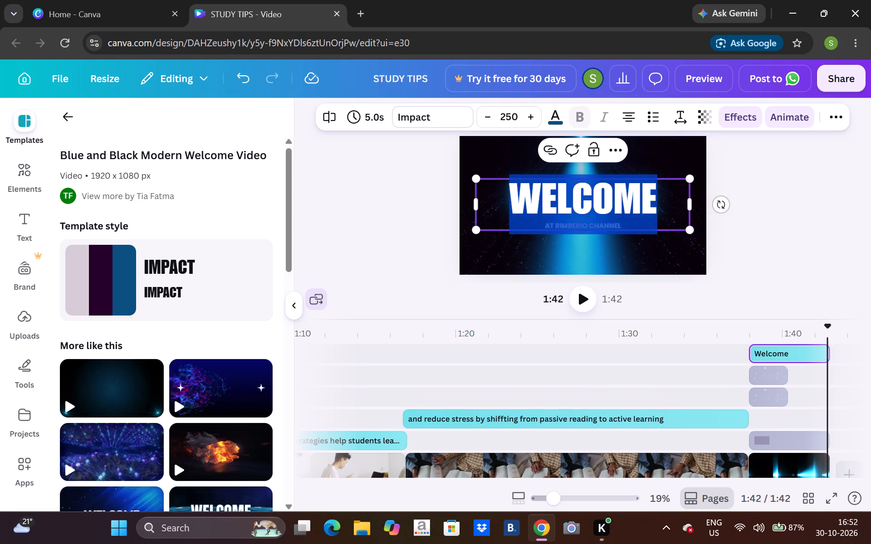
pyautogui.write('now')
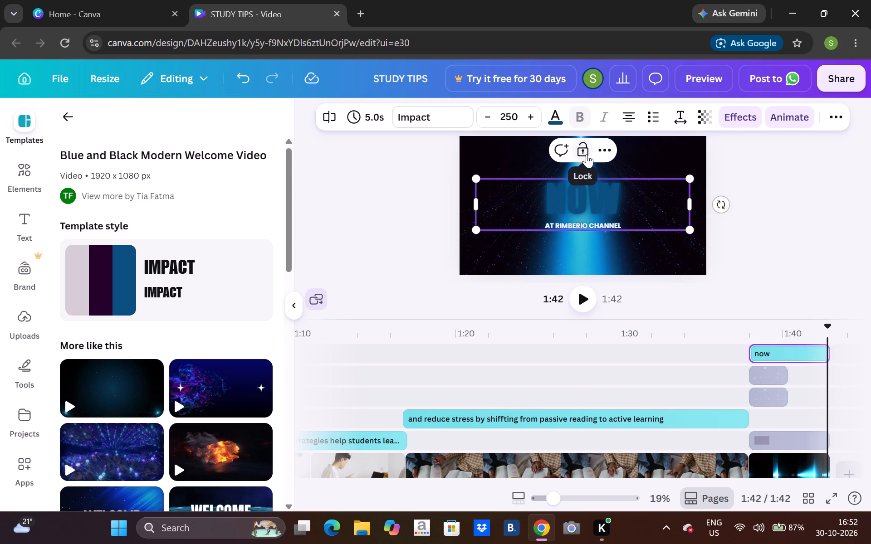
pyautogui.press('space')
pyautogui.write('your')
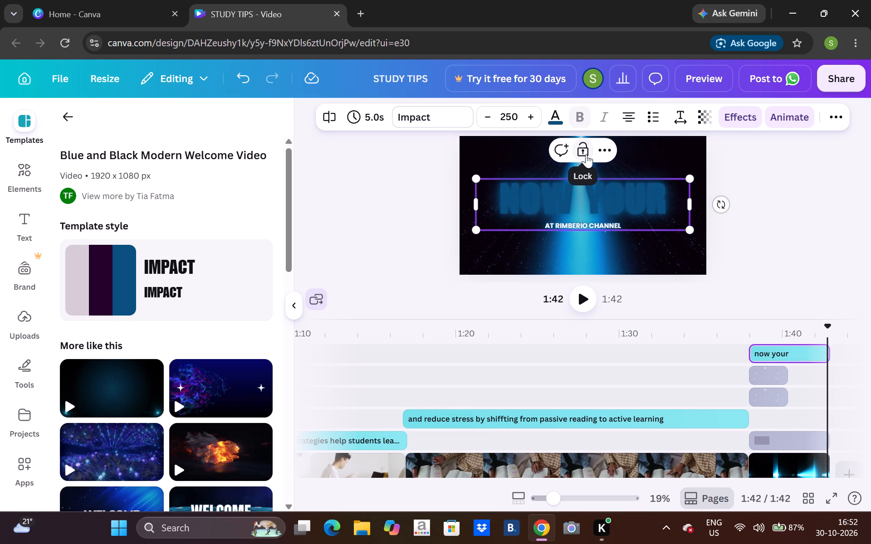
pyautogui.click(607, 238)
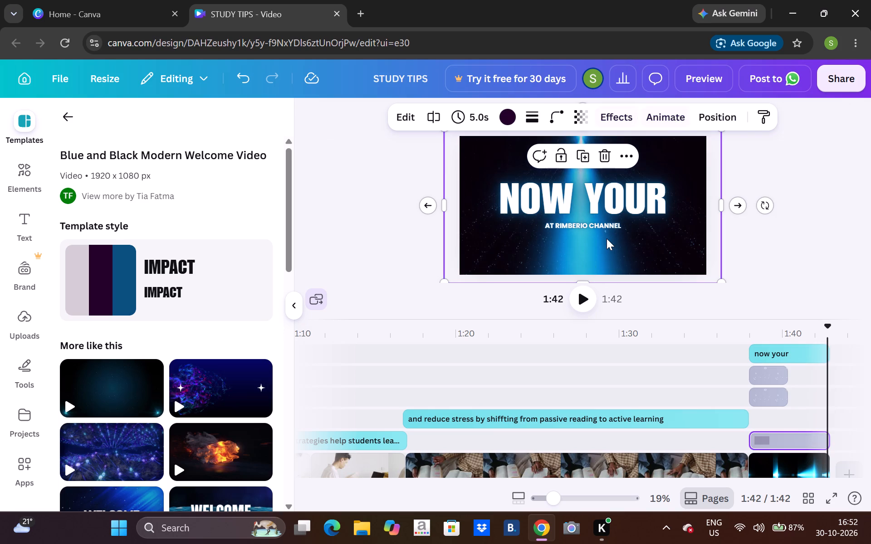
# Replace the "at Rimberio Channel" subtitle under the heading with "which one you selected".
pyautogui.doubleClick(610, 227)
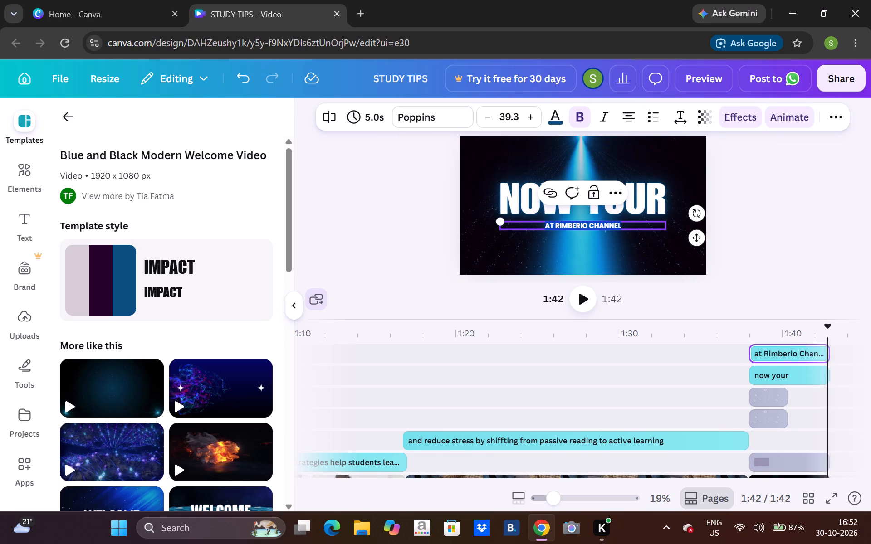
pyautogui.press('BackSpace')
pyautogui.write('wh')
pyautogui.write('ich one')
pyautogui.press('space')
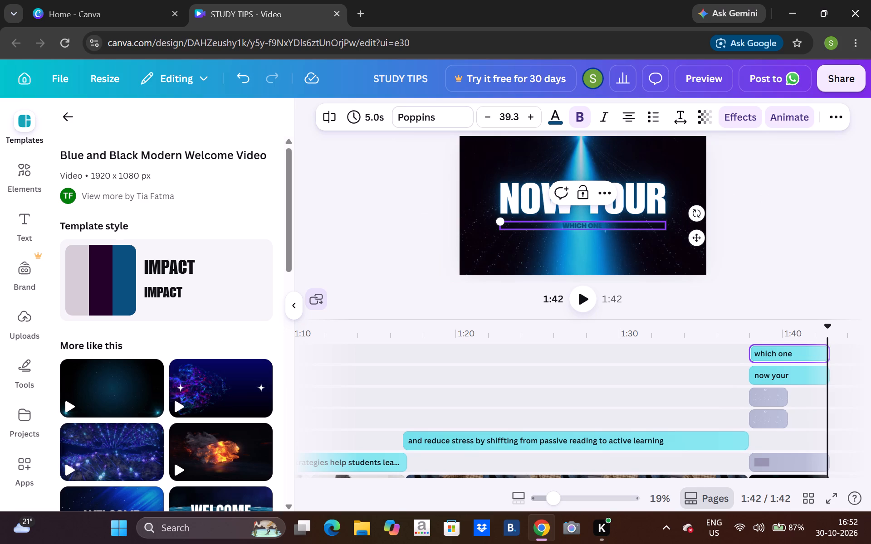
pyautogui.press('y')
pyautogui.write('ou')
pyautogui.press('space')
pyautogui.write('selected')
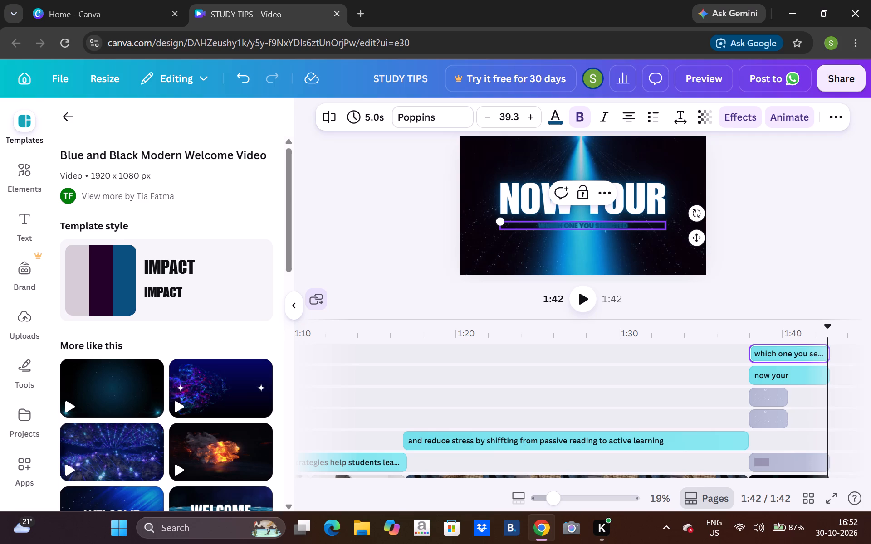
# Move the playhead back to 1:36 in the open-books clip and undo the last typing in the subtitle.
pyautogui.click(732, 334)
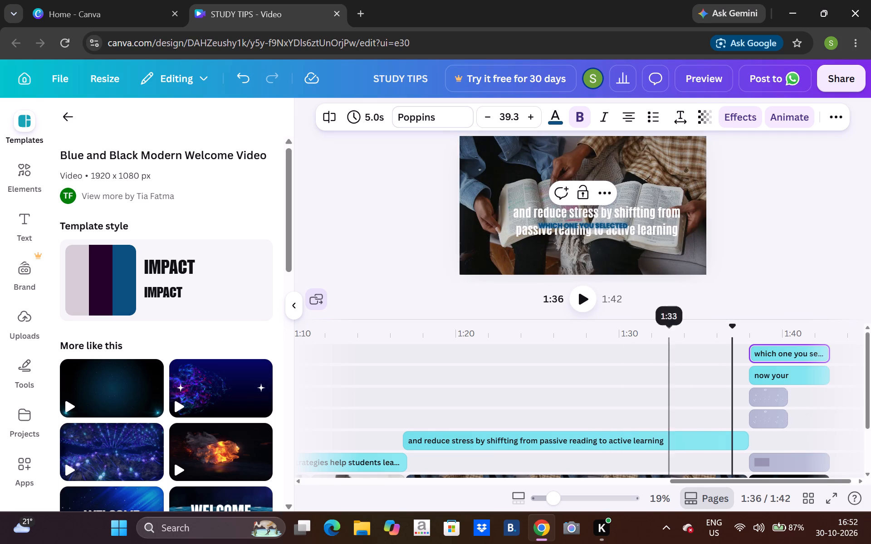
pyautogui.click(246, 85)
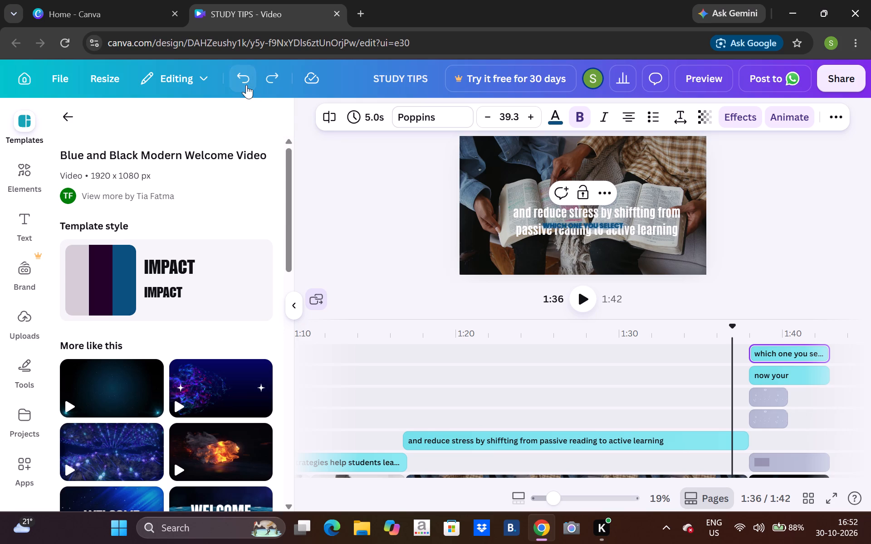
# Play the closing clip through and undo the last typing in its "which one you select" subtitle.
pyautogui.click(585, 301)
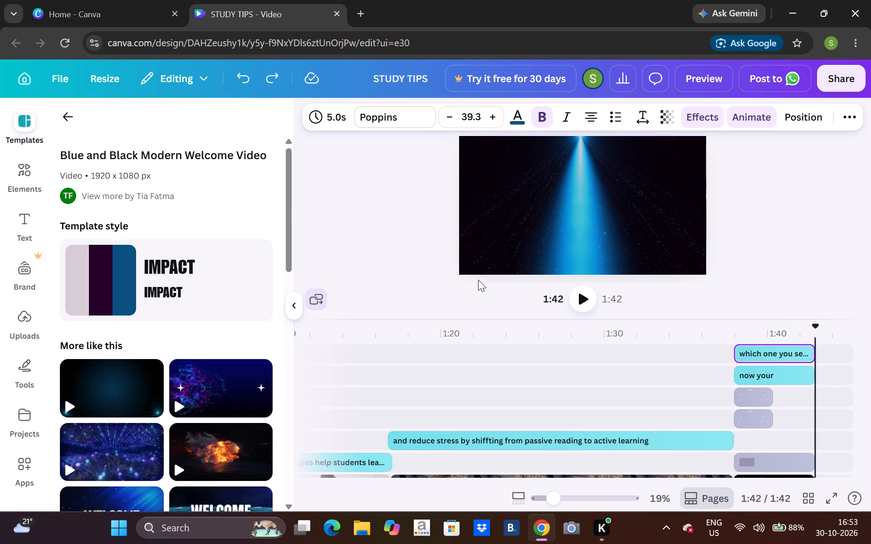
pyautogui.click(234, 72)
# Play the video from the start and meanwhile browse the templates similar to Blue and Black Modern Welcome Video.
pyautogui.click(583, 289)
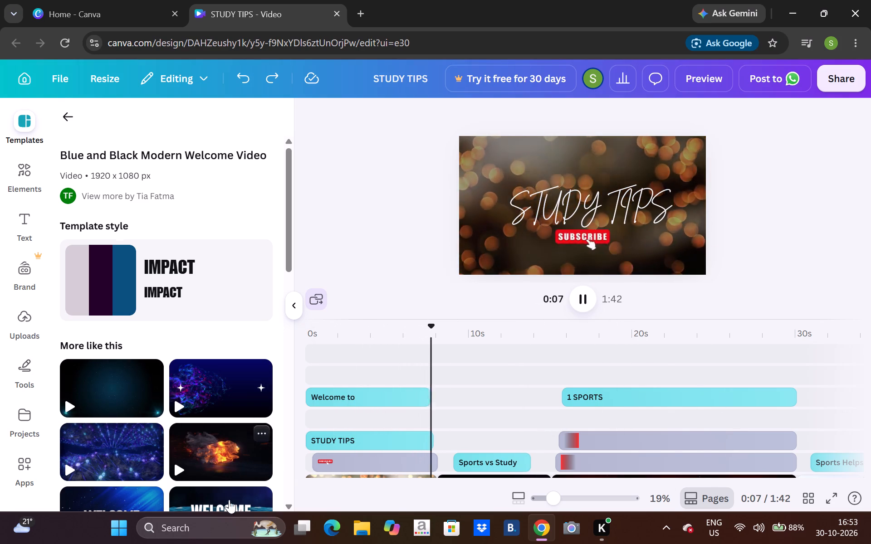
pyautogui.click(285, 499)
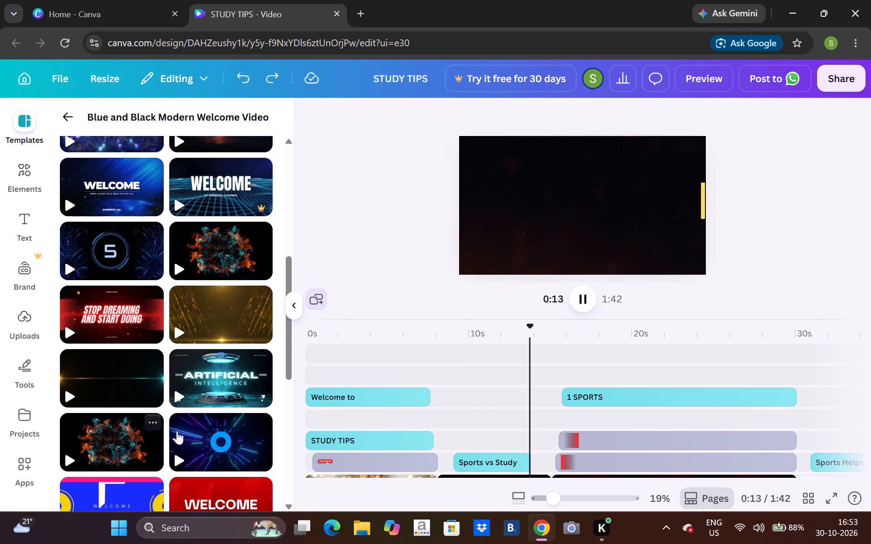
pyautogui.tripleClick(286, 501)
pyautogui.tripleClick(286, 501)
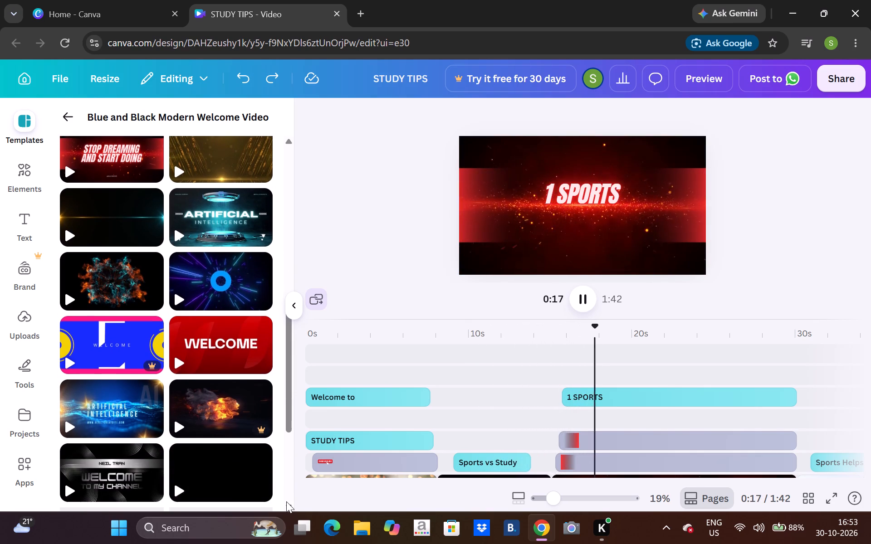
pyautogui.moveTo(286, 501); pyautogui.dragTo(199, 307)
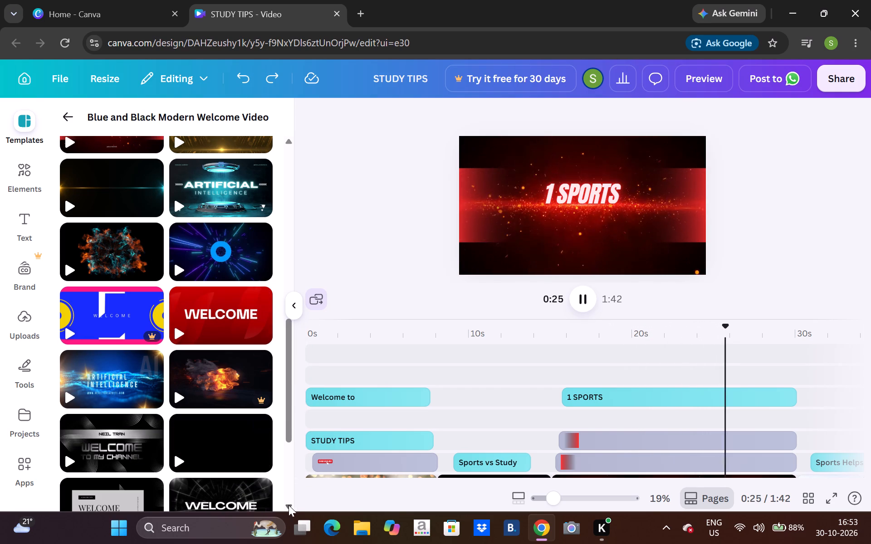
pyautogui.tripleClick(292, 491)
pyautogui.moveTo(292, 491); pyautogui.dragTo(101, 281)
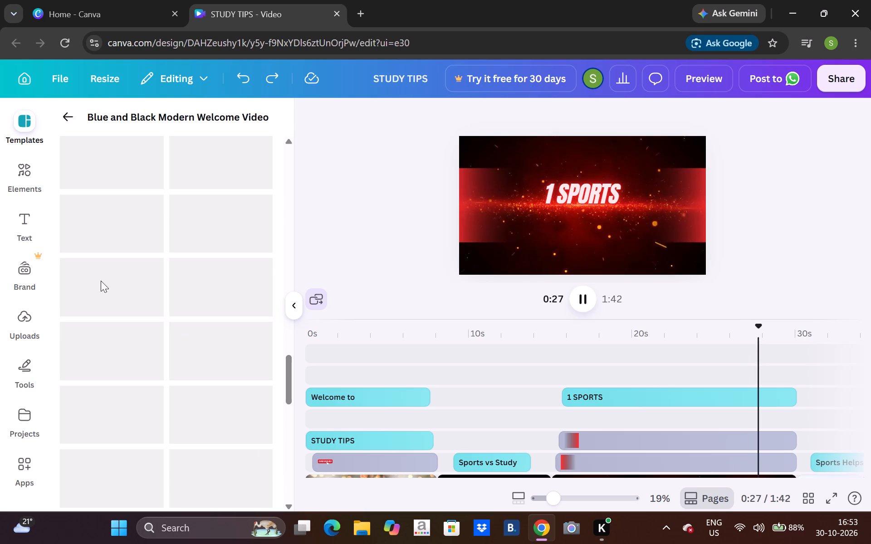
pyautogui.moveTo(101, 281); pyautogui.dragTo(183, 164)
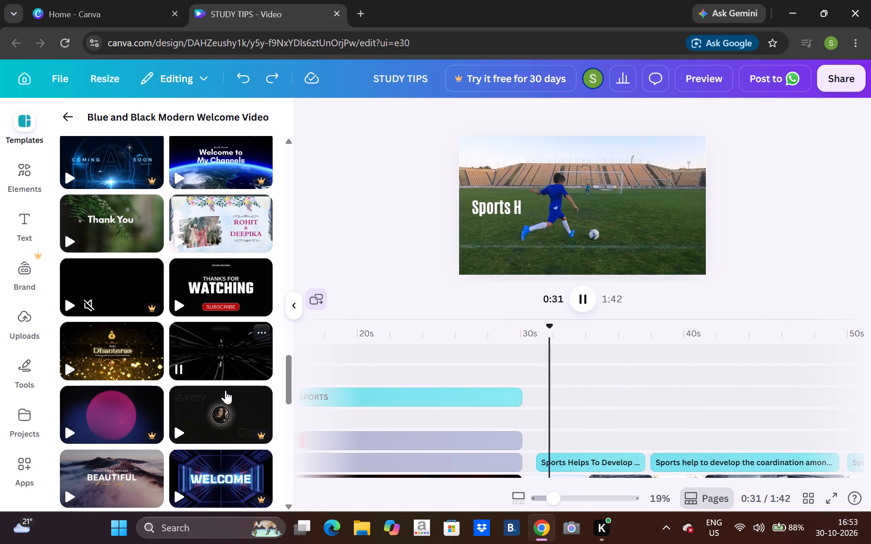
pyautogui.click(289, 498)
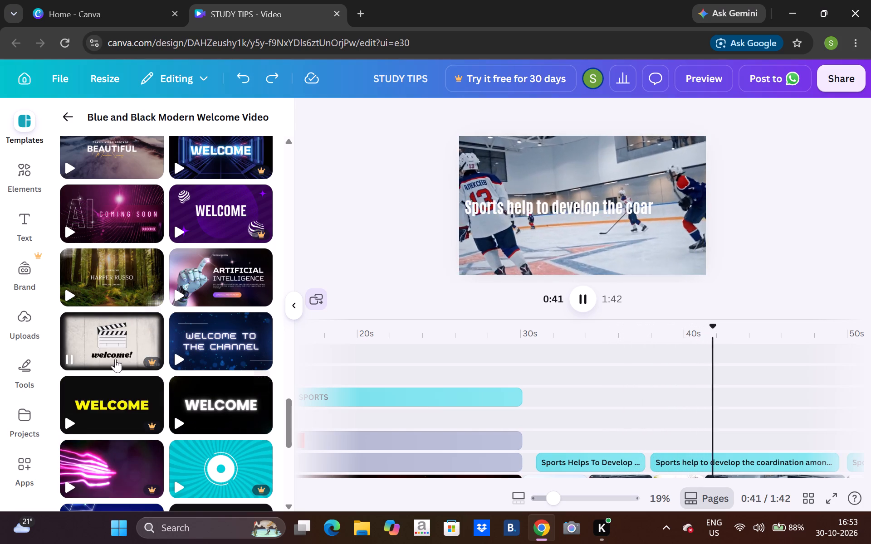
pyautogui.click(288, 492)
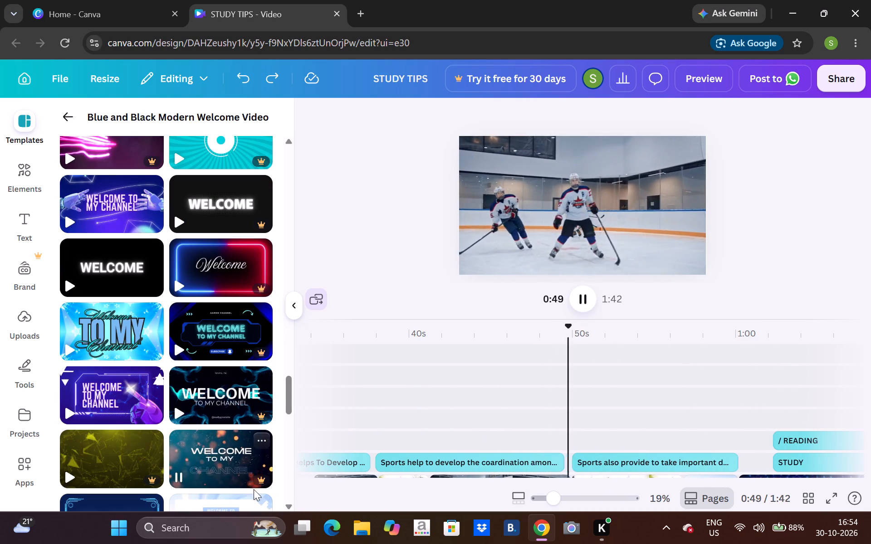
pyautogui.click(291, 495)
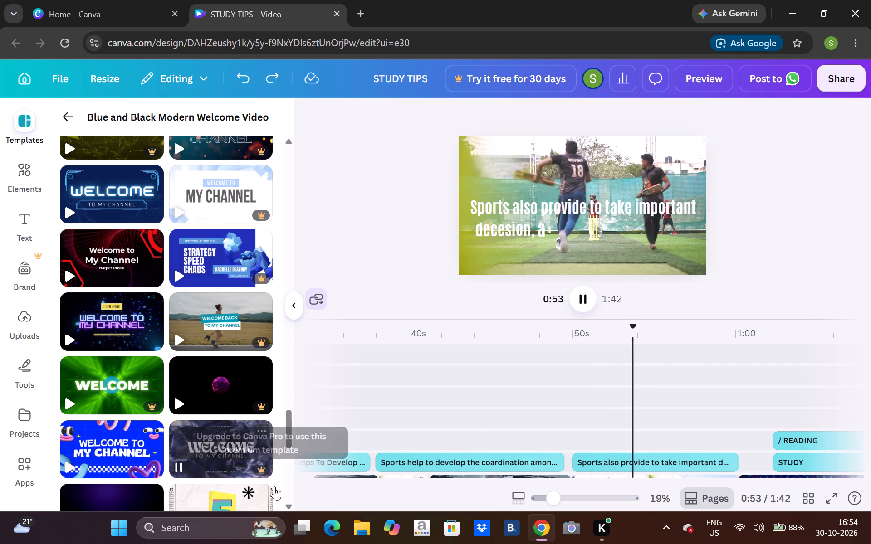
pyautogui.click(284, 495)
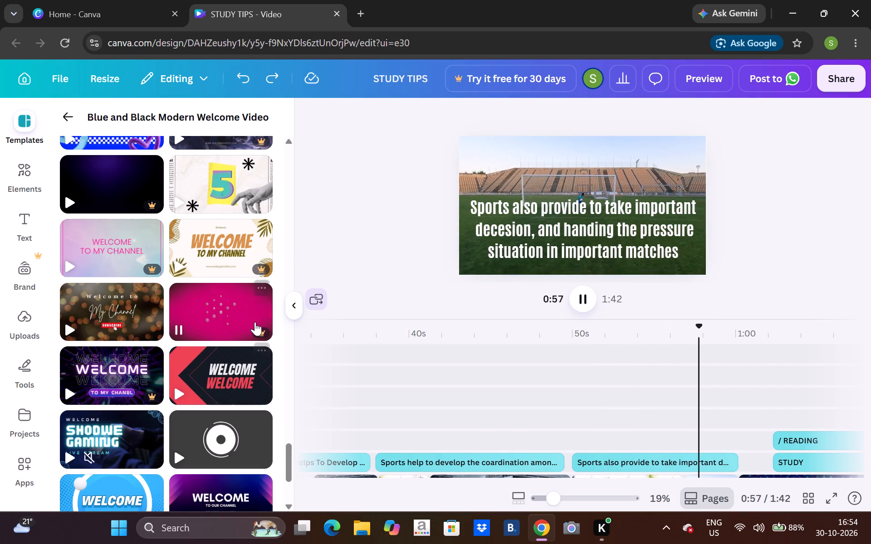
pyautogui.click(288, 225)
pyautogui.click(288, 225)
pyautogui.click(288, 225)
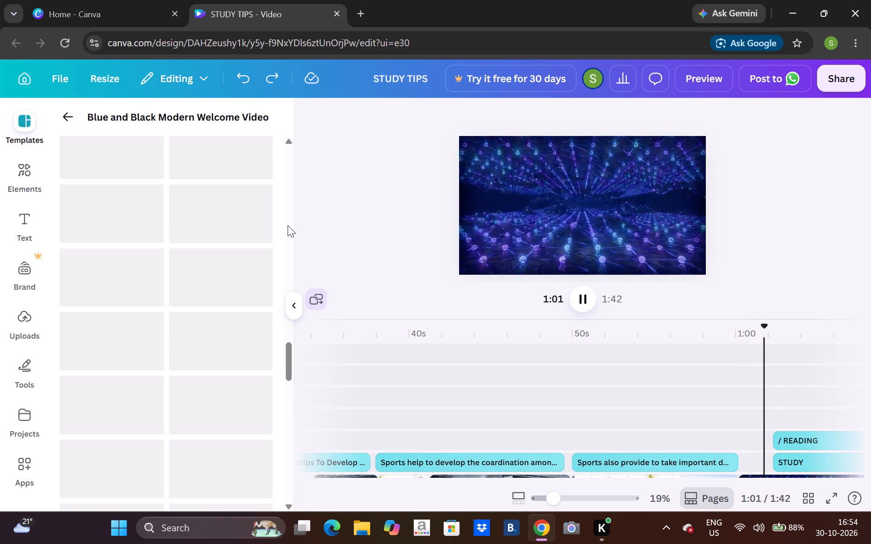
pyautogui.click(288, 225)
pyautogui.click(288, 225)
pyautogui.click(288, 225)
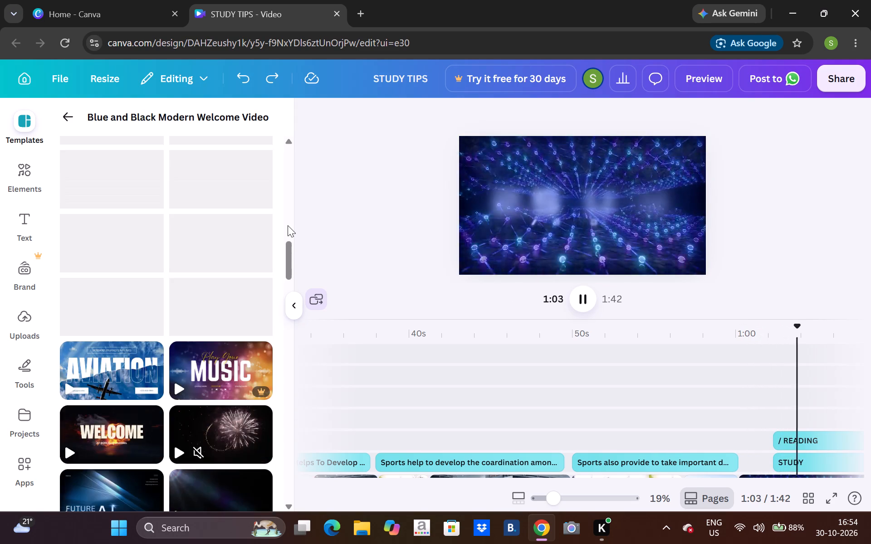
pyautogui.click(288, 225)
pyautogui.click(288, 225)
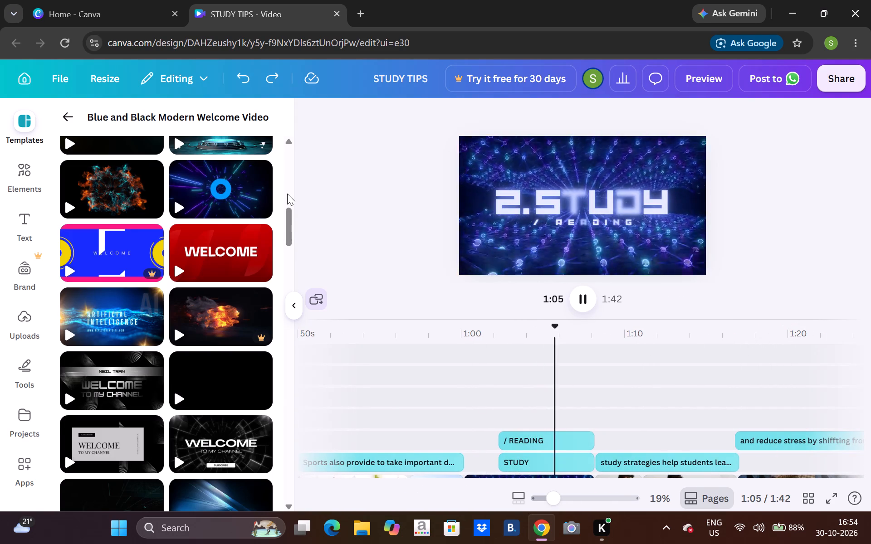
pyautogui.click(287, 194)
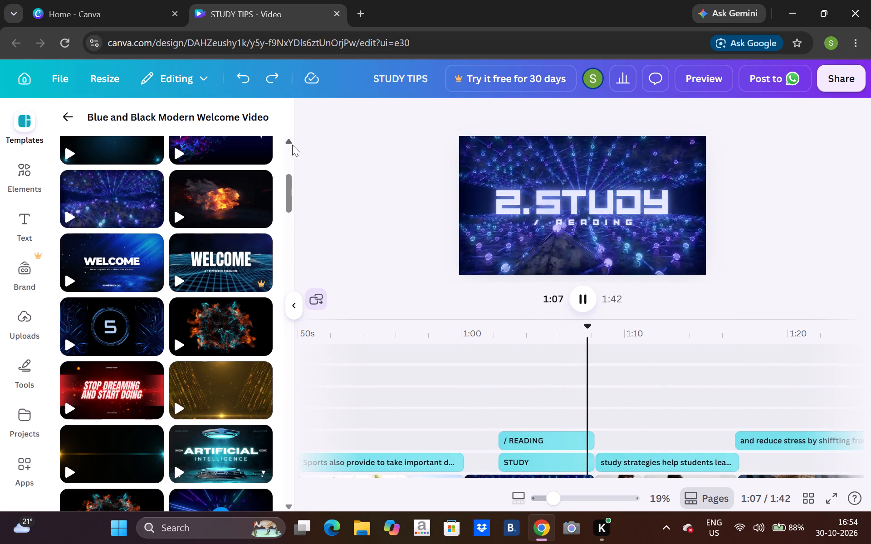
pyautogui.click(292, 145)
pyautogui.click(292, 145)
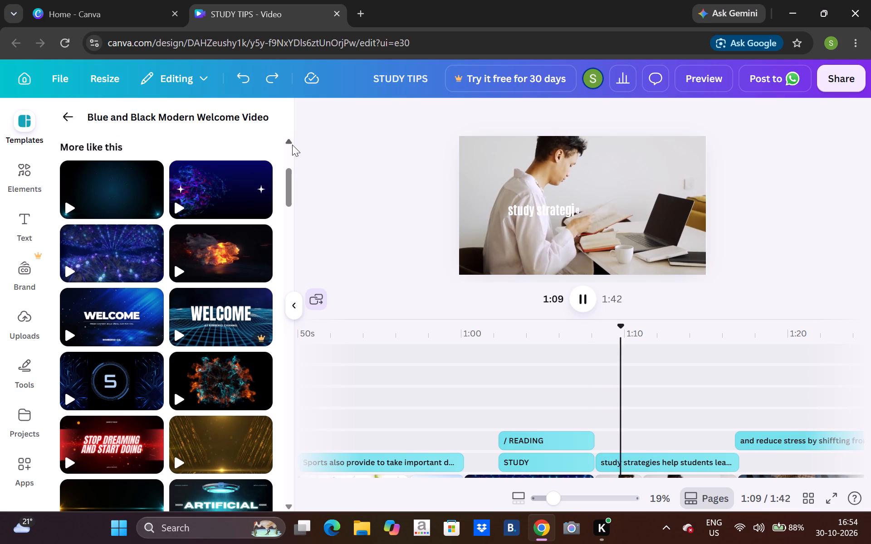
pyautogui.click(292, 145)
pyautogui.click(292, 145)
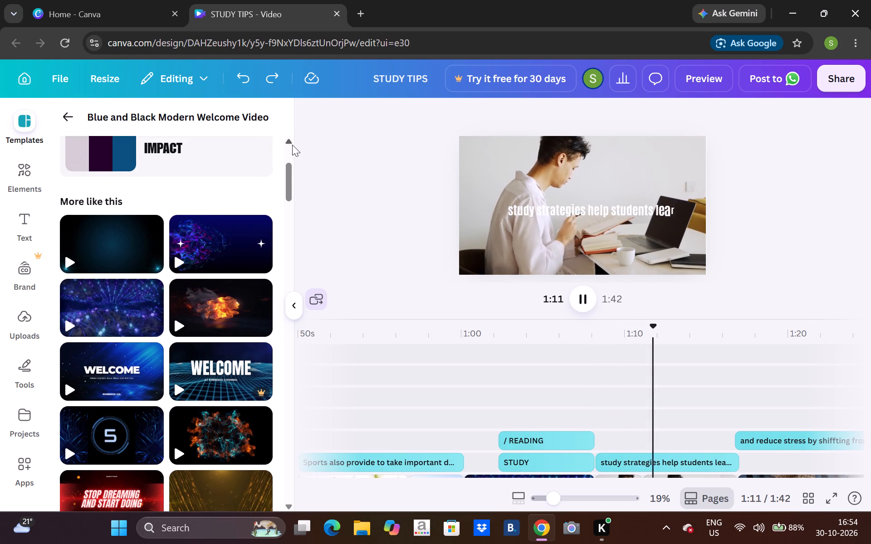
pyautogui.click(292, 145)
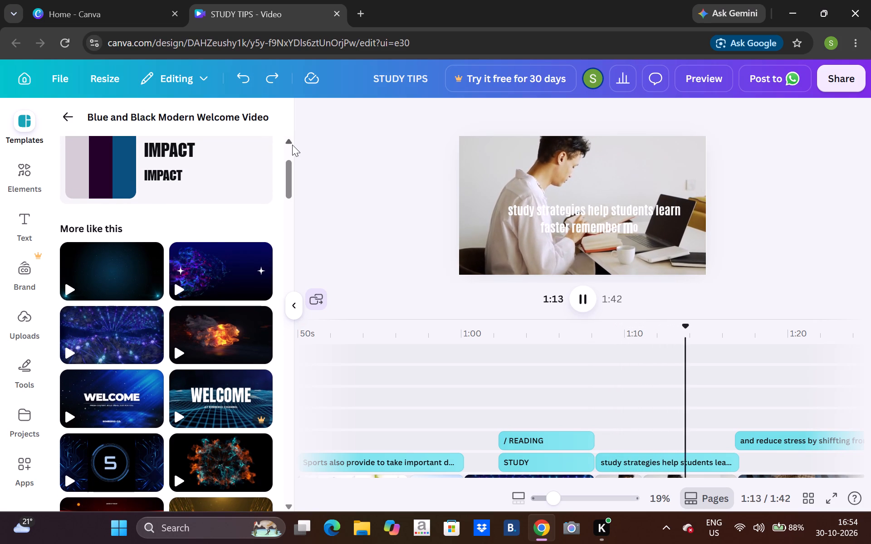
pyautogui.click(292, 145)
pyautogui.click(292, 145)
pyautogui.click(292, 145)
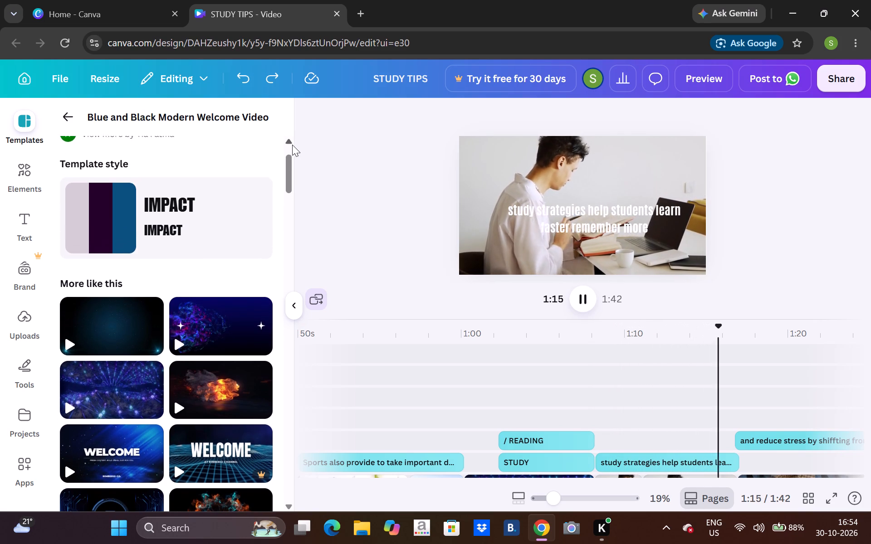
pyautogui.click(292, 145)
pyautogui.tripleClick(292, 145)
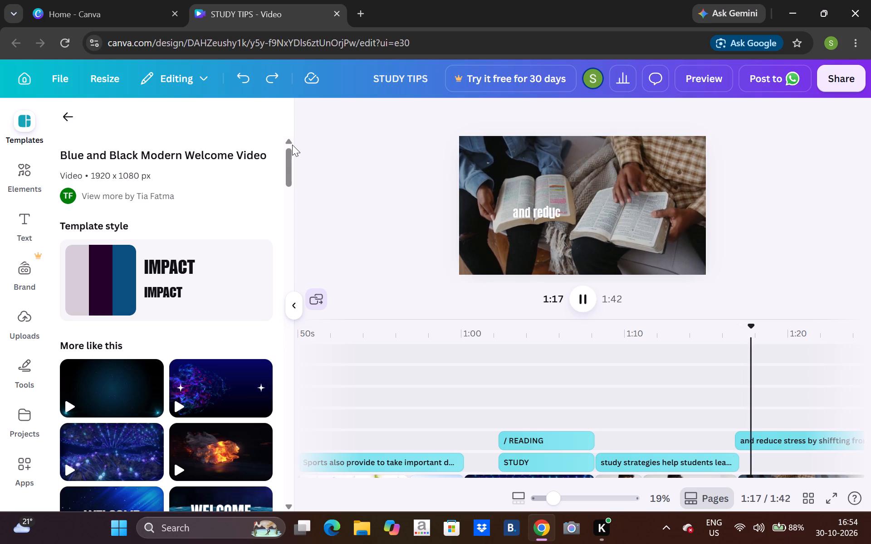
pyautogui.click(287, 148)
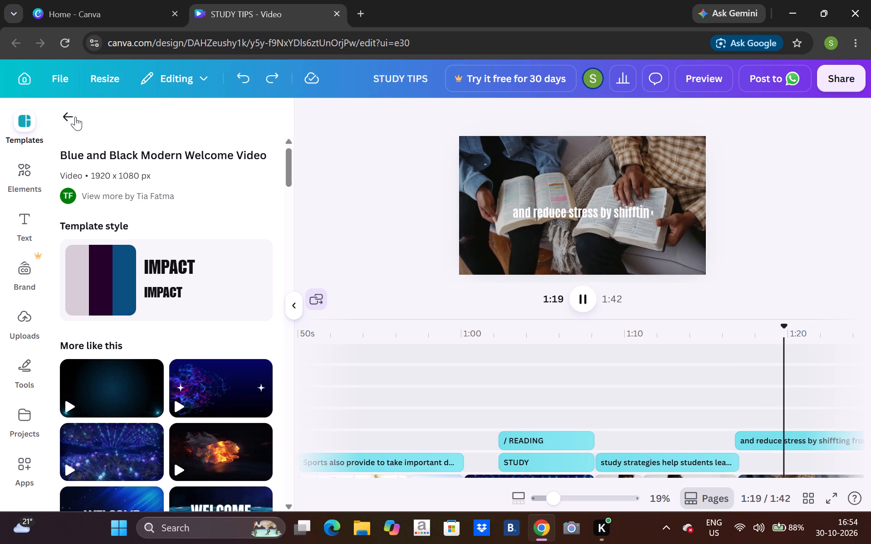
# Return to the main template list and play the rest of the video through the closing clip.
pyautogui.click(75, 117)
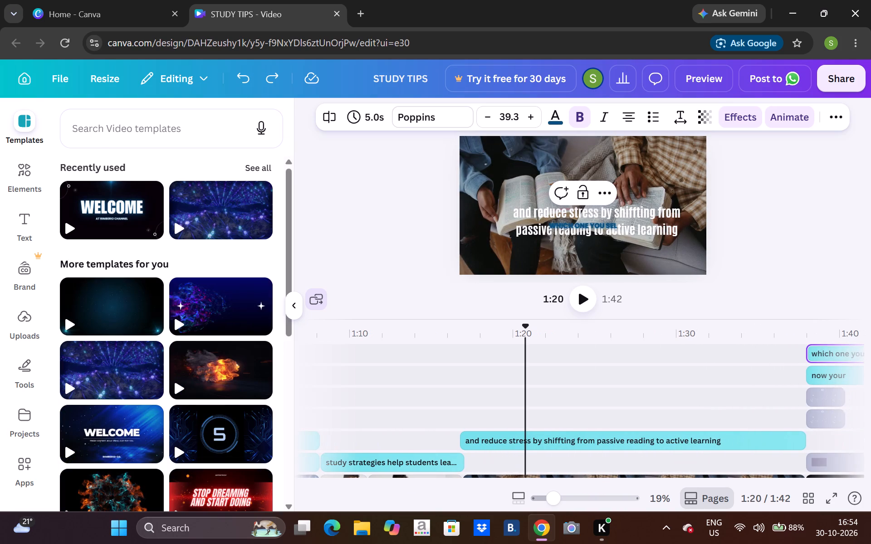
pyautogui.click(586, 291)
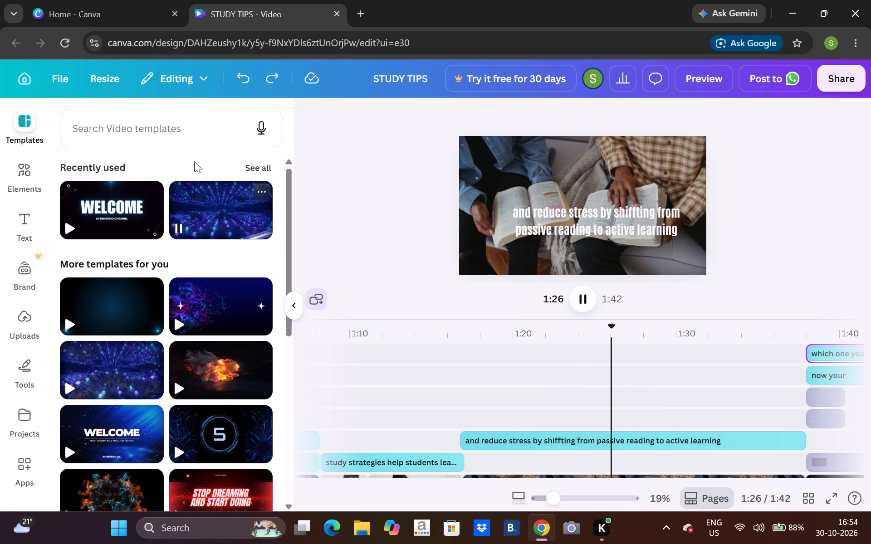
pyautogui.click(167, 133)
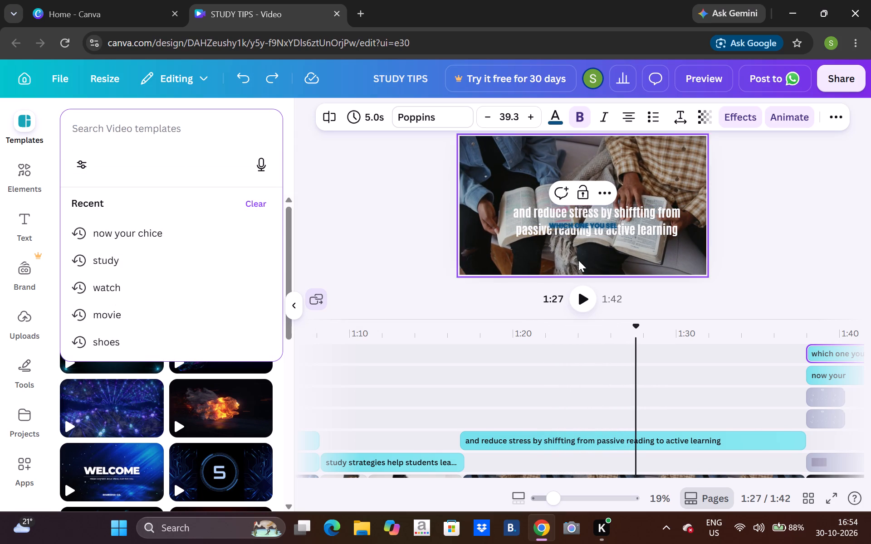
pyautogui.click(577, 290)
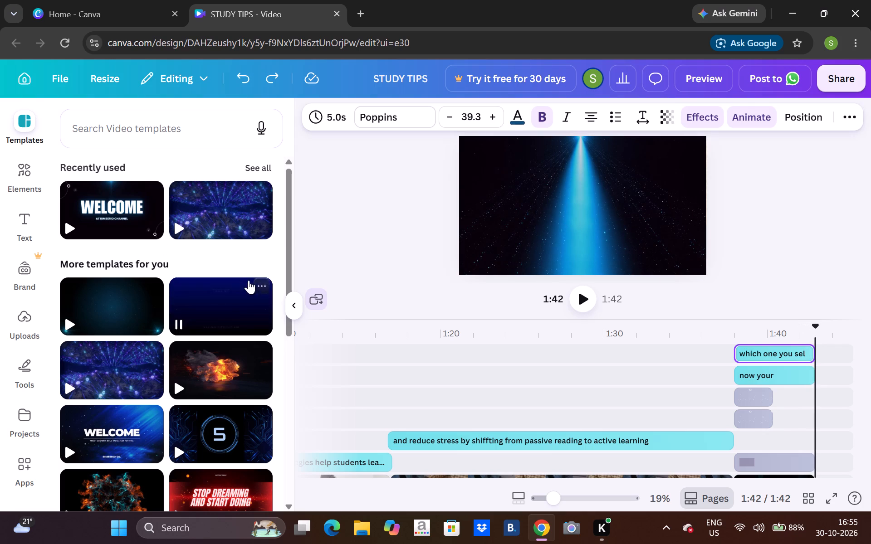
# Search the video templates for "thanks for watching" and add the Black and White Modern Thanks You For Watching Video after the closing clip.
pyautogui.click(170, 121)
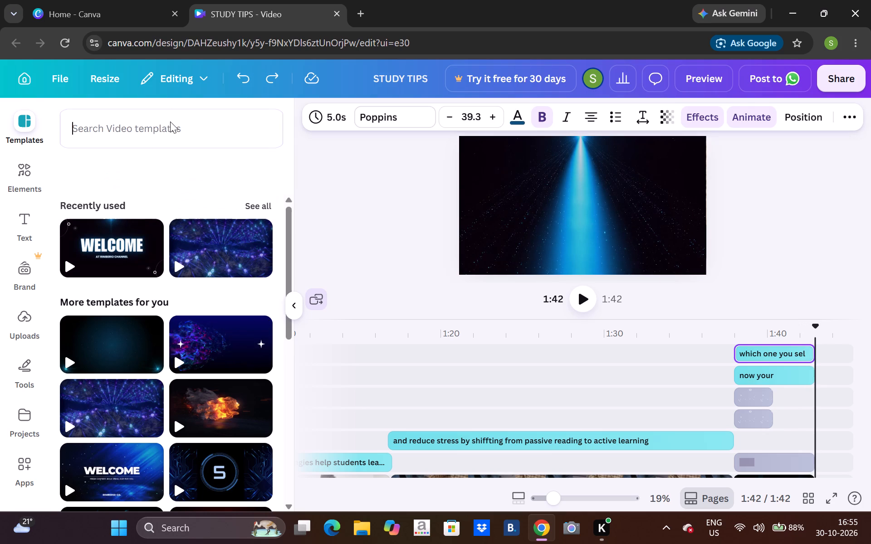
pyautogui.write('thank')
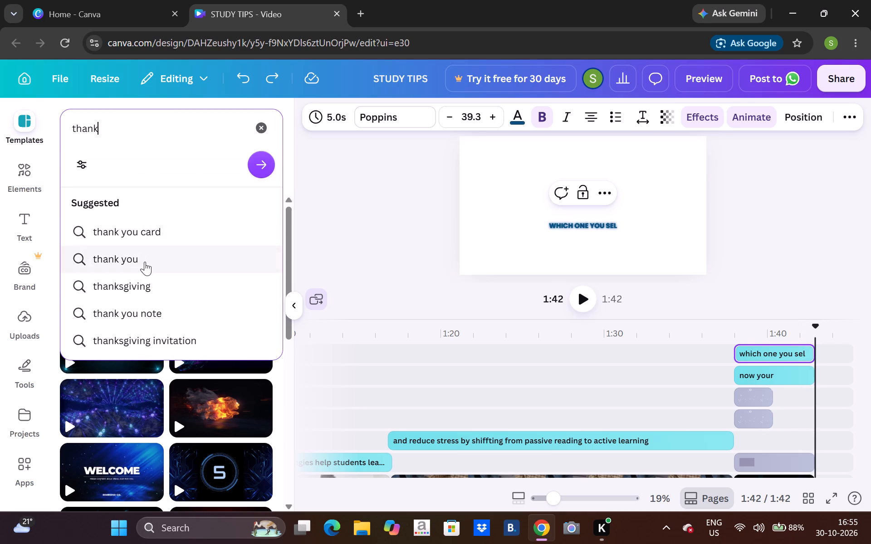
pyautogui.write('s for')
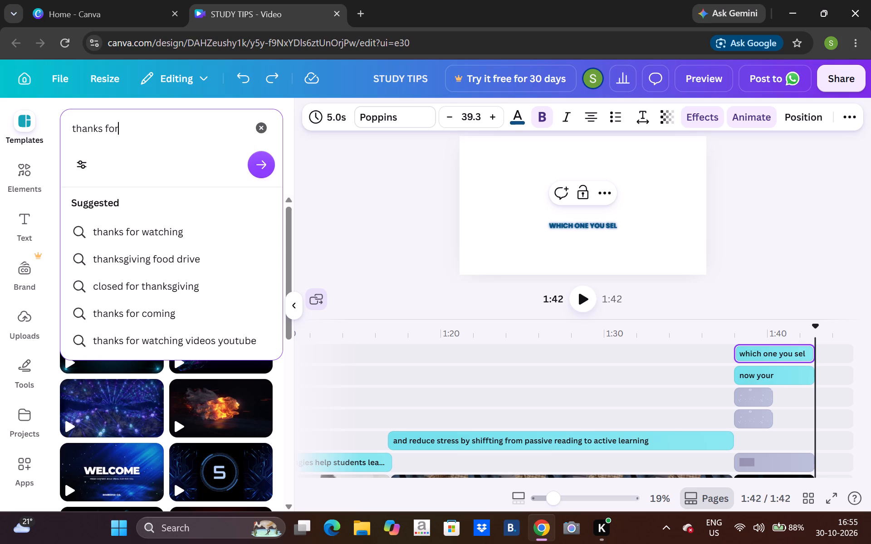
pyautogui.press('space')
pyautogui.click(161, 243)
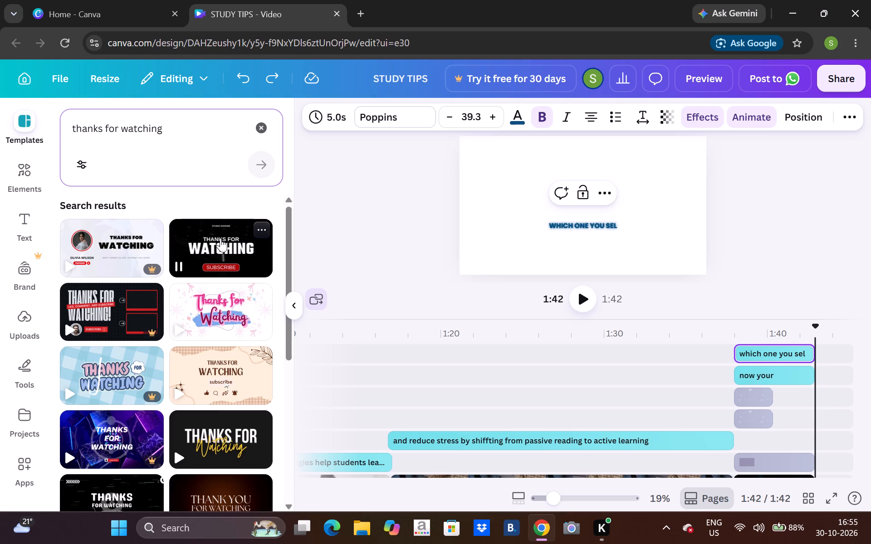
pyautogui.click(220, 238)
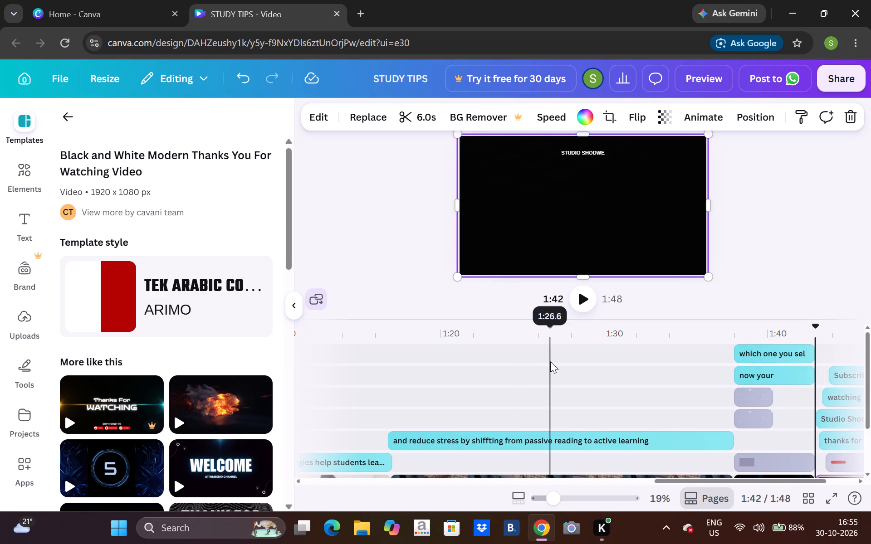
# Preview the thanks-for-watching clip and delete its "Studio Shodwe" text.
pyautogui.click(582, 289)
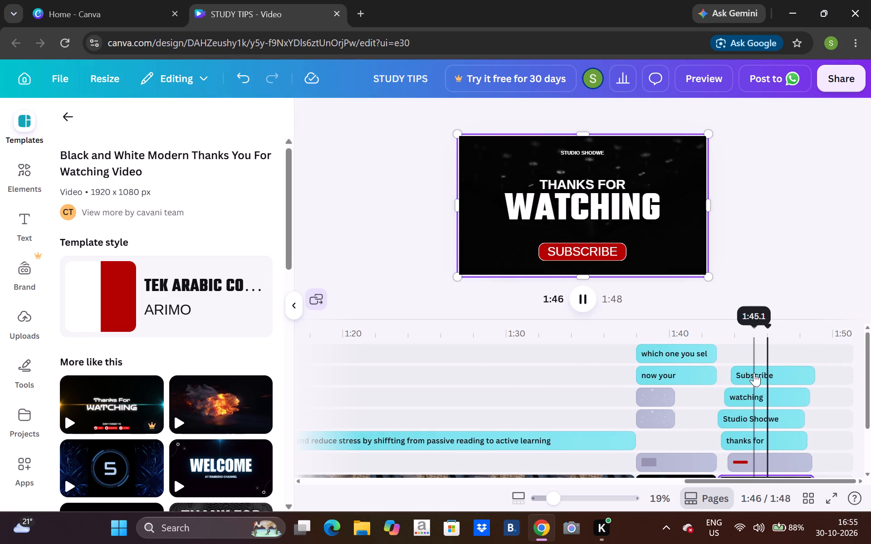
pyautogui.click(740, 420)
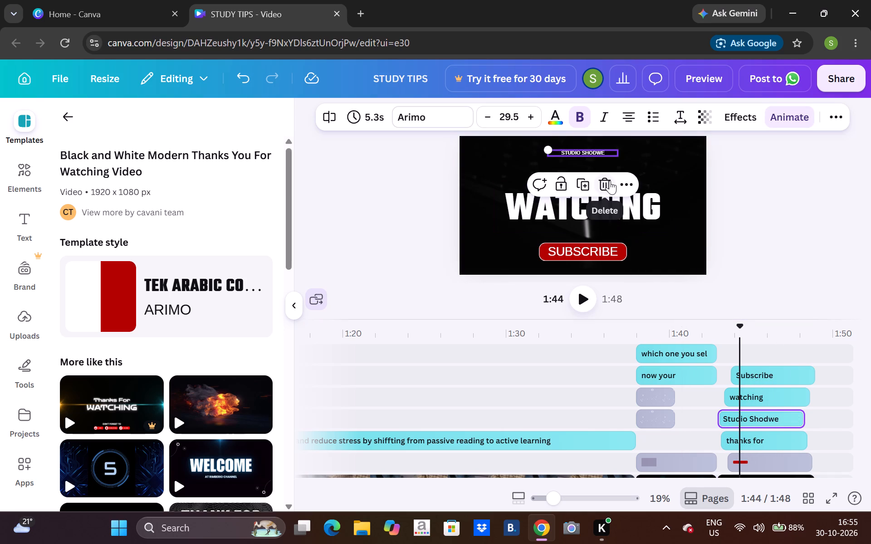
pyautogui.click(610, 180)
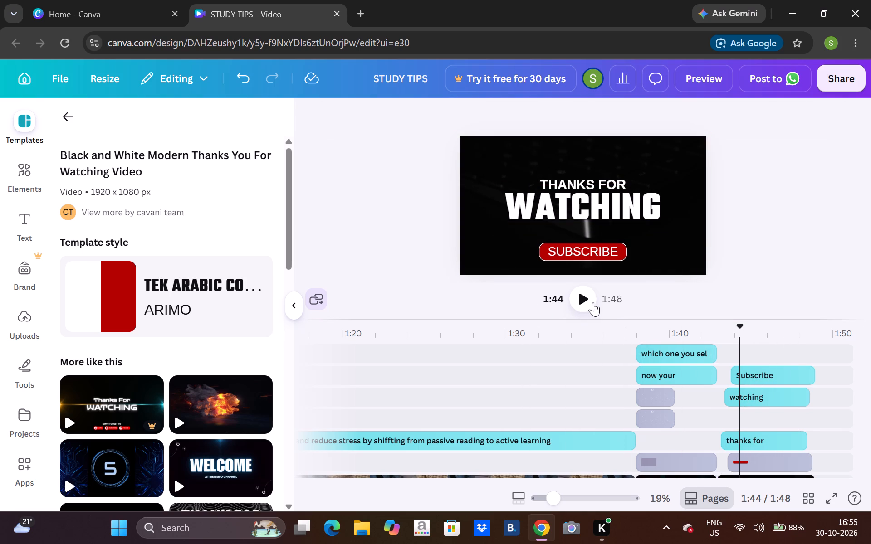
# Play the thanks-for-watching clip to the end of the video to check it.
pyautogui.click(585, 297)
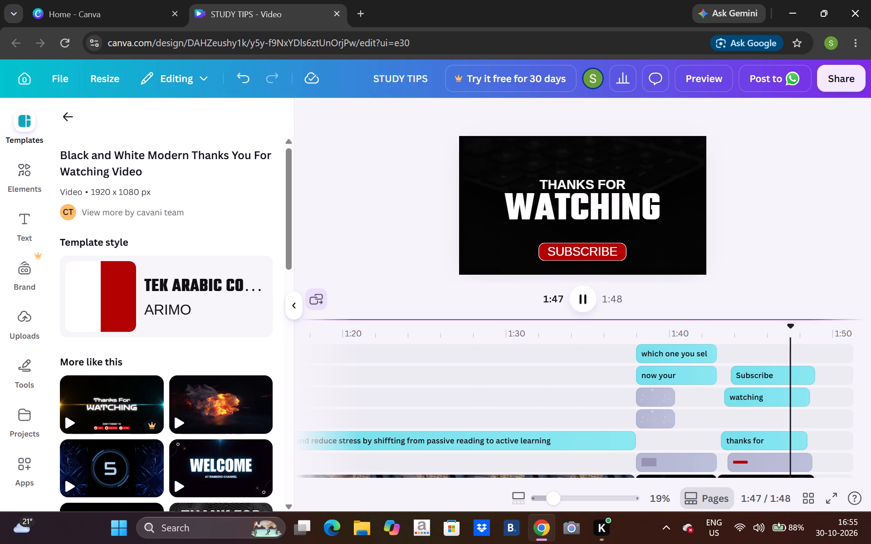
pyautogui.click(342, 321)
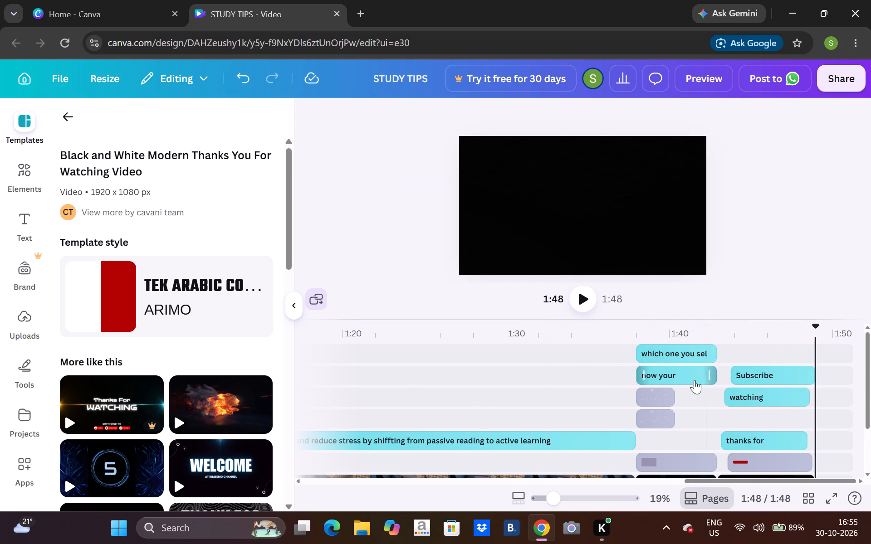
# Extend the blue-light "now your" background clip to 8.0 s on the timeline.
pyautogui.click(714, 417)
pyautogui.press('Down')
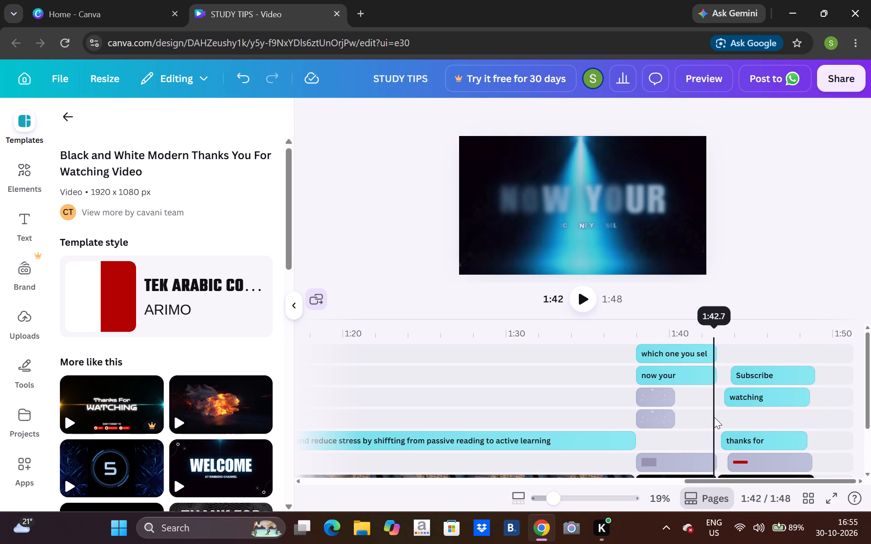
pyautogui.press('Down')
pyautogui.click(870, 461)
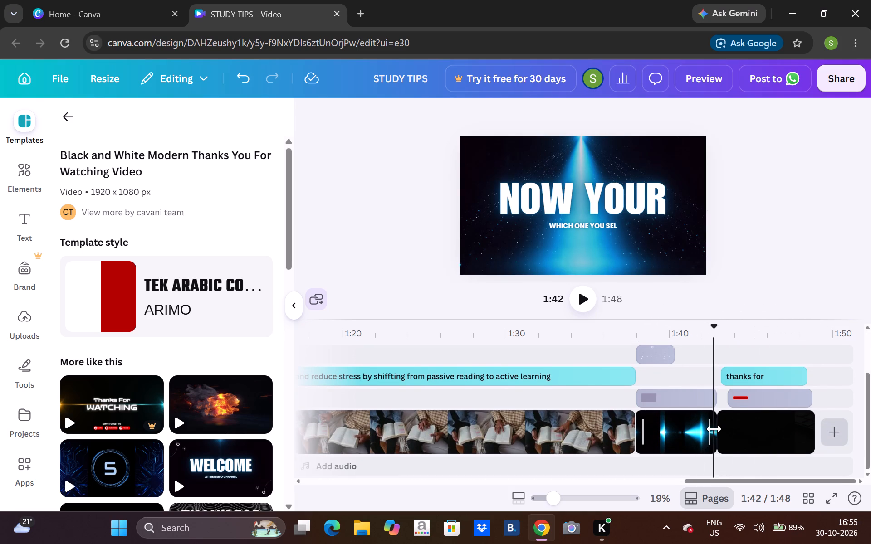
pyautogui.moveTo(714, 429); pyautogui.dragTo(747, 436)
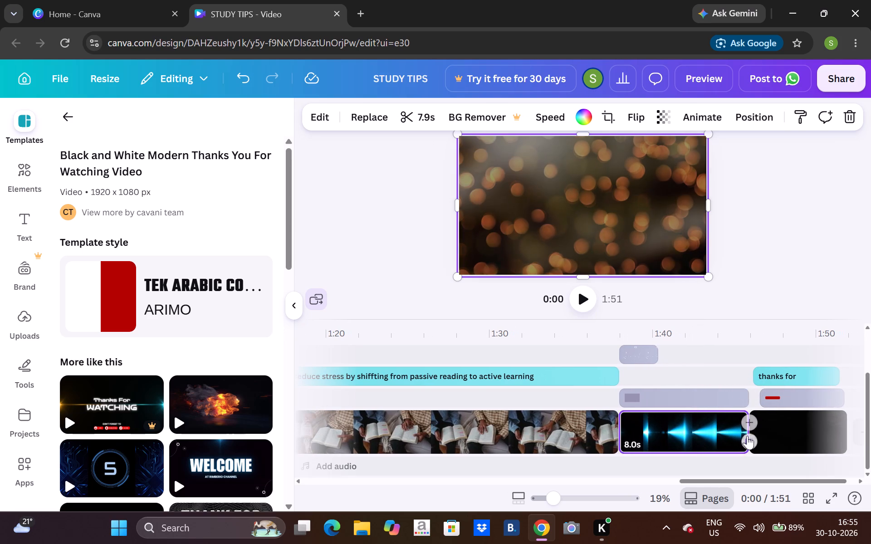
pyautogui.click(752, 325)
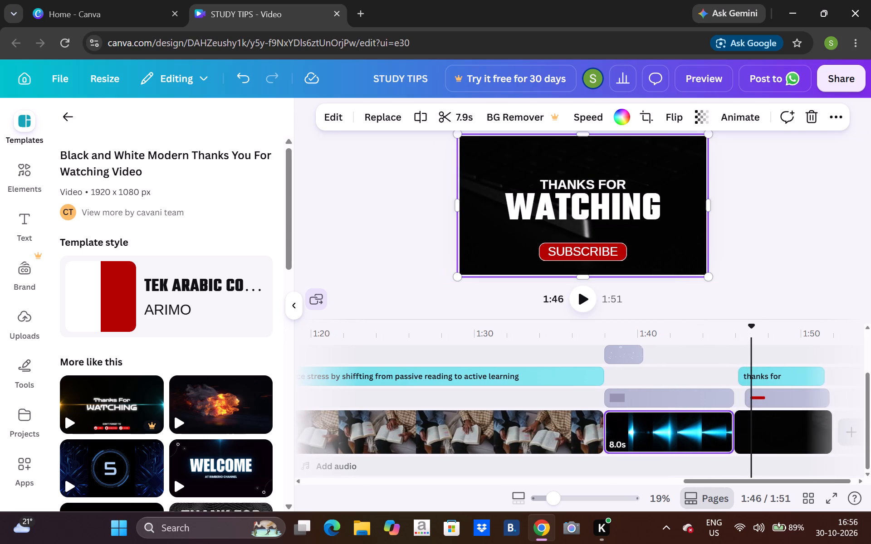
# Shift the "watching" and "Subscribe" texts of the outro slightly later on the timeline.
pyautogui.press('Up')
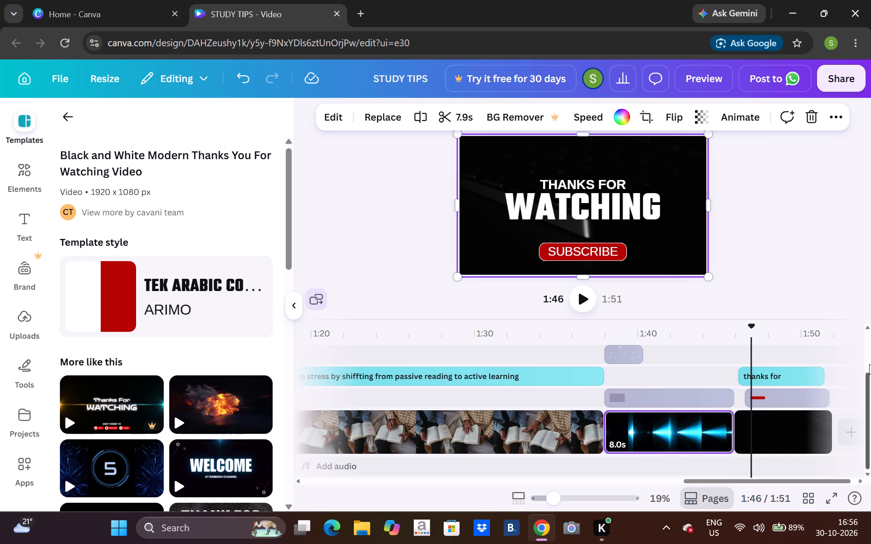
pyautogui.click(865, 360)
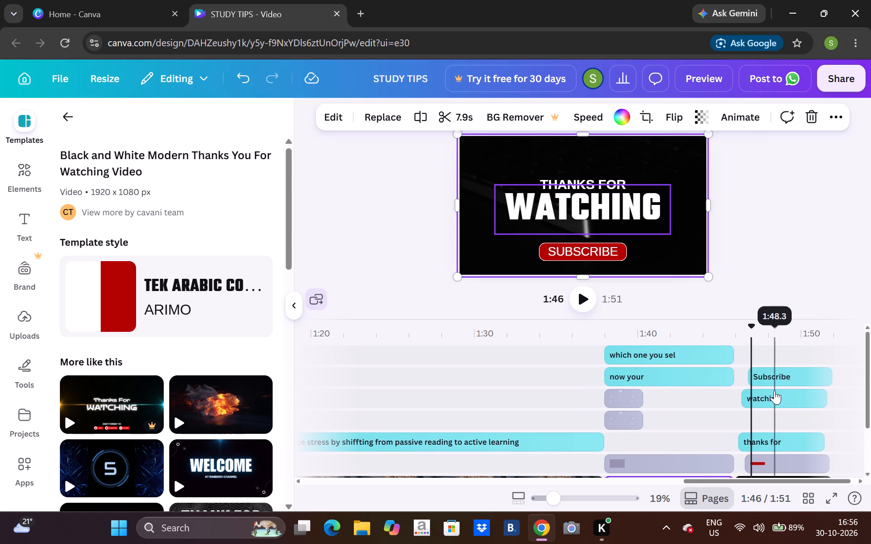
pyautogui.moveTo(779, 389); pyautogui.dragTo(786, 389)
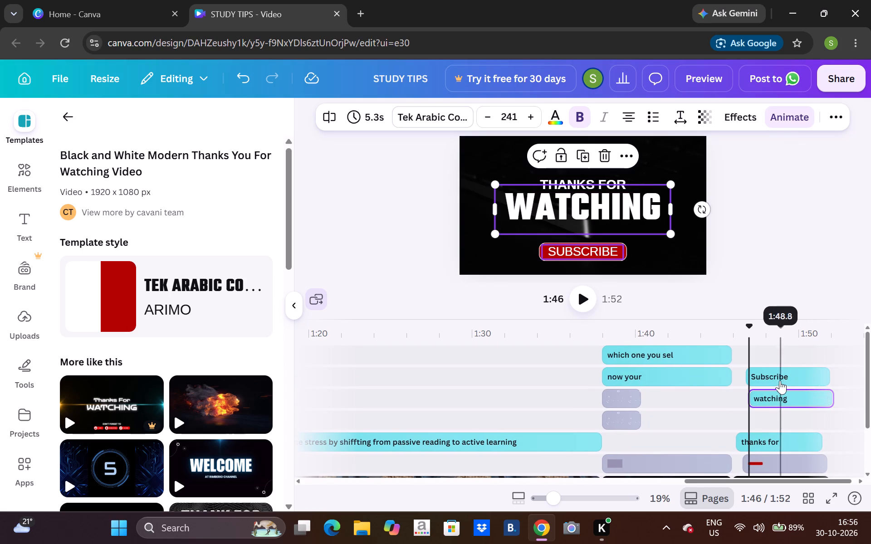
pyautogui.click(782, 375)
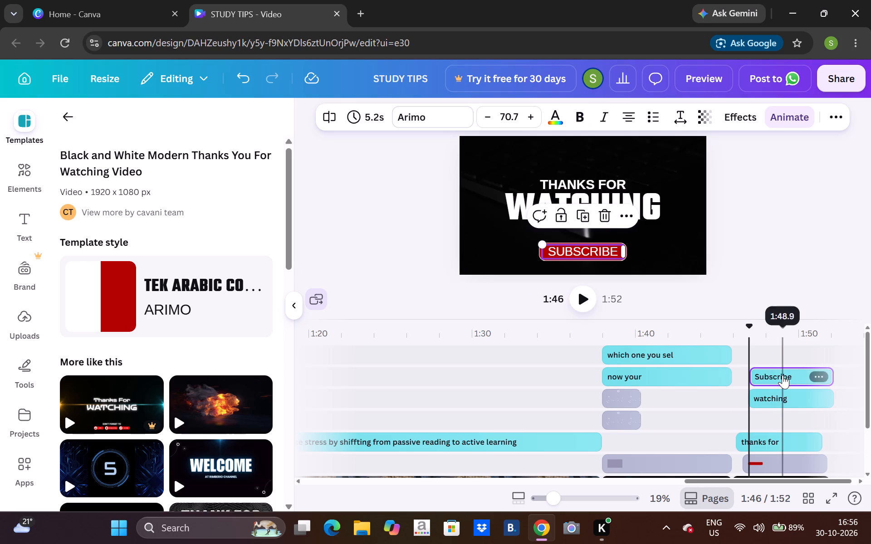
# Extend the "which one you sel" text, the "now your" text and their dark background shape to 8.2 s each.
pyautogui.click(715, 354)
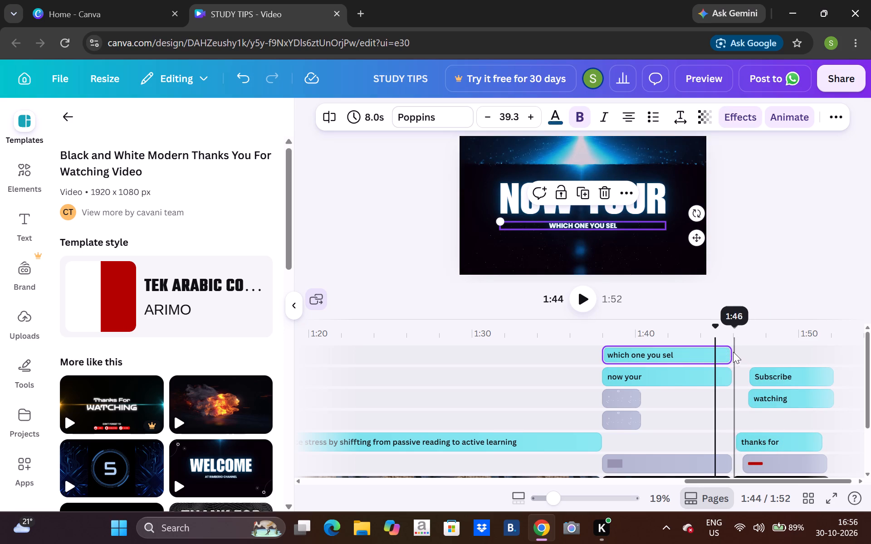
pyautogui.moveTo(731, 350); pyautogui.dragTo(736, 350)
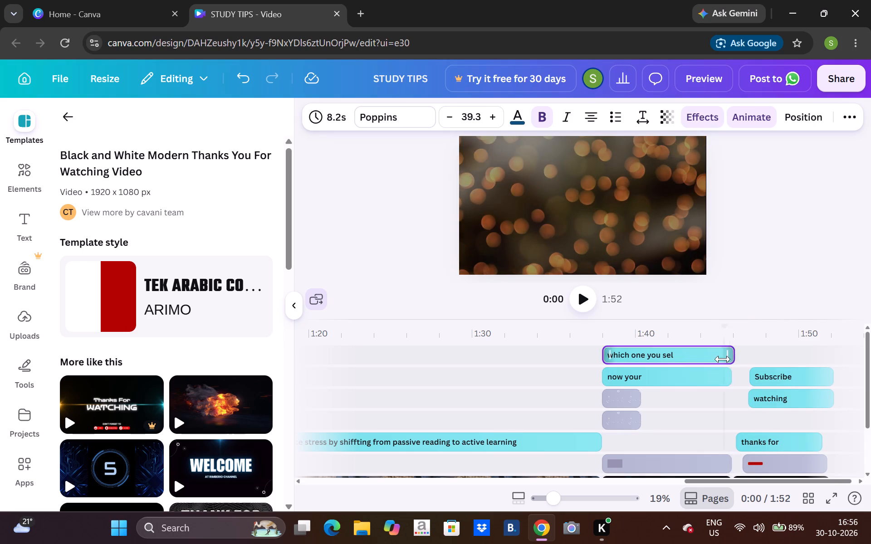
pyautogui.moveTo(725, 372); pyautogui.dragTo(732, 373)
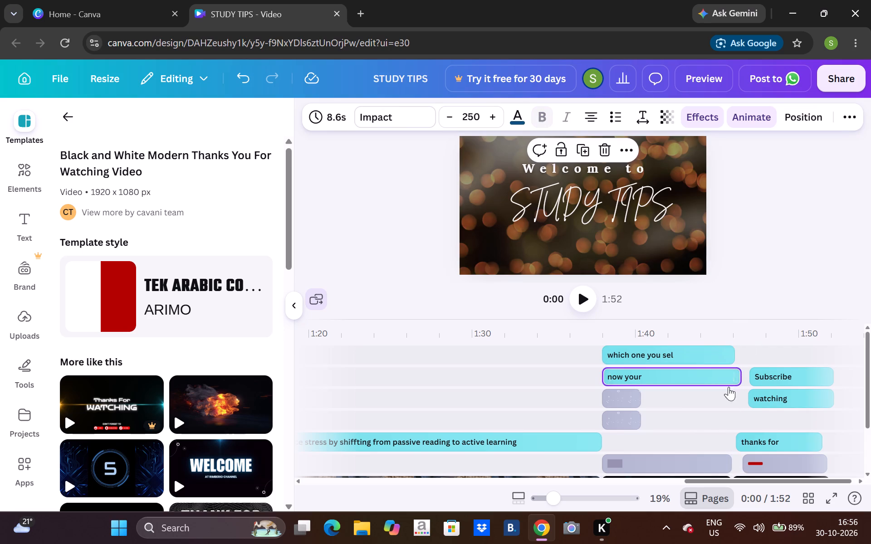
pyautogui.moveTo(727, 466); pyautogui.dragTo(743, 470, button='right')
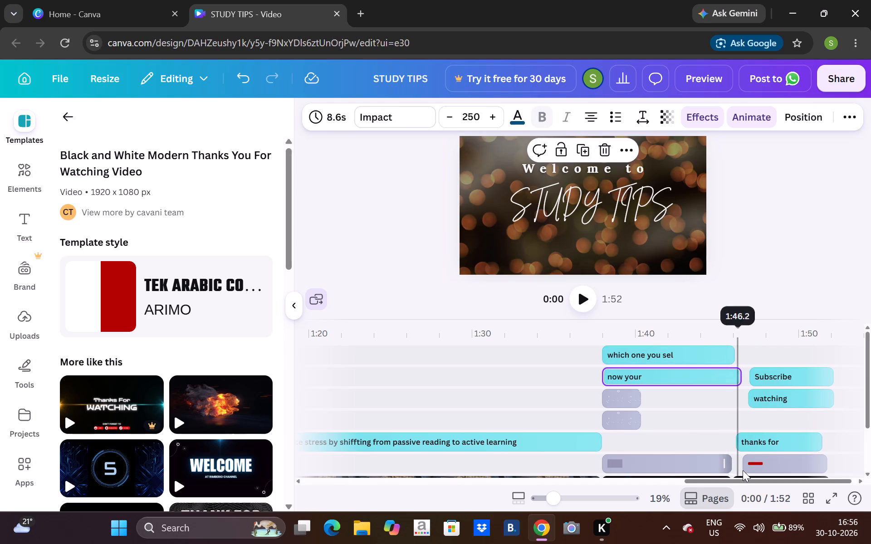
pyautogui.moveTo(743, 470); pyautogui.dragTo(743, 471, button='right')
pyautogui.click(662, 433)
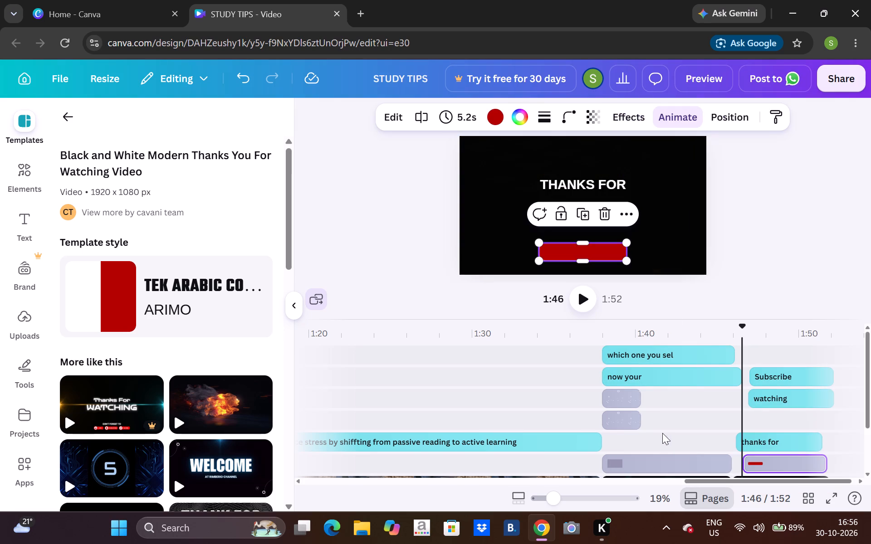
pyautogui.click(728, 467)
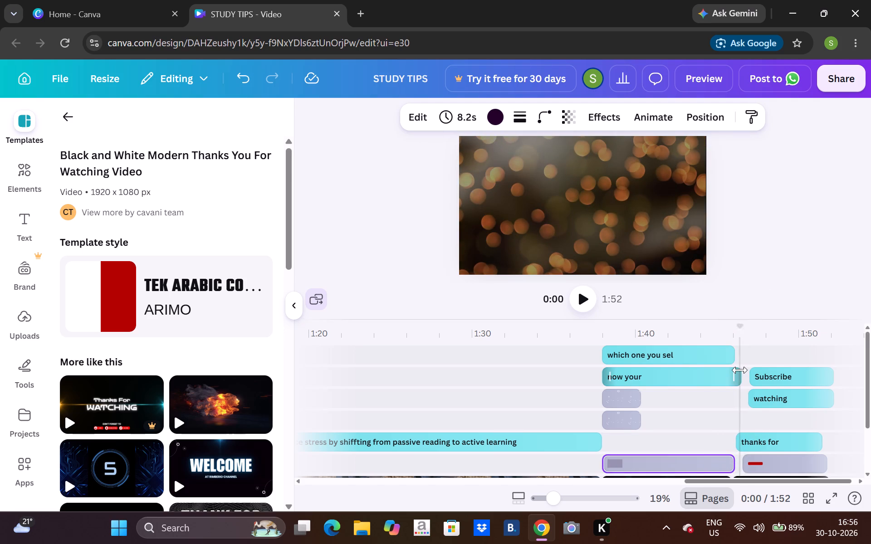
pyautogui.moveTo(740, 370); pyautogui.dragTo(732, 370)
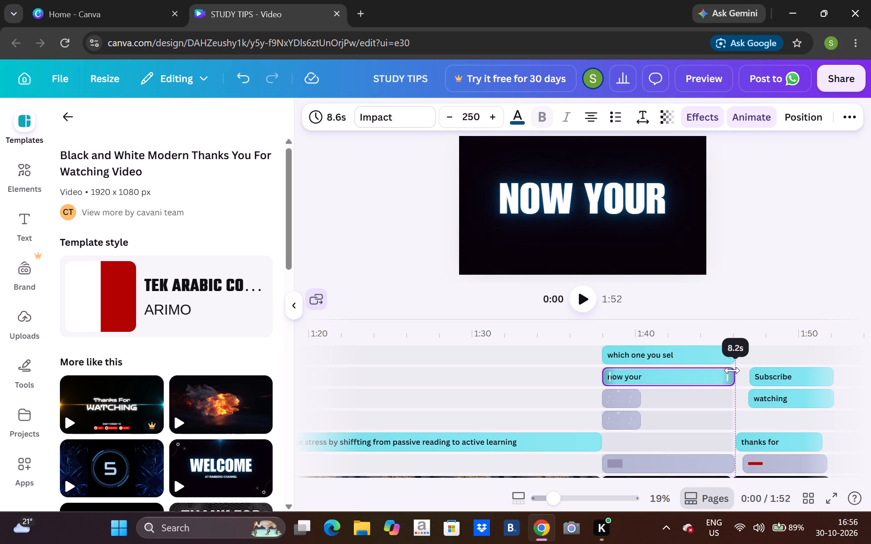
pyautogui.moveTo(732, 370); pyautogui.dragTo(735, 369)
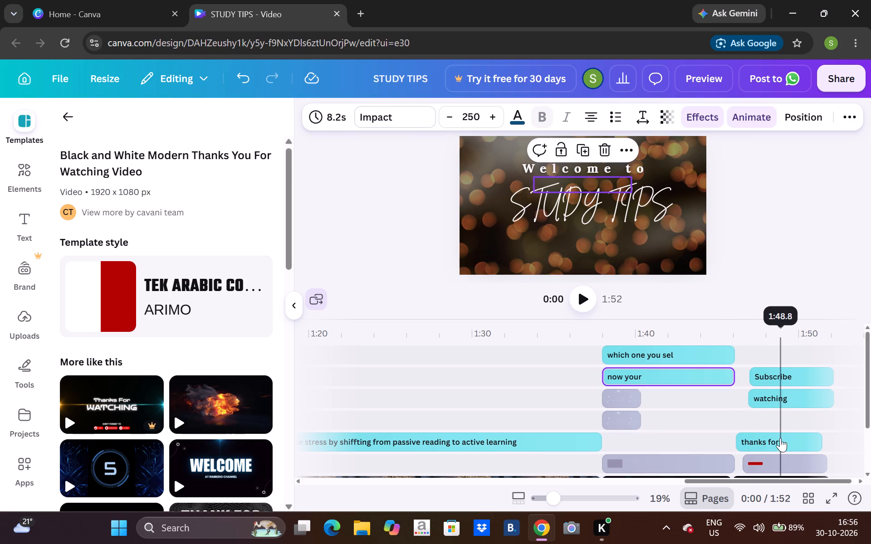
# Move the "Subscribe" and "watching" texts earlier to start together with the "thanks for" text.
pyautogui.moveTo(781, 369); pyautogui.dragTo(769, 369)
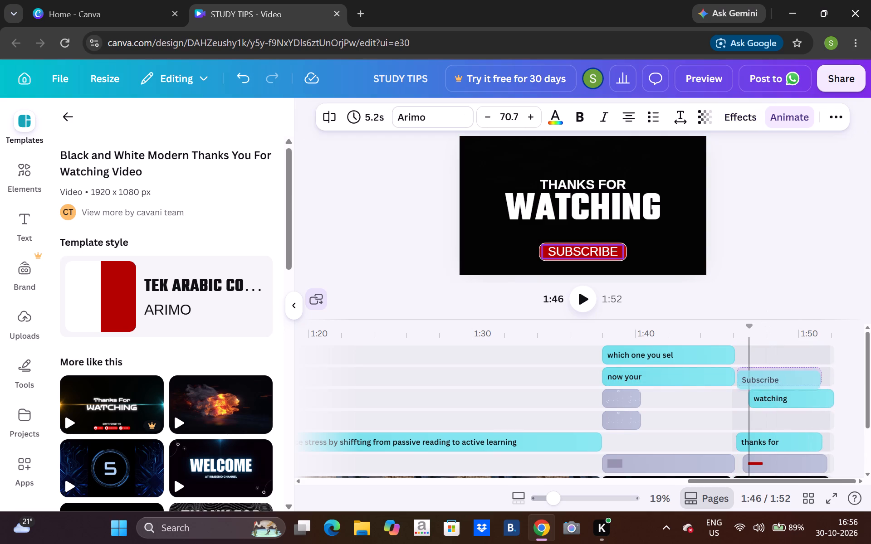
pyautogui.moveTo(769, 369); pyautogui.dragTo(768, 367)
pyautogui.moveTo(779, 393); pyautogui.dragTo(771, 385)
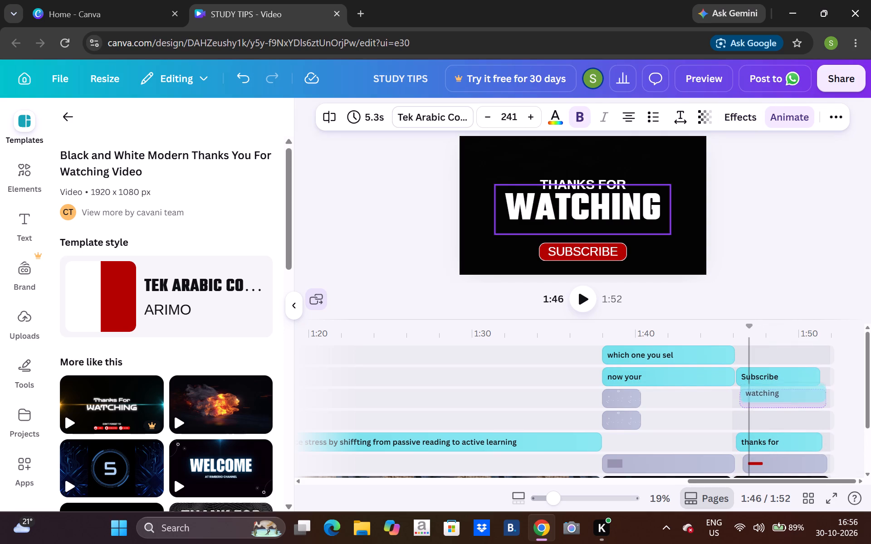
pyautogui.moveTo(771, 385); pyautogui.dragTo(769, 392)
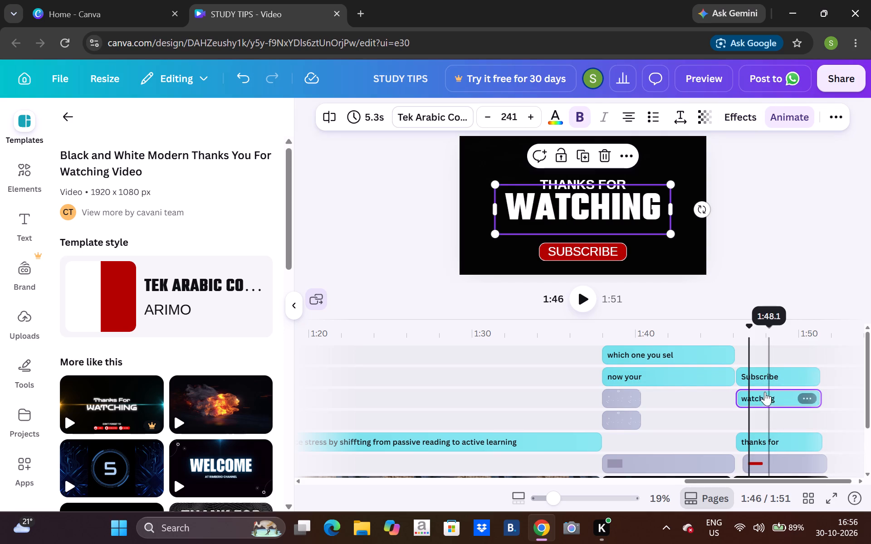
# Play the video from about 1:36 to the end to check the closing screen and outro timing.
pyautogui.click(611, 322)
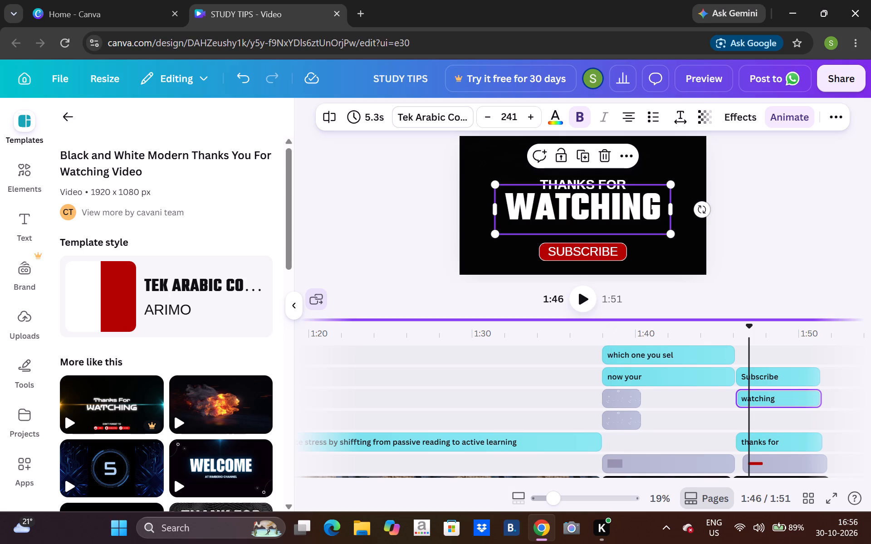
pyautogui.click(611, 322)
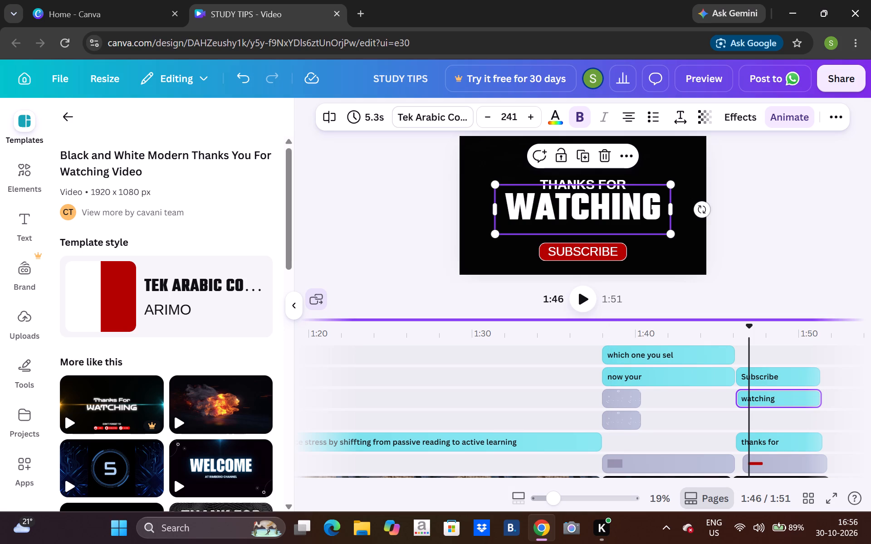
pyautogui.click(611, 322)
pyautogui.moveTo(611, 322); pyautogui.dragTo(554, 326)
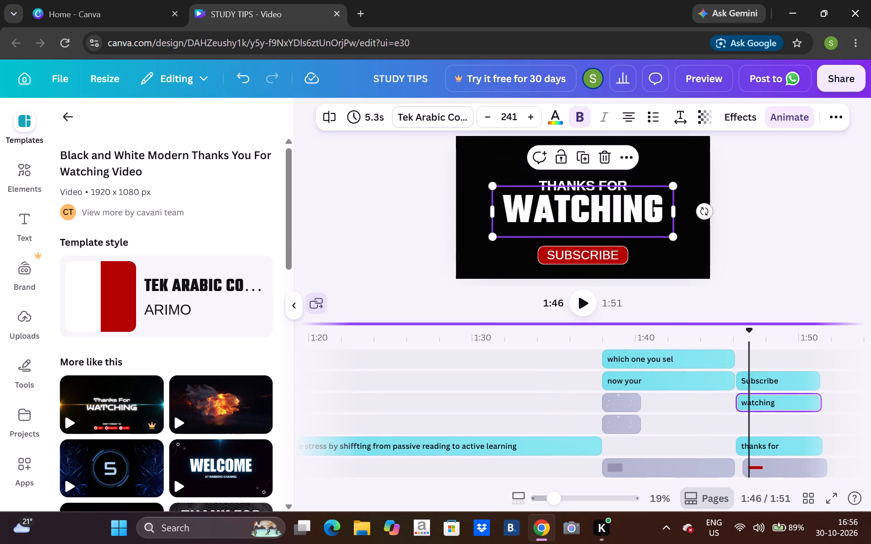
pyautogui.moveTo(746, 335); pyautogui.dragTo(568, 331)
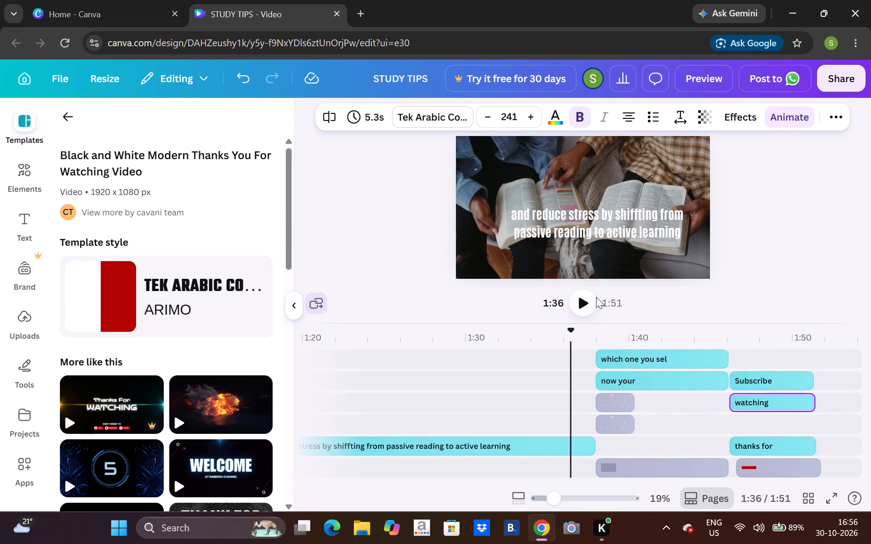
pyautogui.click(588, 301)
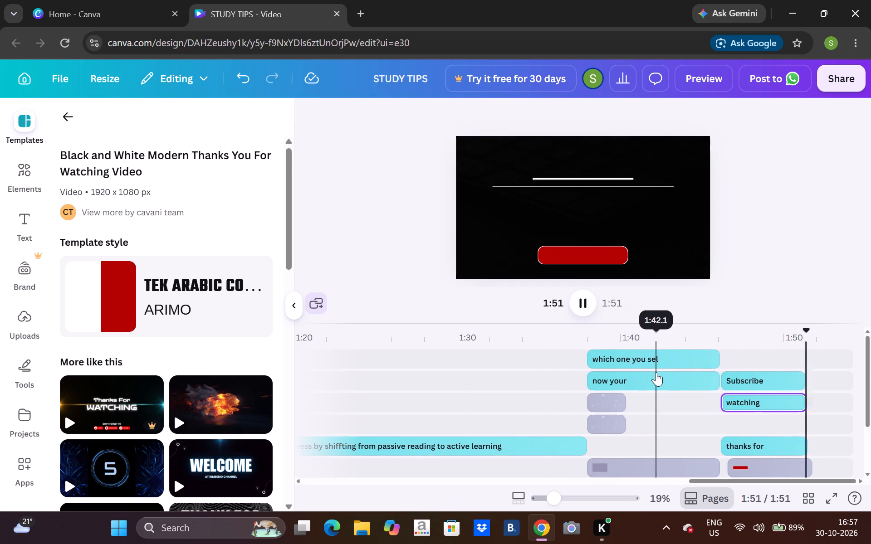
# Complete the subtitle under "now your" so it reads "which one you selected".
pyautogui.click(658, 354)
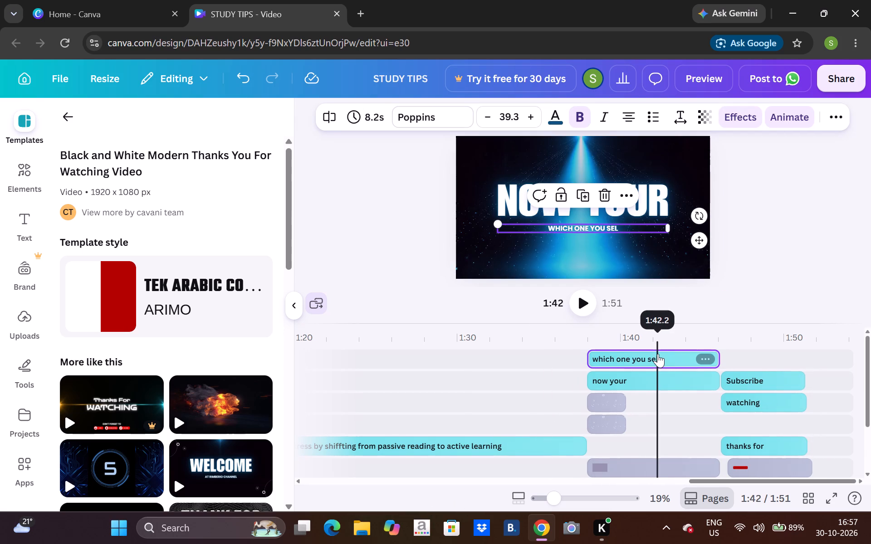
pyautogui.click(644, 233)
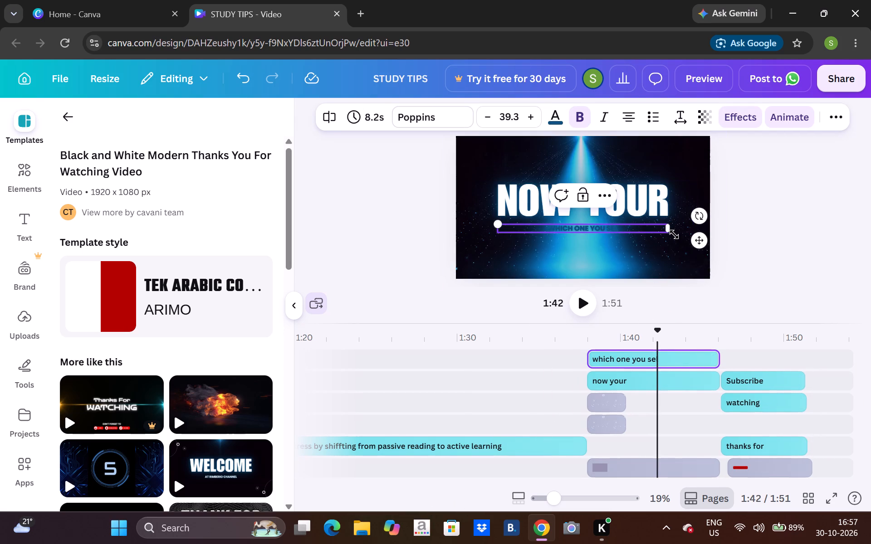
pyautogui.press('e')
pyautogui.write('cted')
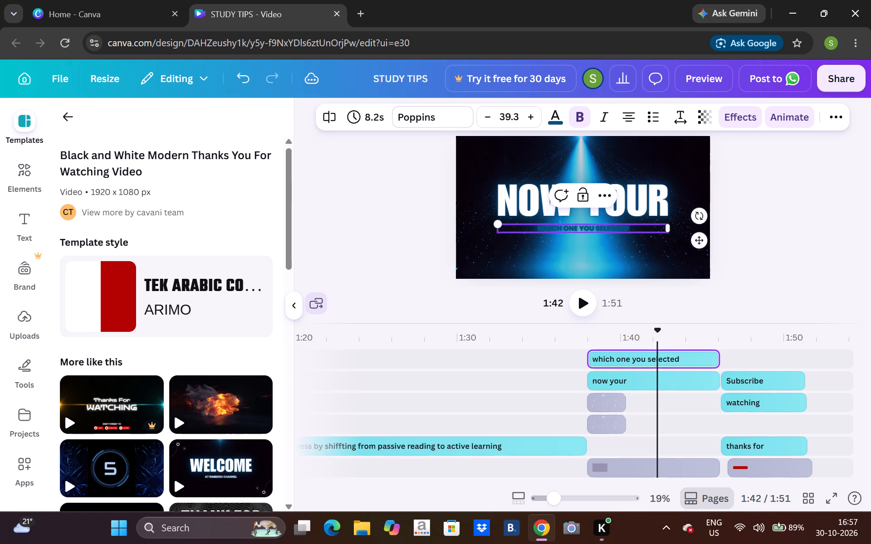
pyautogui.click(525, 372)
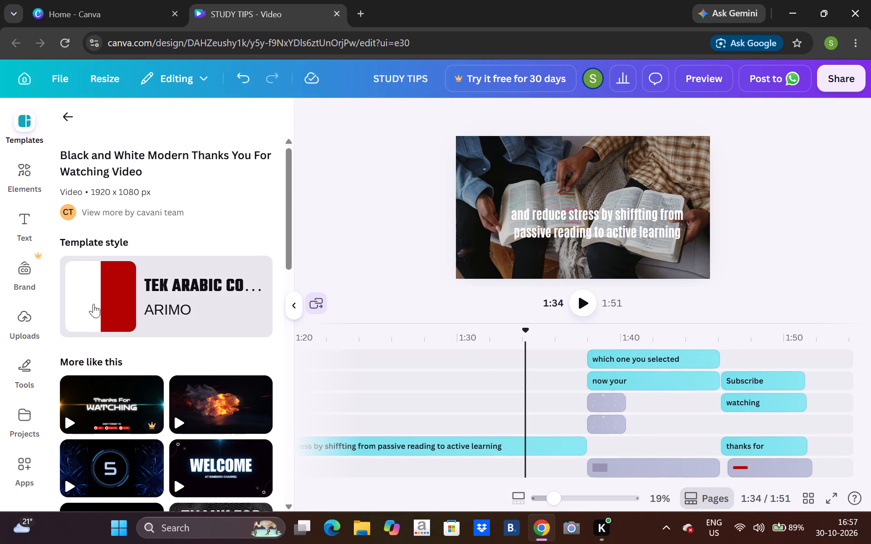
# Add the Red and Black Futuristic Quotes Video template and place it between the book-reading clip and the "now your" clip.
pyautogui.click(287, 363)
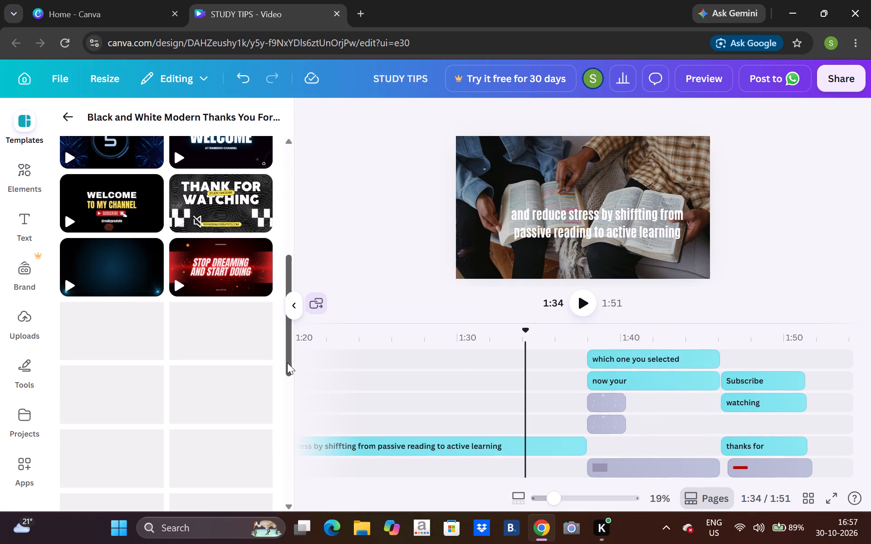
pyautogui.click(227, 288)
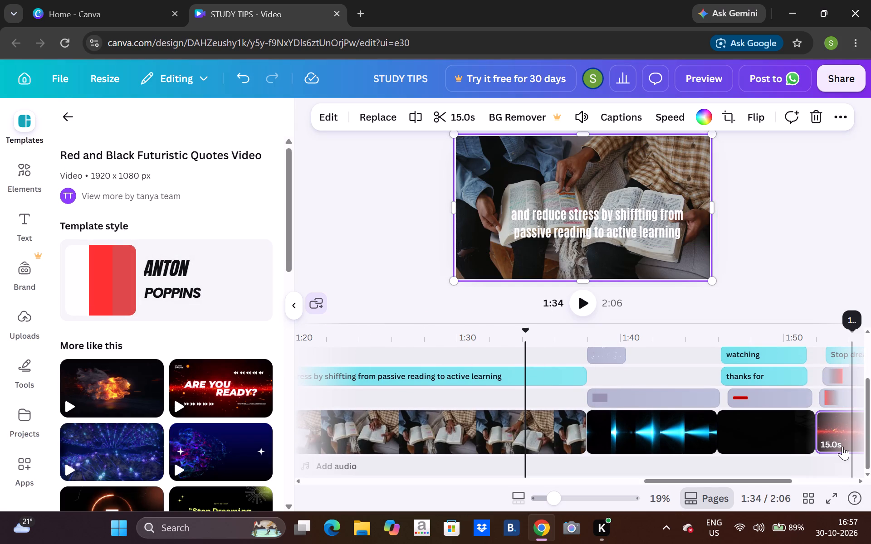
pyautogui.moveTo(842, 445); pyautogui.dragTo(565, 435)
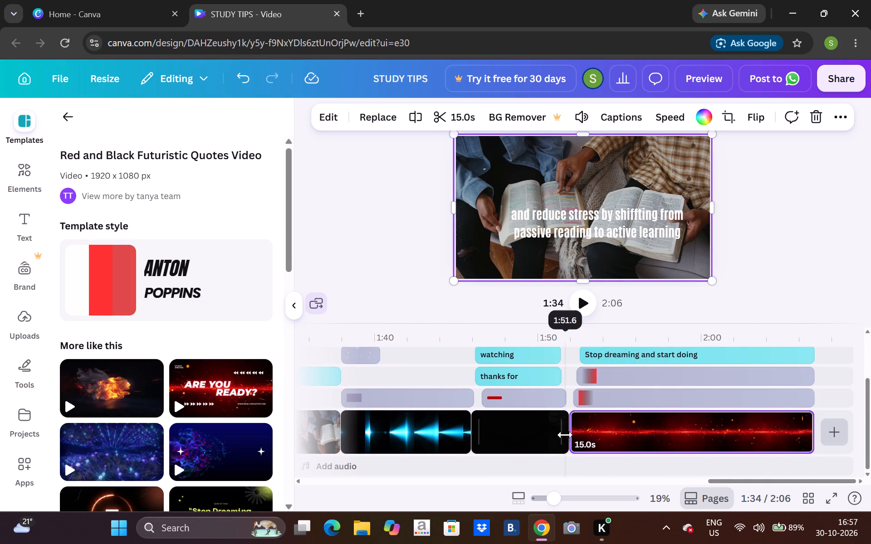
pyautogui.click(611, 423)
pyautogui.moveTo(611, 423); pyautogui.dragTo(581, 427)
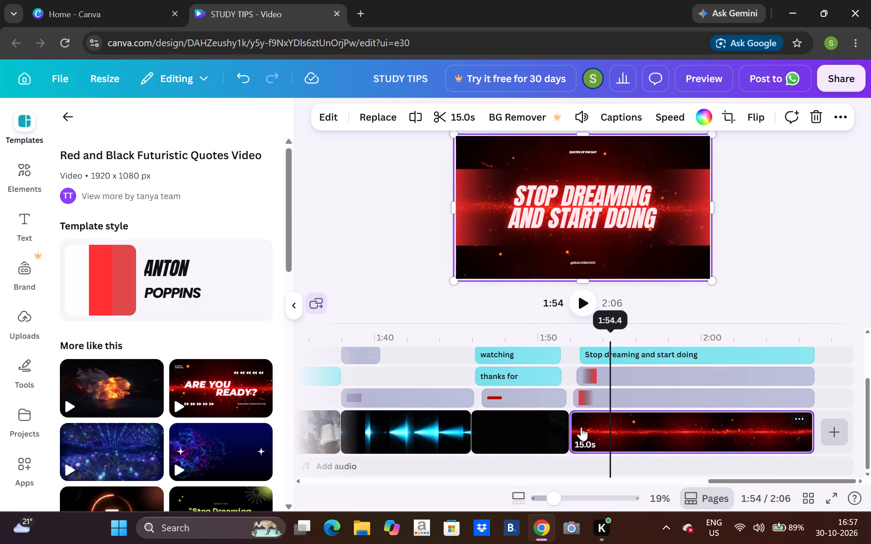
pyautogui.moveTo(581, 427); pyautogui.dragTo(431, 435)
pyautogui.moveTo(631, 429); pyautogui.dragTo(383, 426)
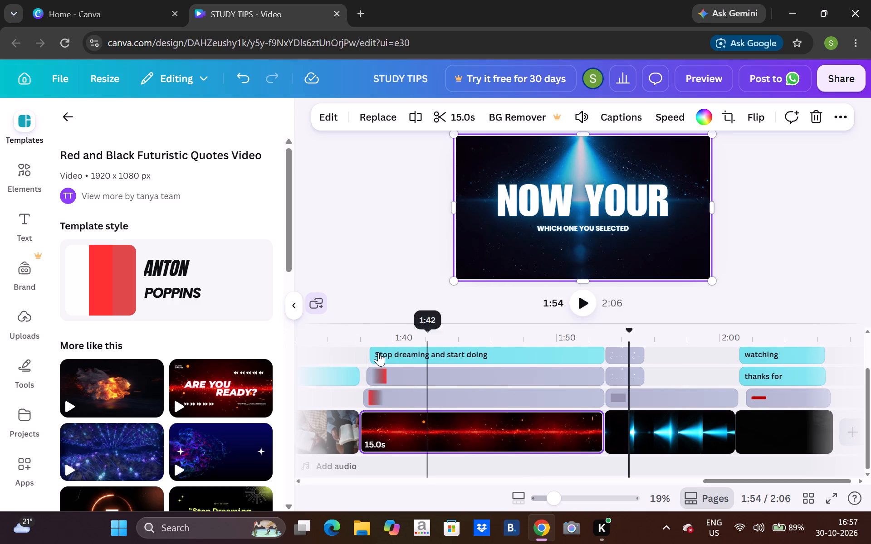
pyautogui.click(357, 325)
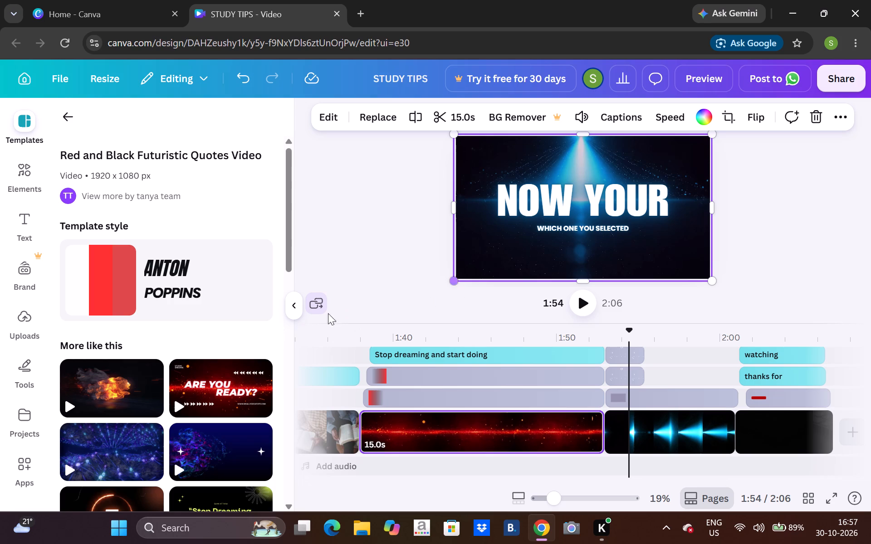
pyautogui.click(422, 330)
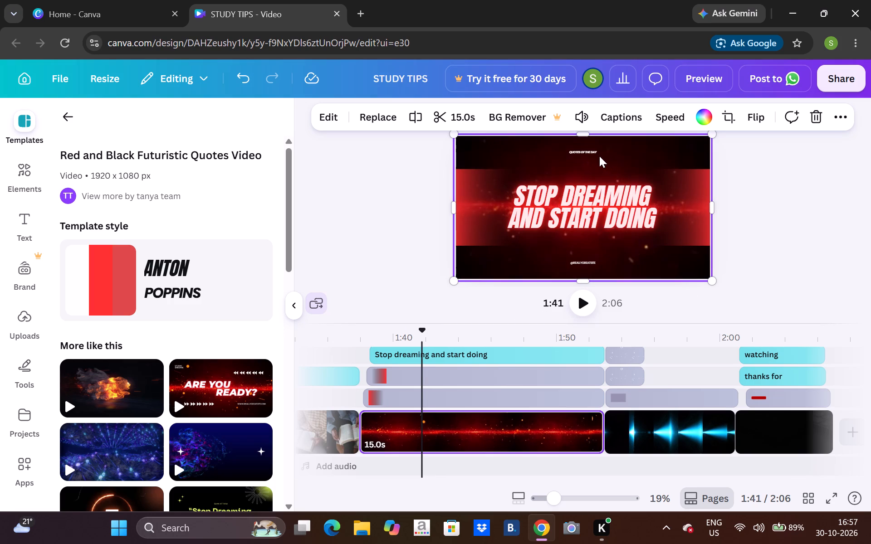
pyautogui.click(588, 151)
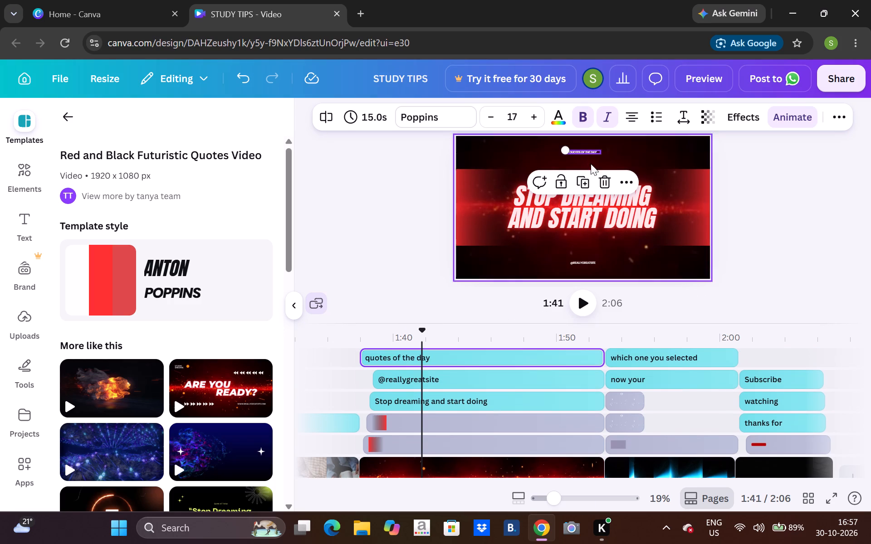
pyautogui.click(602, 176)
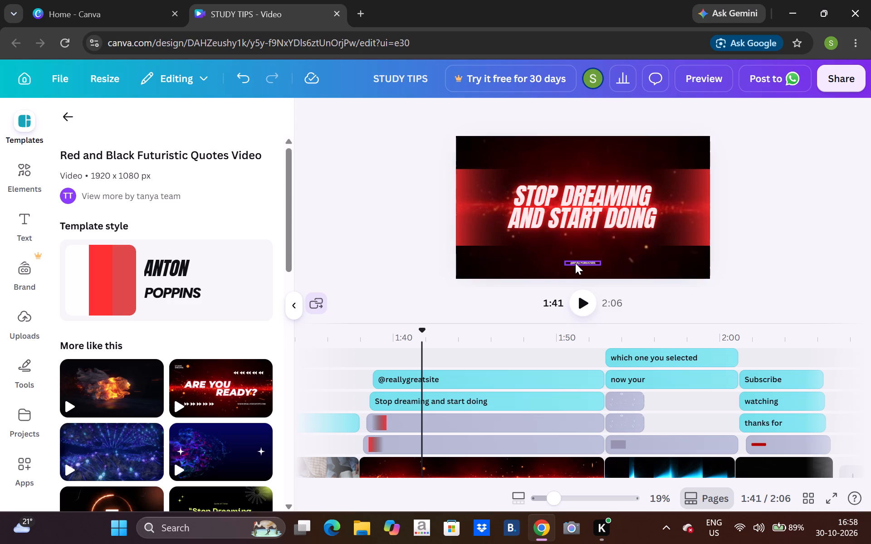
pyautogui.click(575, 263)
pyautogui.click(608, 223)
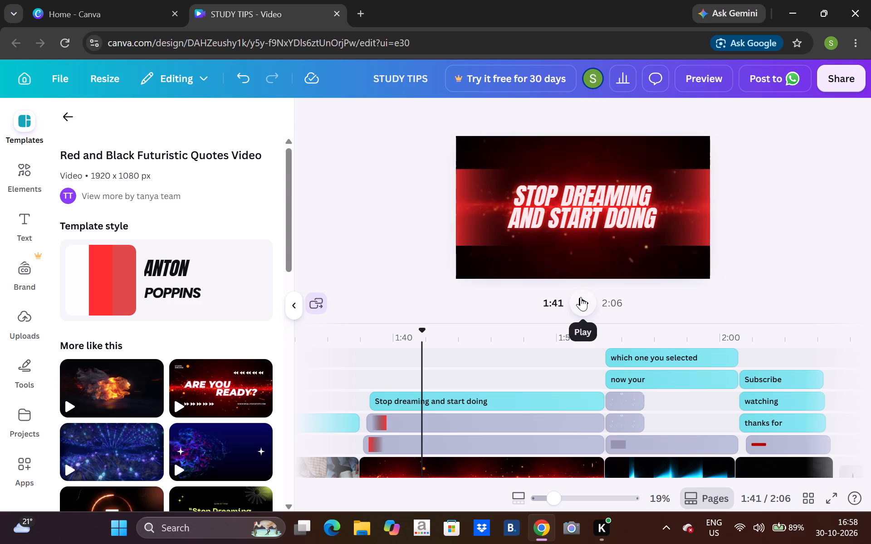
# Play the video from about 1:41 to 1:58 to check the quote clip and its change to the "now your" clip.
pyautogui.click(581, 297)
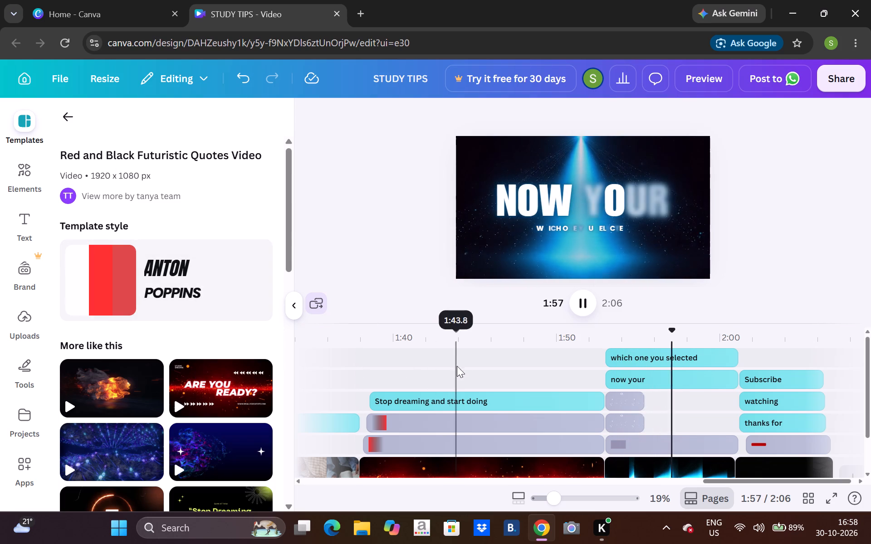
pyautogui.click(579, 303)
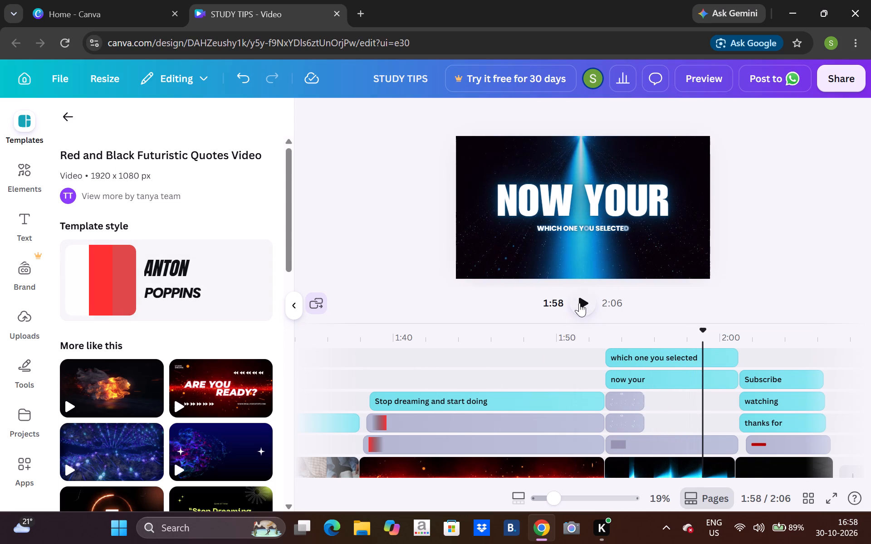
# Trim the end of the "which one you selected" text so it lasts 5.9 seconds.
pyautogui.click(691, 347)
pyautogui.moveTo(726, 358); pyautogui.dragTo(713, 360)
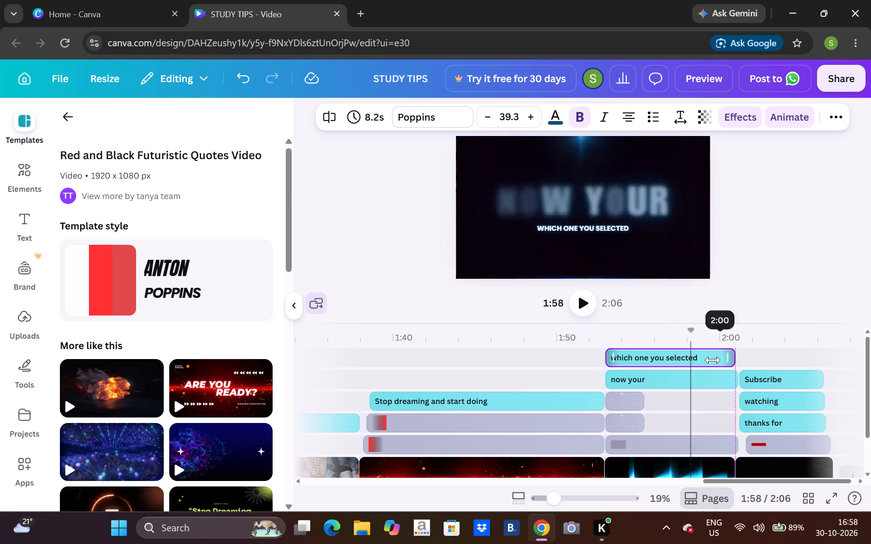
pyautogui.moveTo(713, 360); pyautogui.dragTo(689, 362)
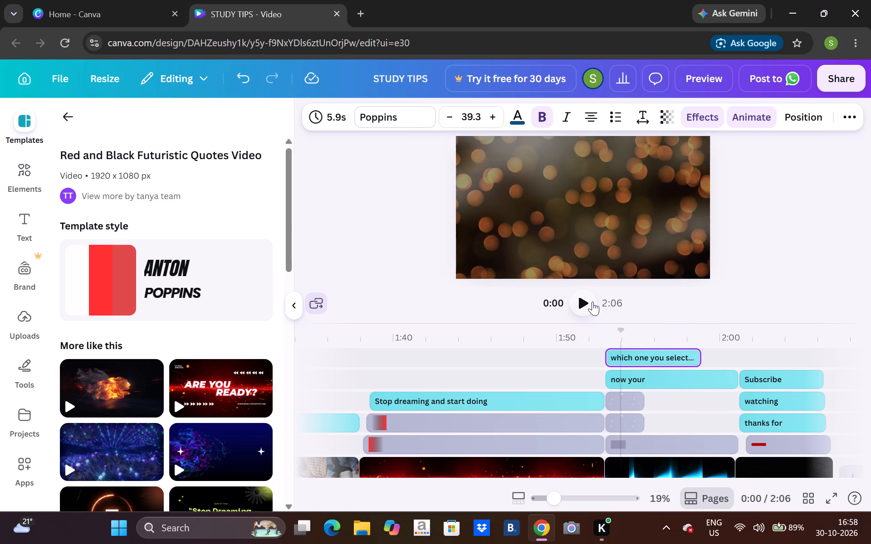
# Play the video from about 1:59 to the end to check the change from the "now your" clip to the outro.
pyautogui.click(706, 375)
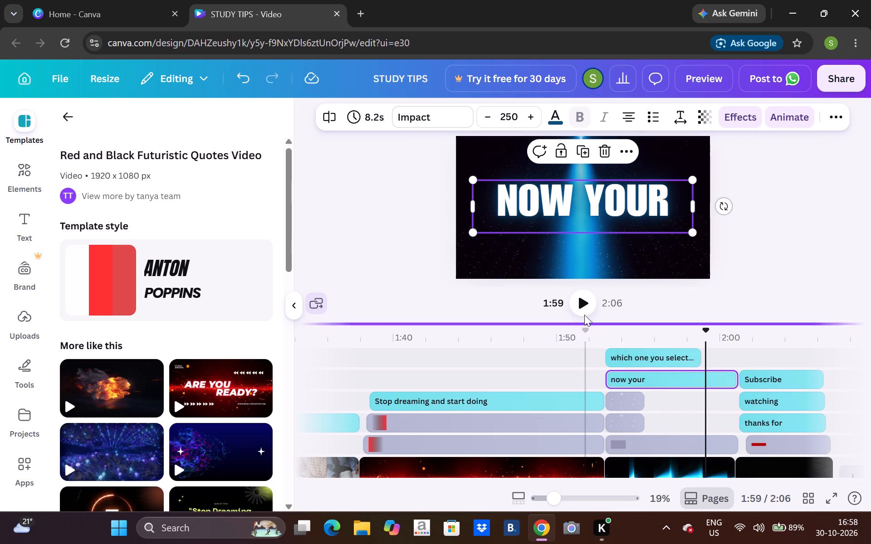
pyautogui.click(586, 304)
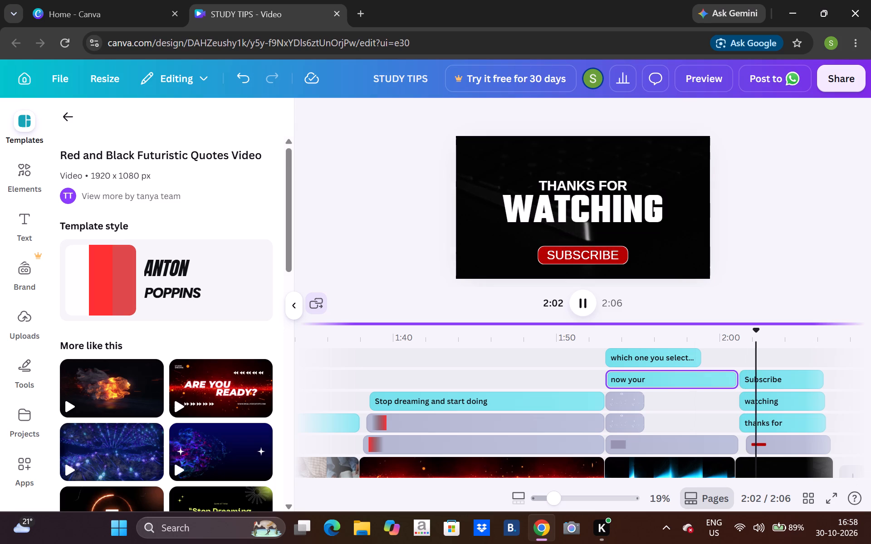
pyautogui.doubleClick(291, 498)
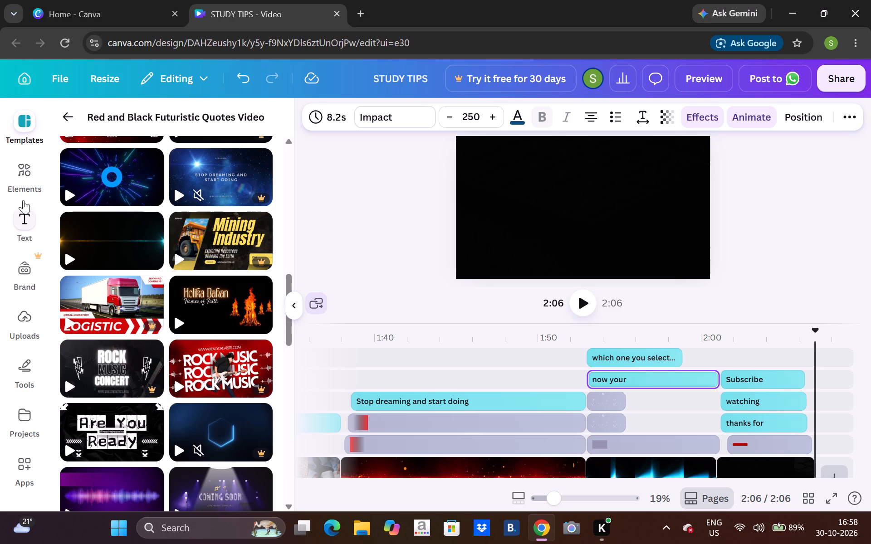
# Open the video elements and scrub the playhead back from the end to about 0:01 on the "Study Tips" intro.
pyautogui.click(15, 172)
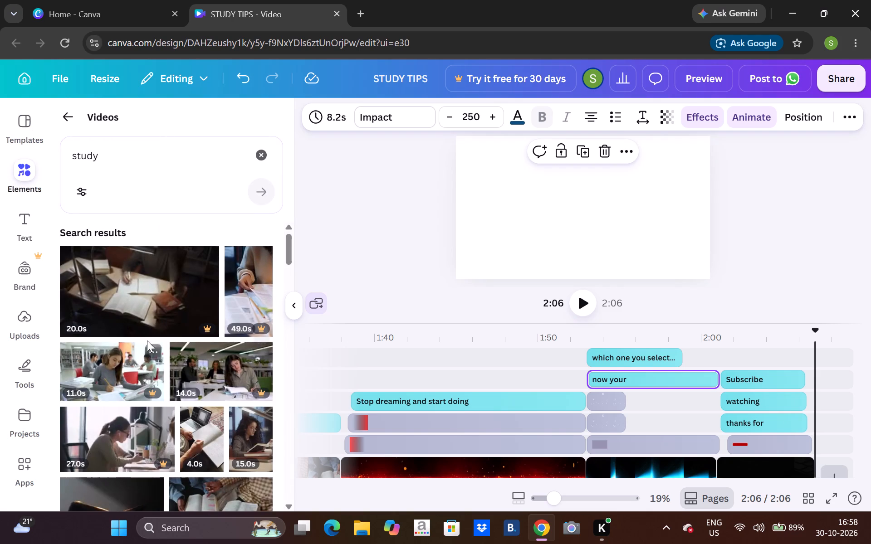
pyautogui.click(475, 318)
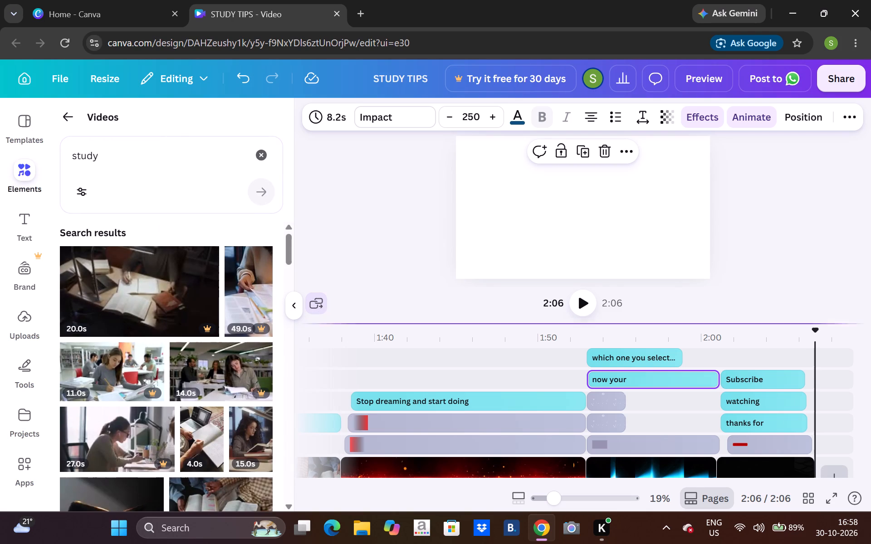
pyautogui.moveTo(816, 331); pyautogui.dragTo(553, 331)
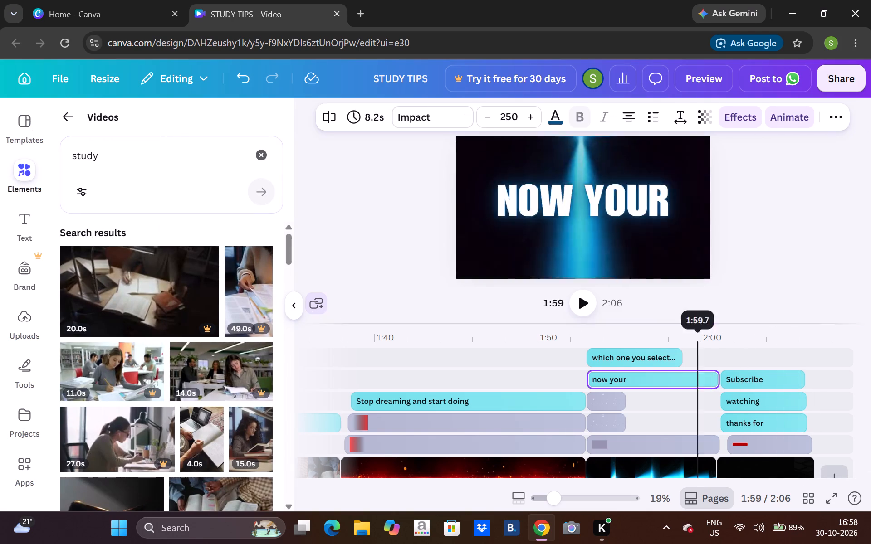
pyautogui.moveTo(553, 331); pyautogui.dragTo(371, 343)
pyautogui.moveTo(371, 343); pyautogui.dragTo(334, 338)
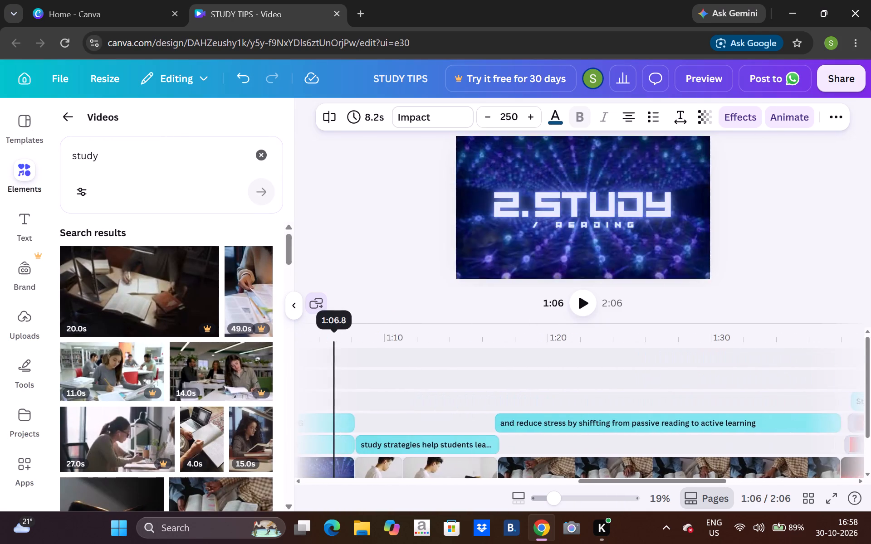
pyautogui.moveTo(334, 338); pyautogui.dragTo(325, 347)
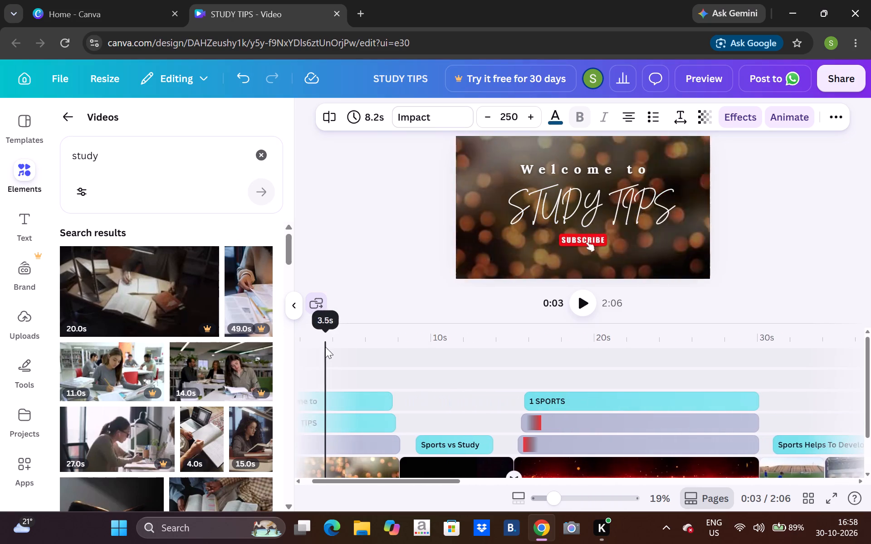
pyautogui.moveTo(325, 347); pyautogui.dragTo(325, 339)
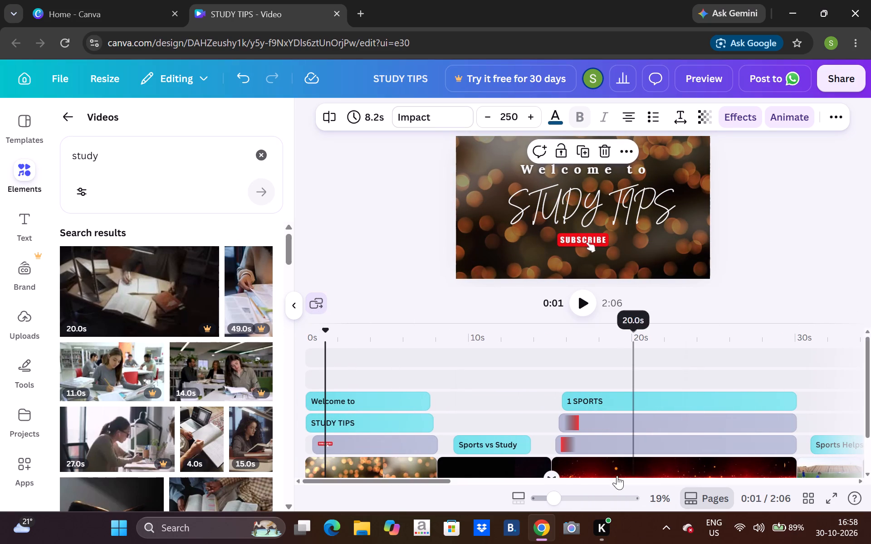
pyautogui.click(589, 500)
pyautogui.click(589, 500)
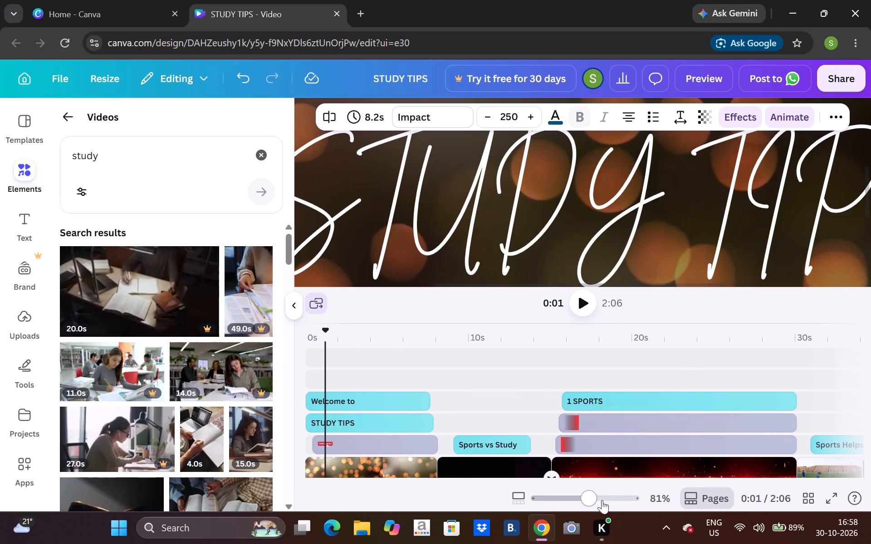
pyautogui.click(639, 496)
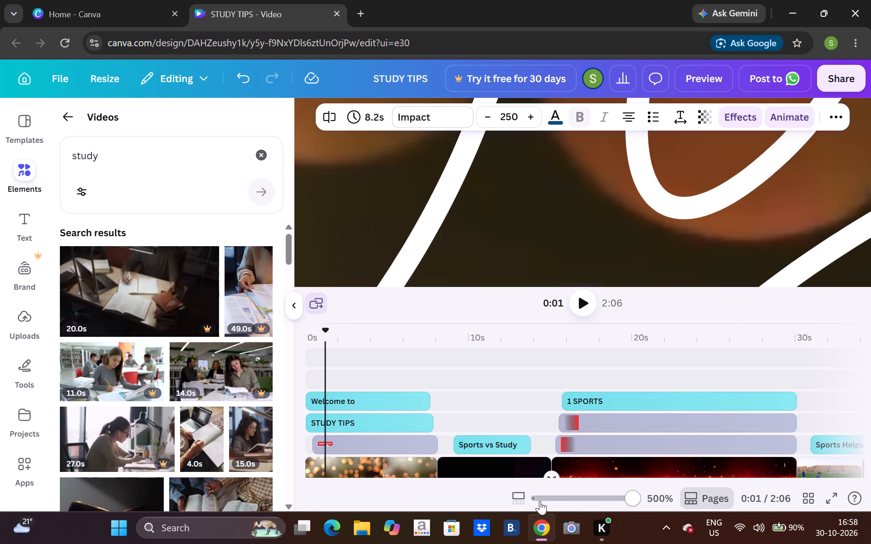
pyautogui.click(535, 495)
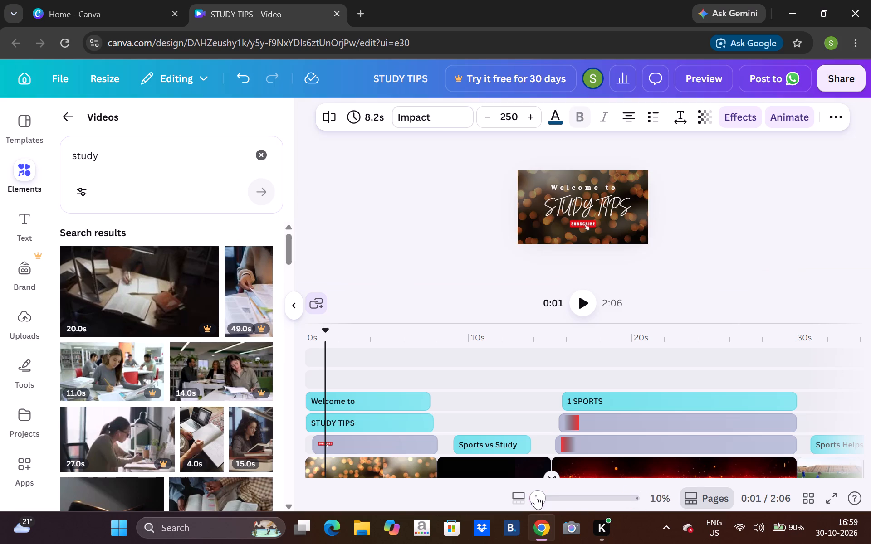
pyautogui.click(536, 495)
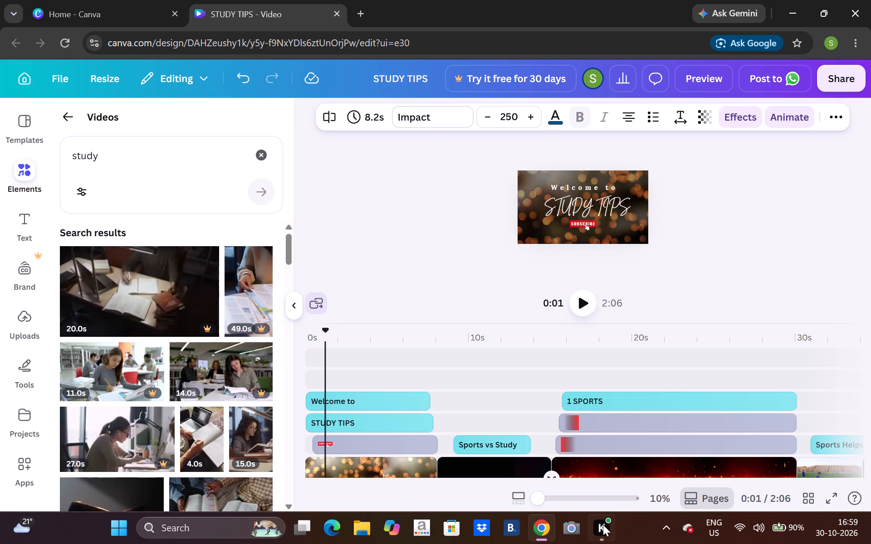